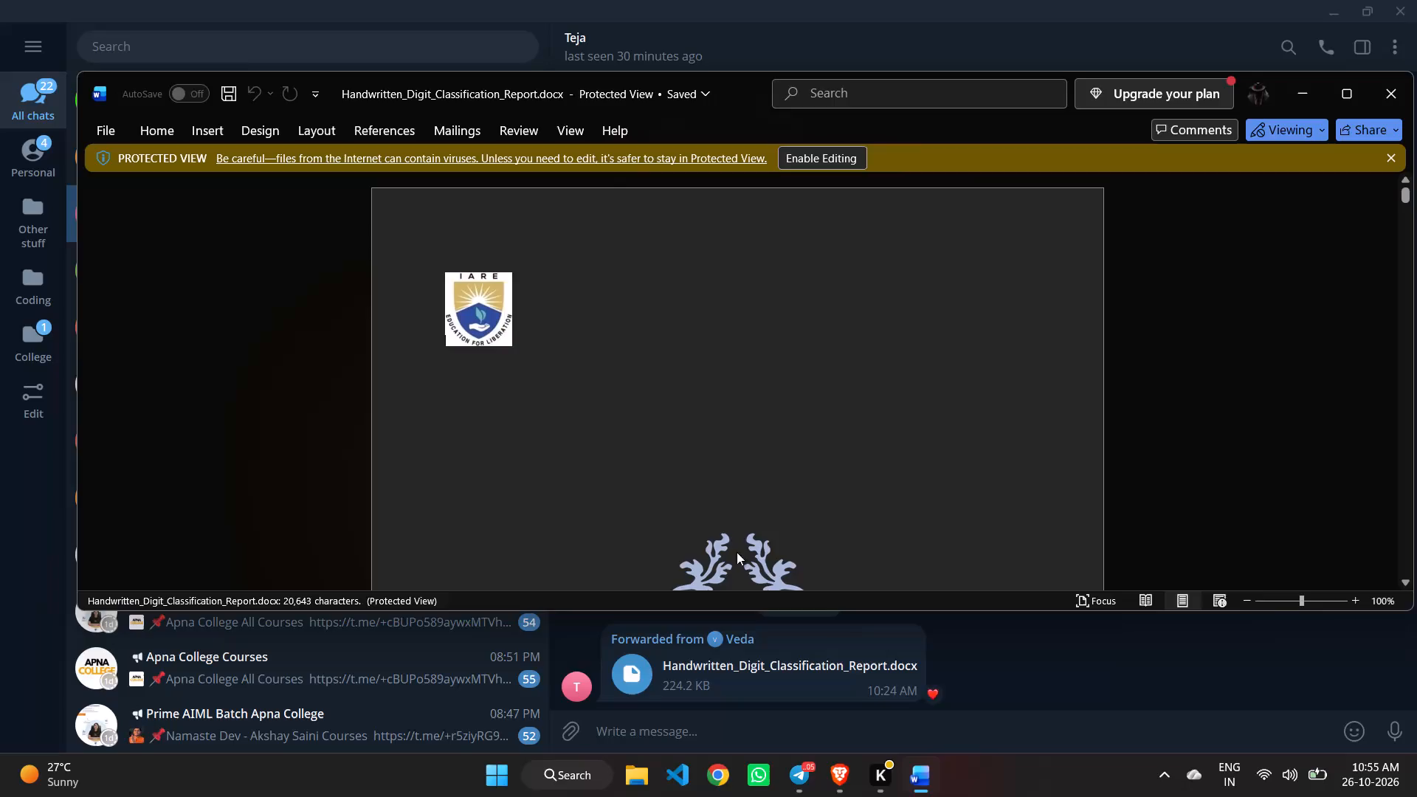
Copy the handwritten digit report's front matter, from the cover logo through the two student name lines on page 3.
scroll(783, 500, "down", 2)
scroll(783, 500, "up", 3)
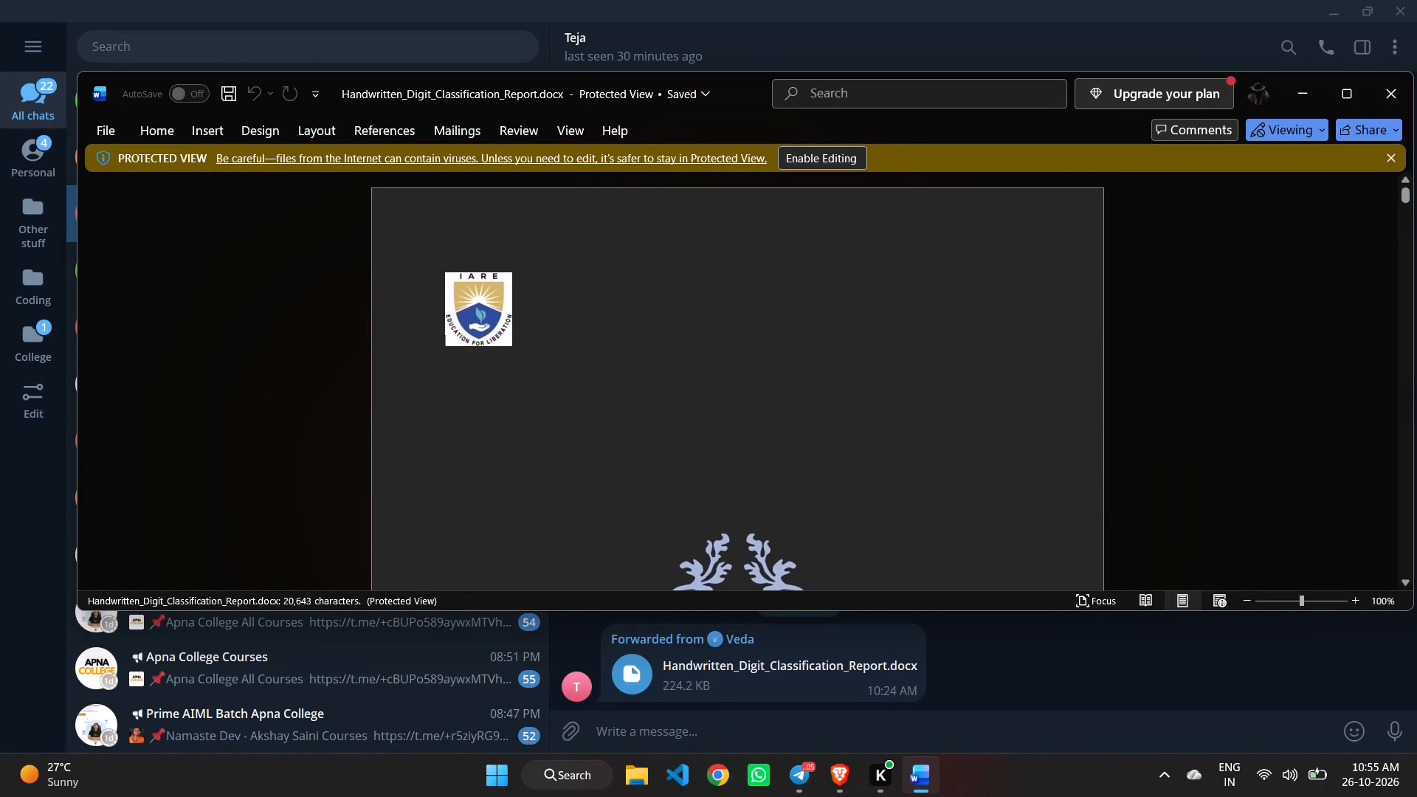
scroll(783, 500, "up", 1)
left_click(1355, 98)
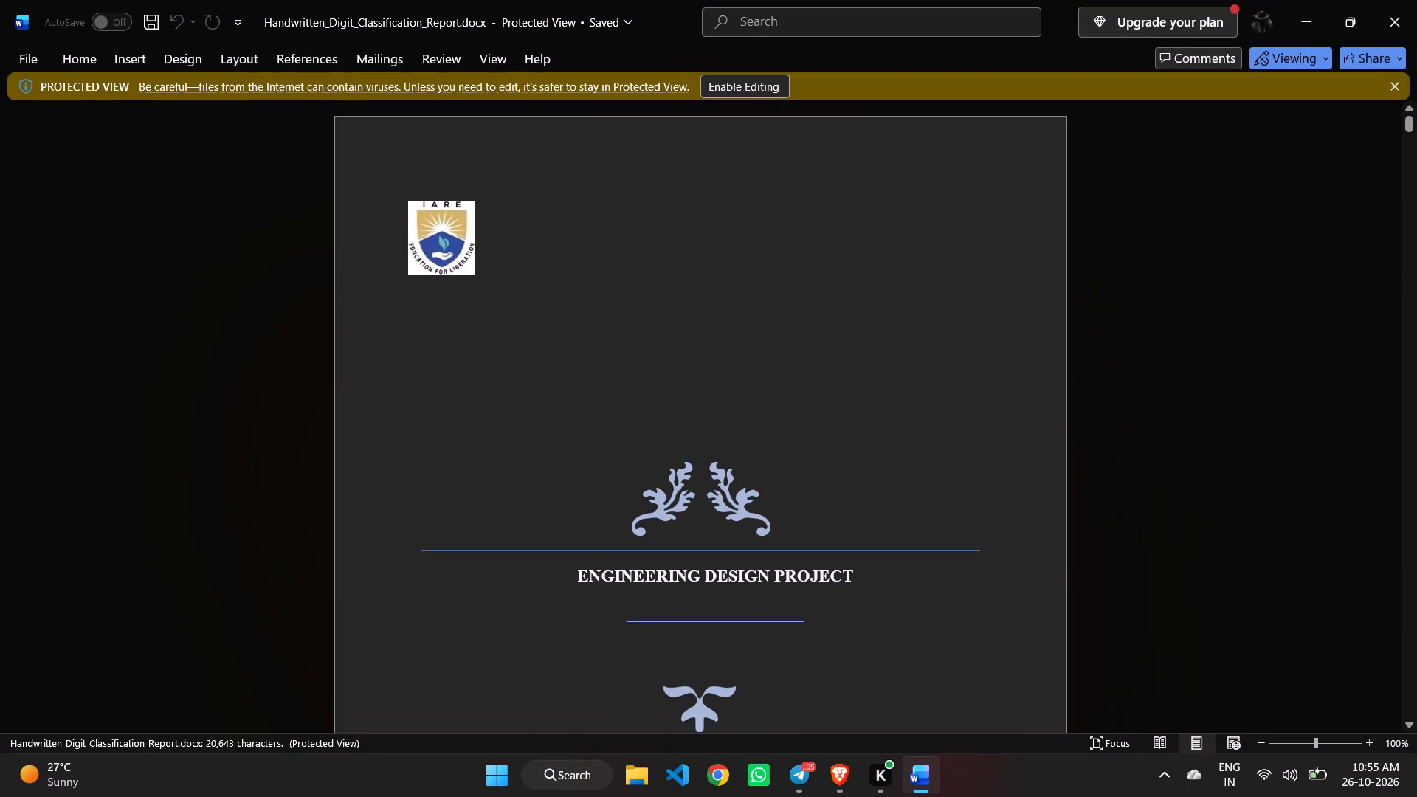
left_click_drag(416, 196, 651, 490)
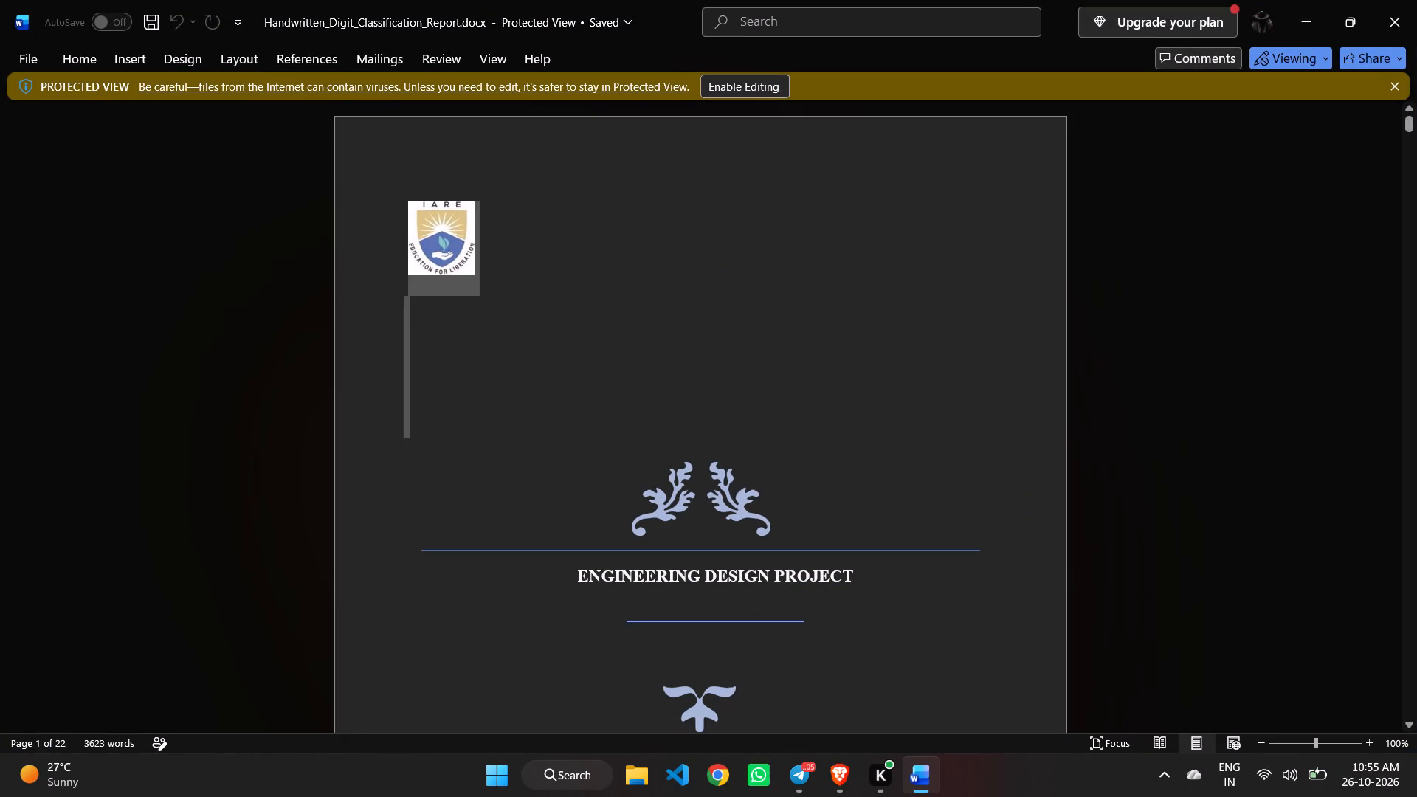
left_click_drag(651, 490, 827, 796)
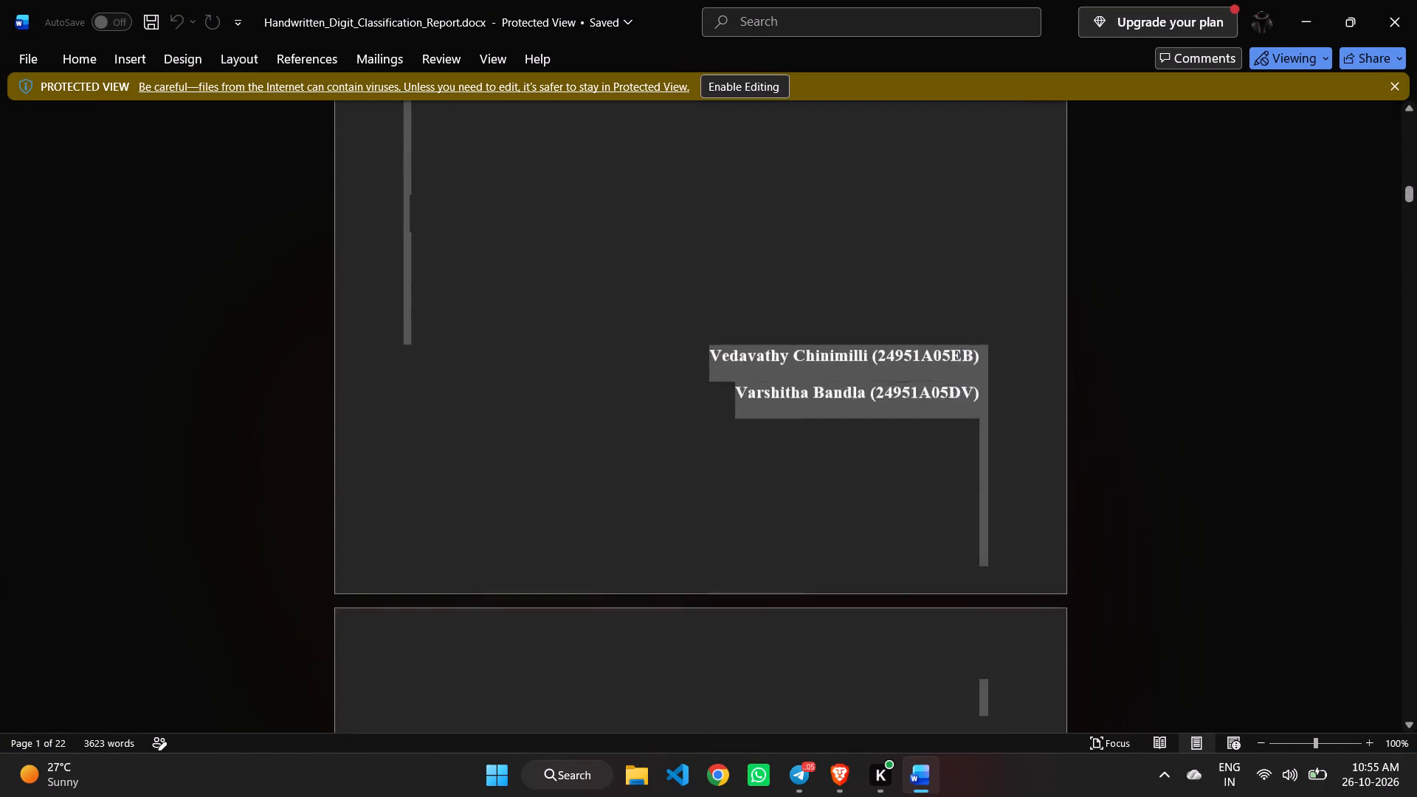
left_click_drag(827, 796, 845, 86)
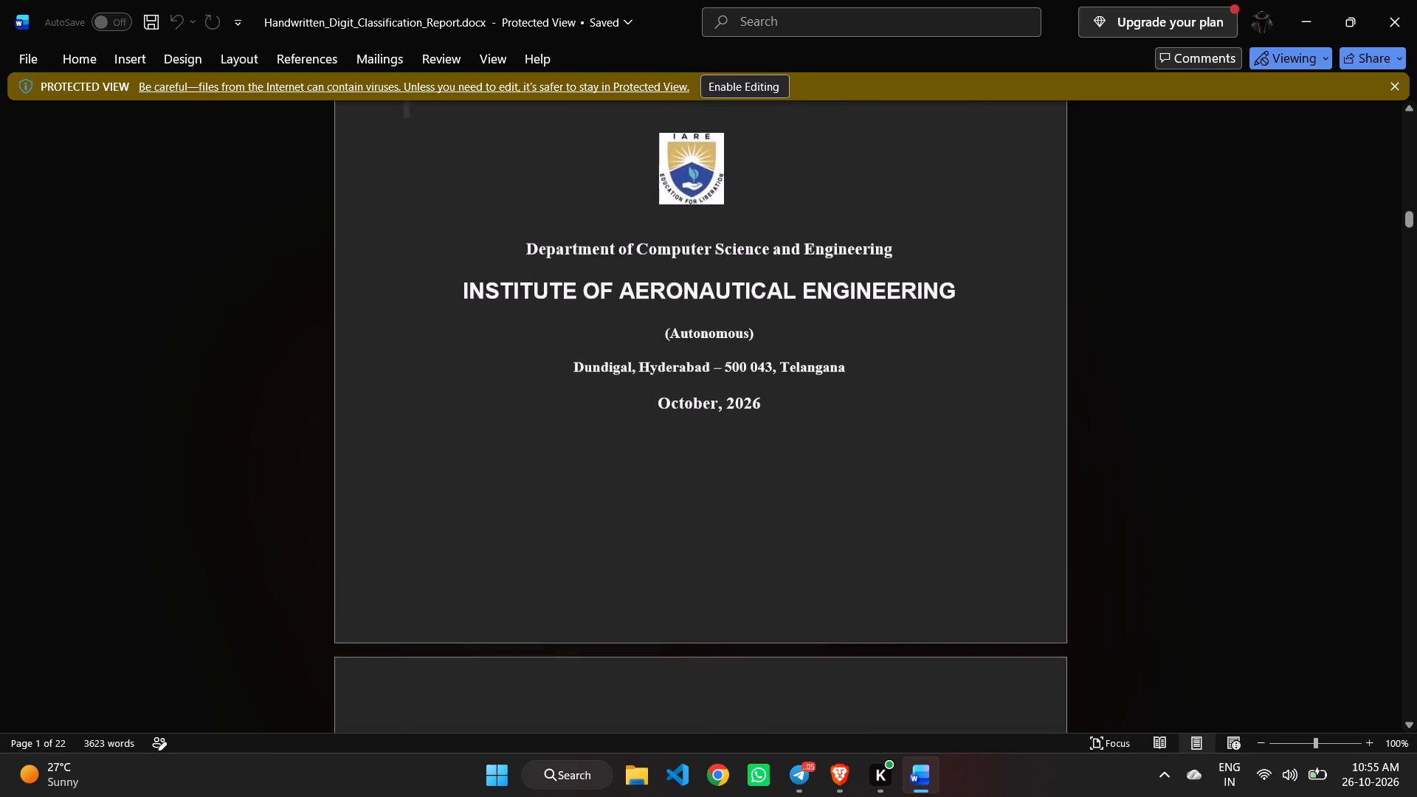
left_click_drag(845, 86, 998, 394)
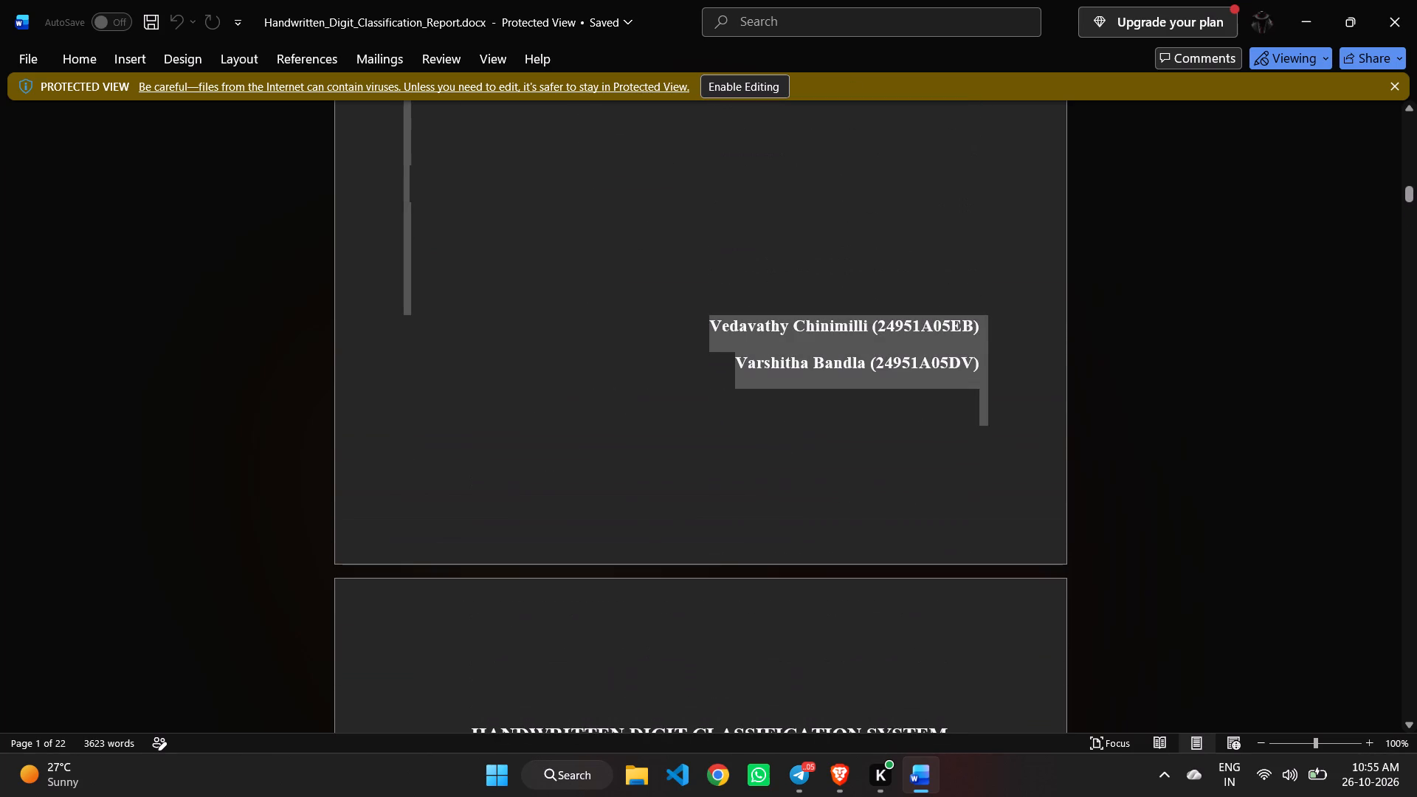
left_click_drag(998, 394, 1005, 374)
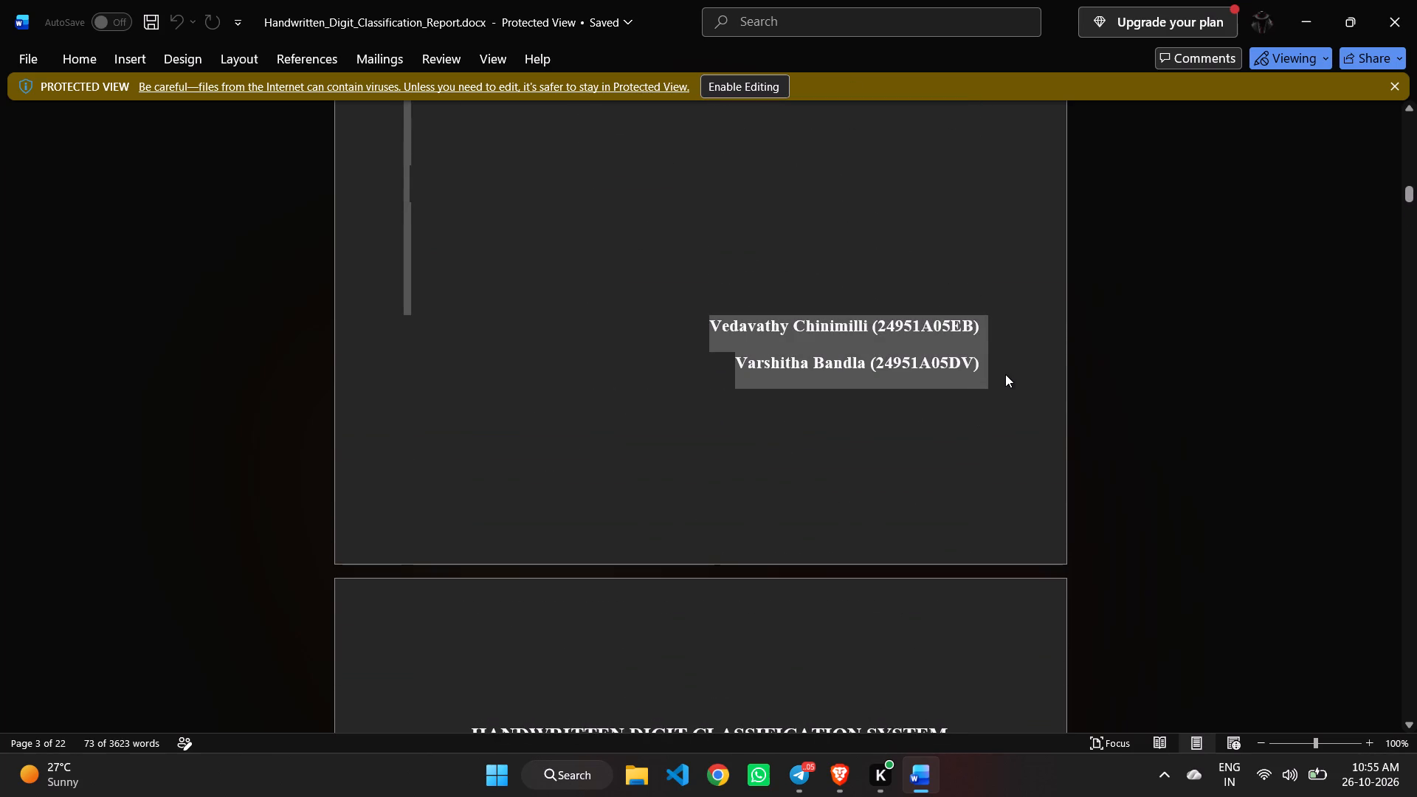
key("ctrl+c")
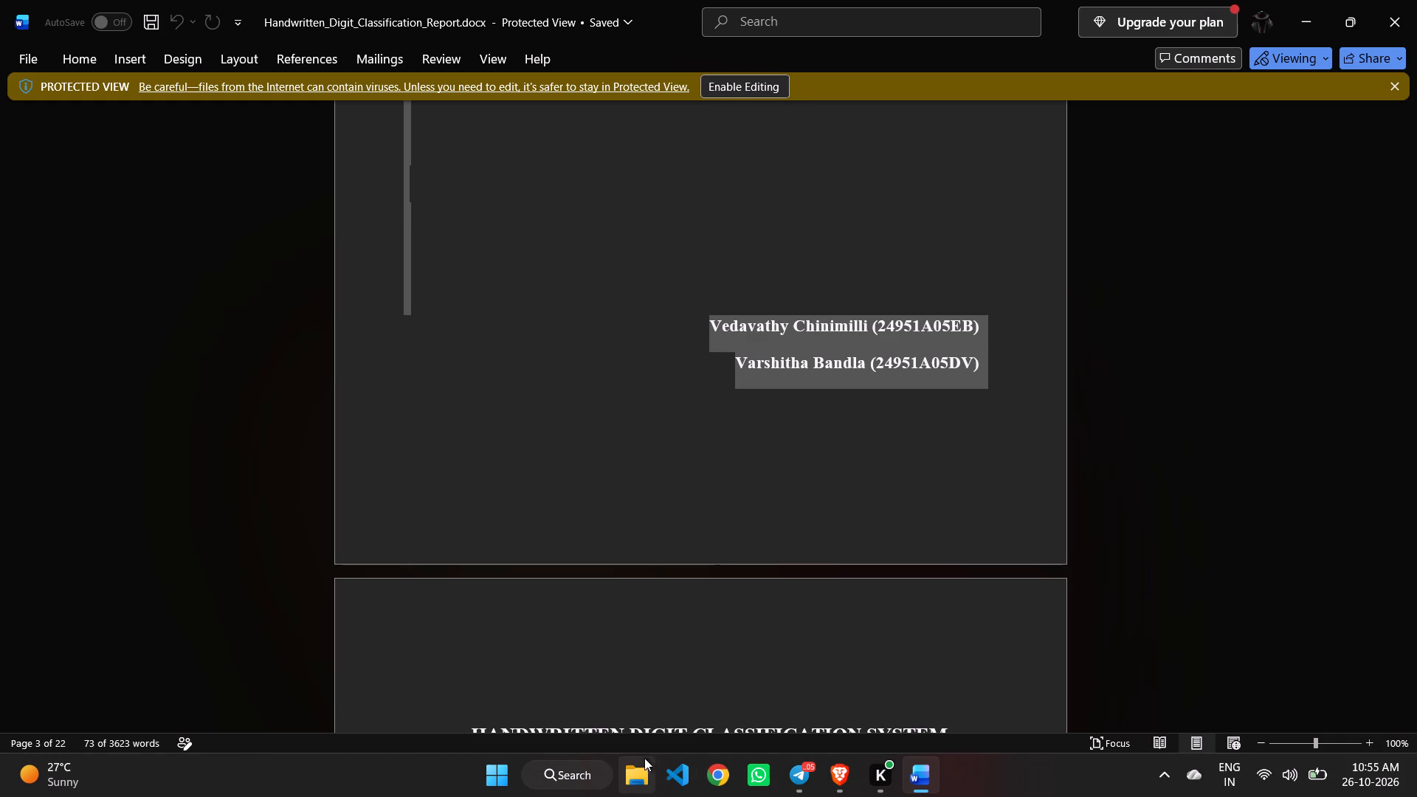
Open Smart_AI_Attendance_System_Project_Report.docx from the Collage folder in Documents using File Explorer.
left_click(640, 776)
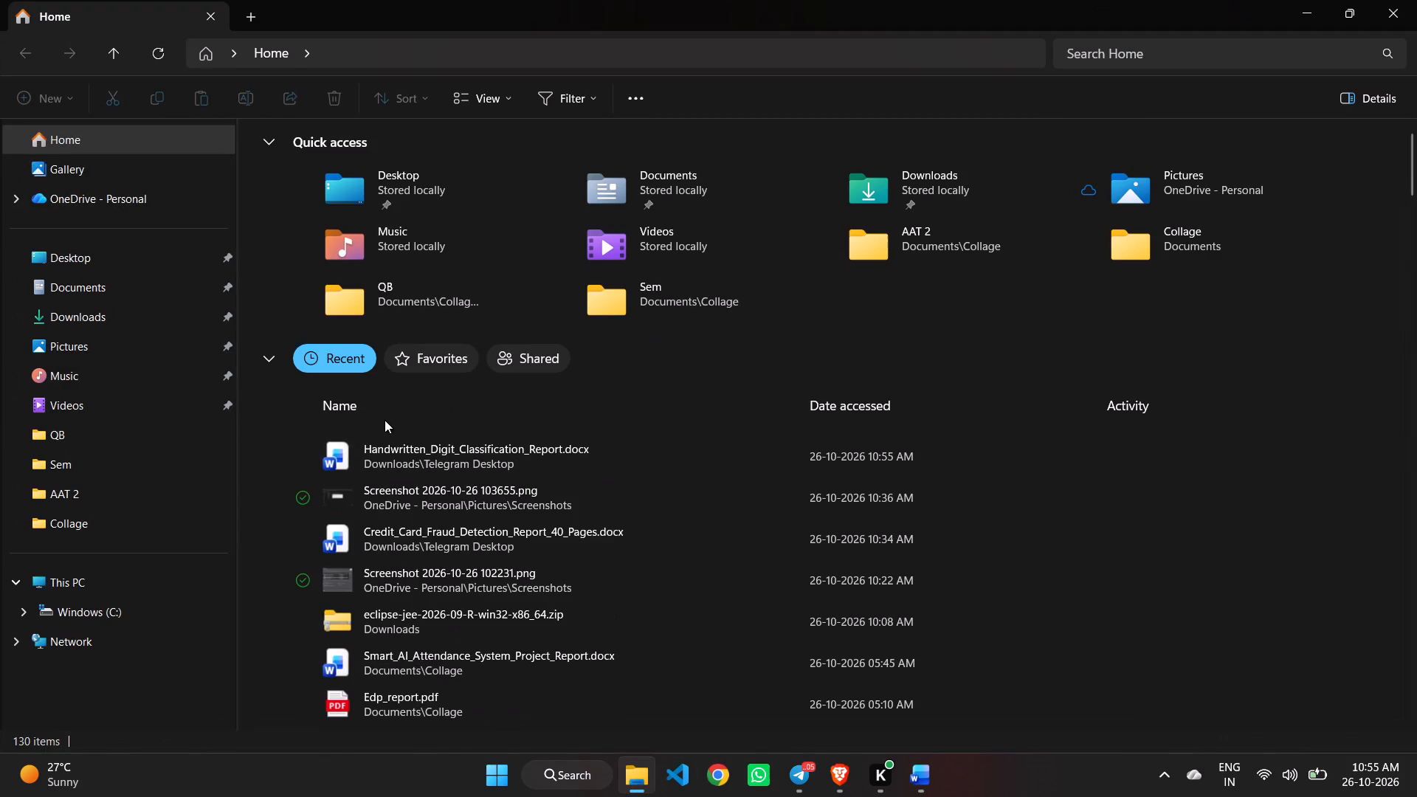
left_click(107, 291)
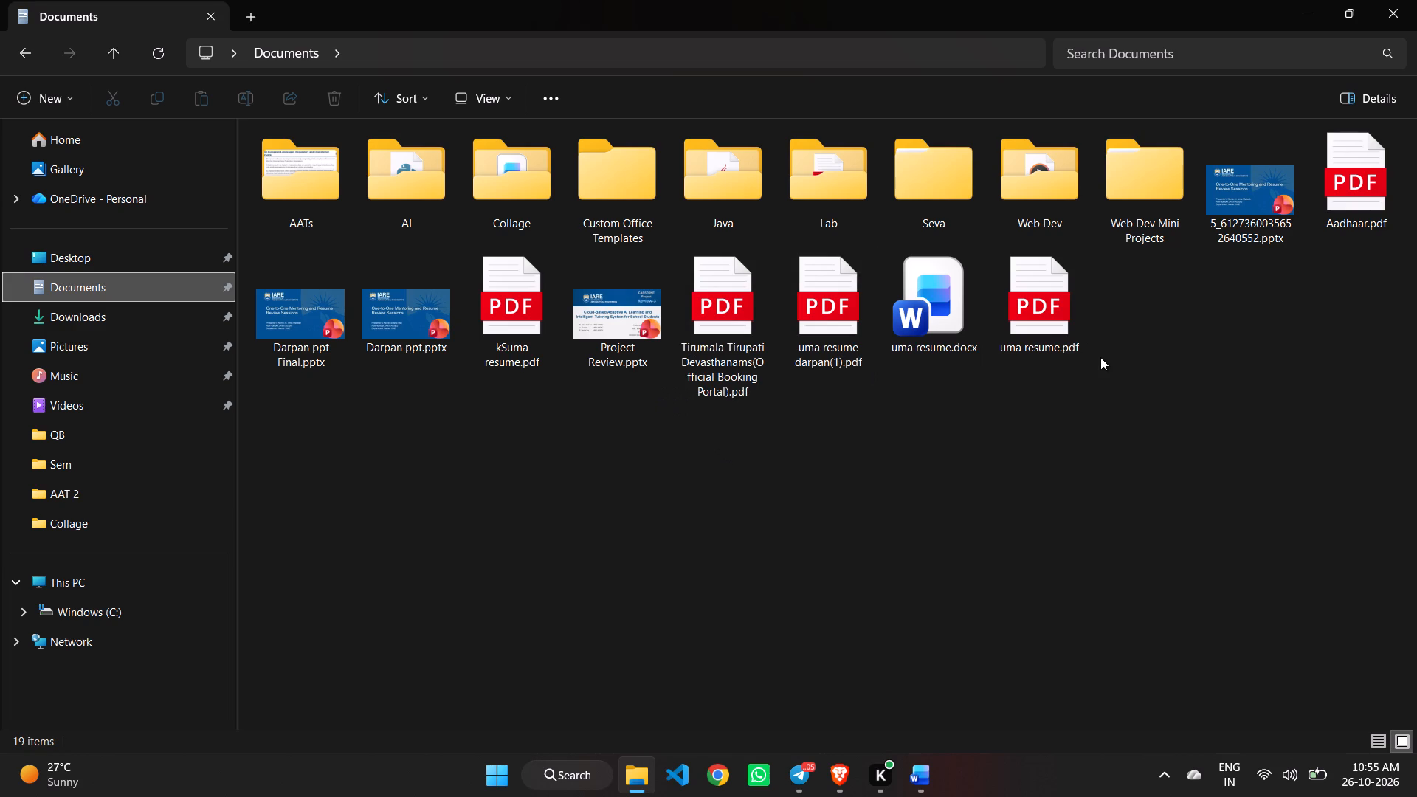
double_click(554, 199)
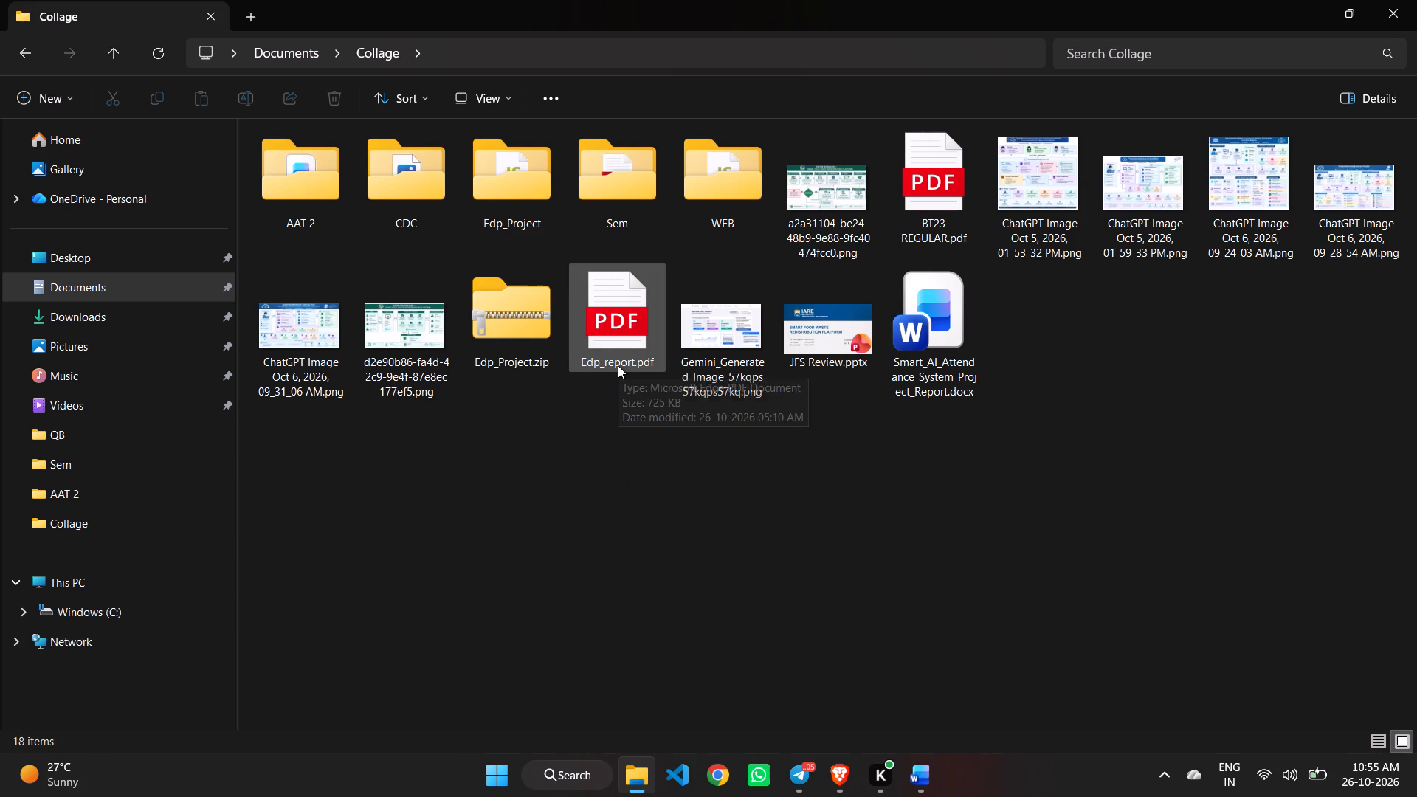
double_click(939, 322)
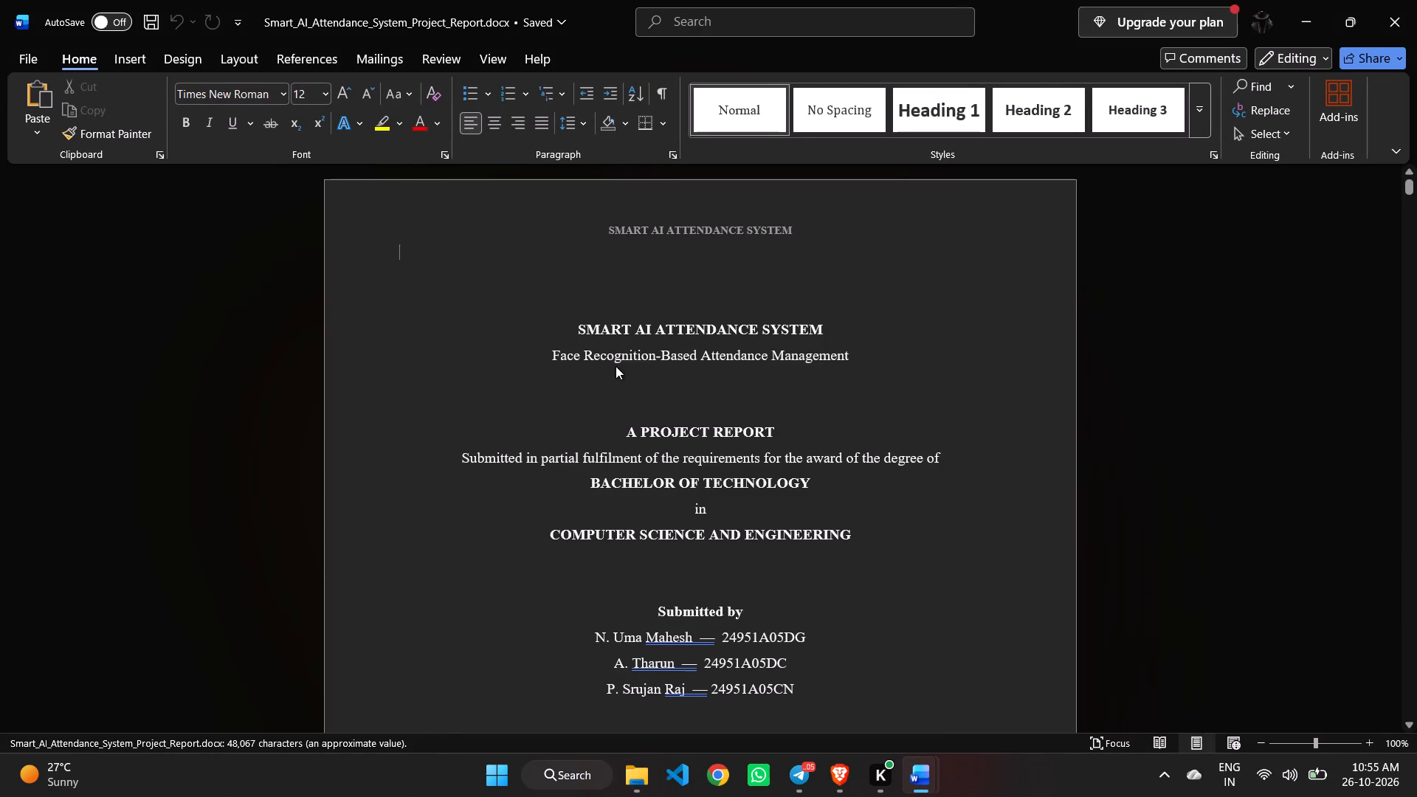
Paste the copied front matter at the very beginning of the attendance report, before its existing title page.
key("ctrl+v")
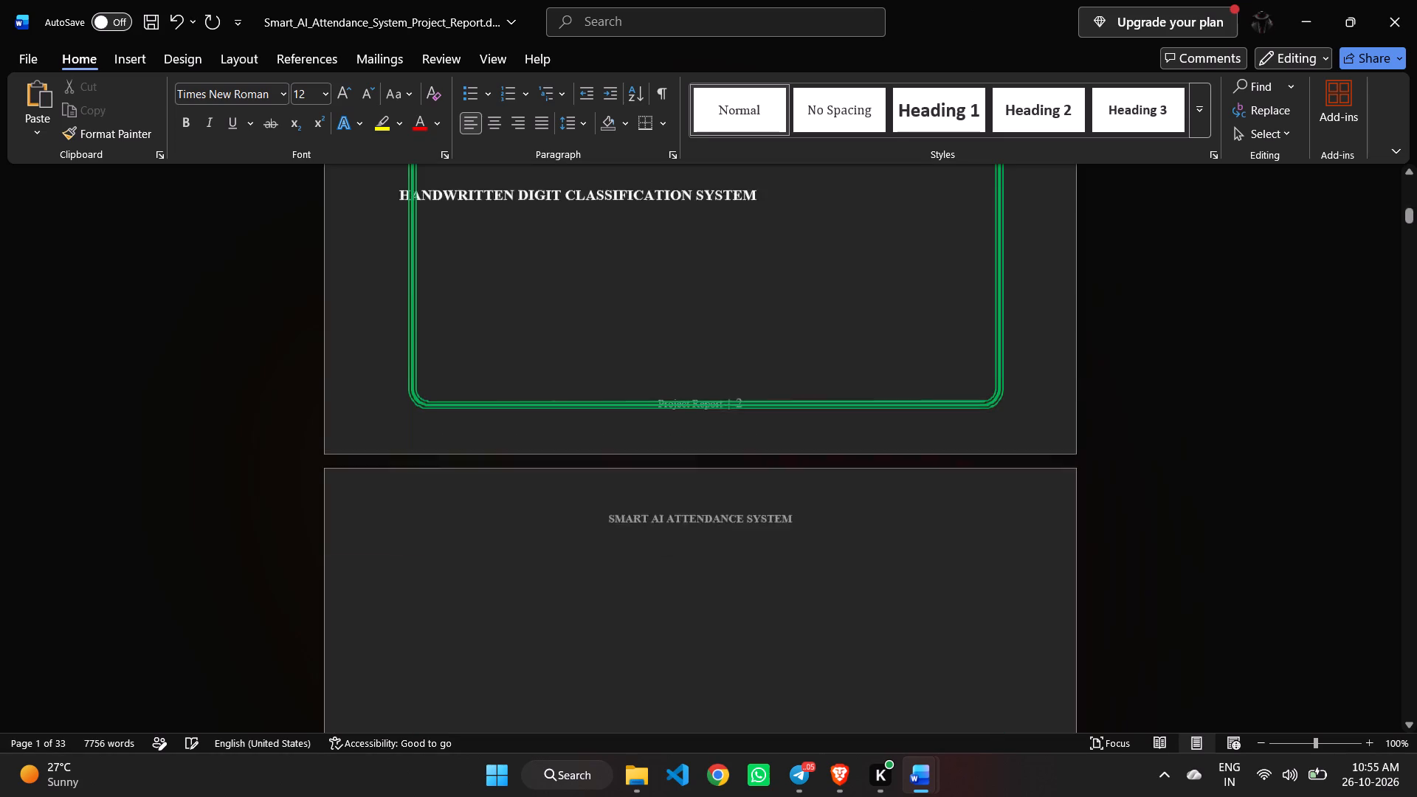
scroll(711, 522, "down", 3)
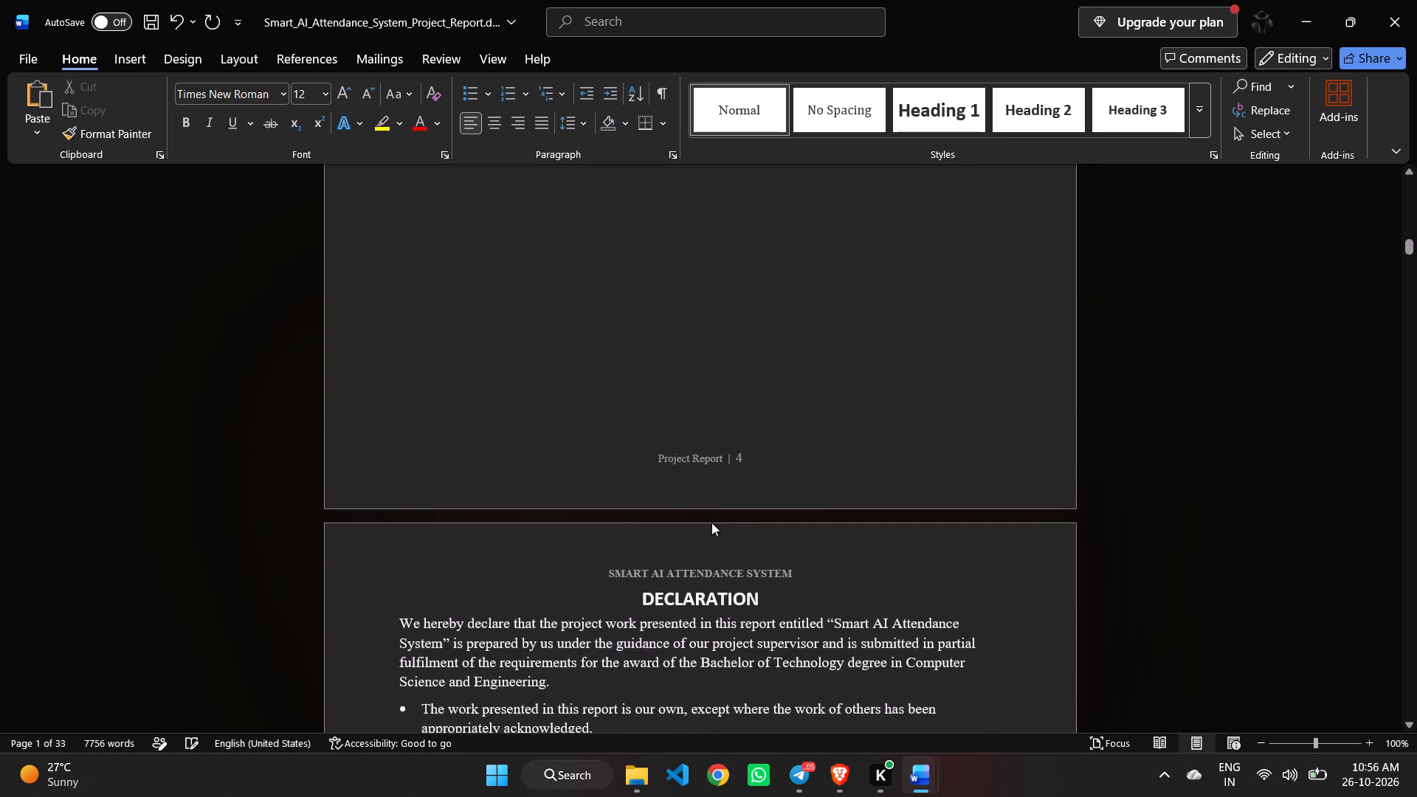
scroll(711, 522, "down", 1)
scroll(711, 522, "up", 3)
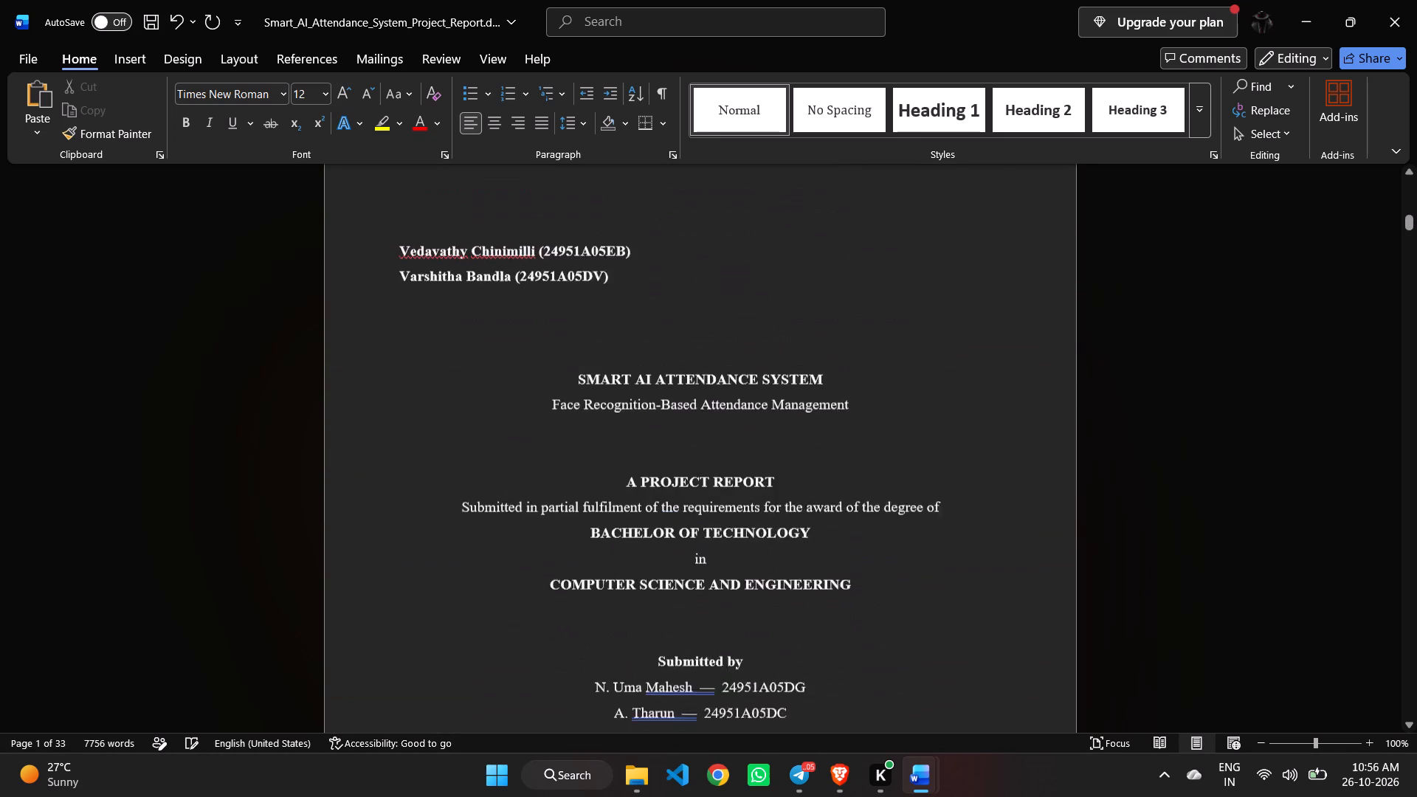
scroll(711, 522, "up", 1)
scroll(711, 522, "down", 1)
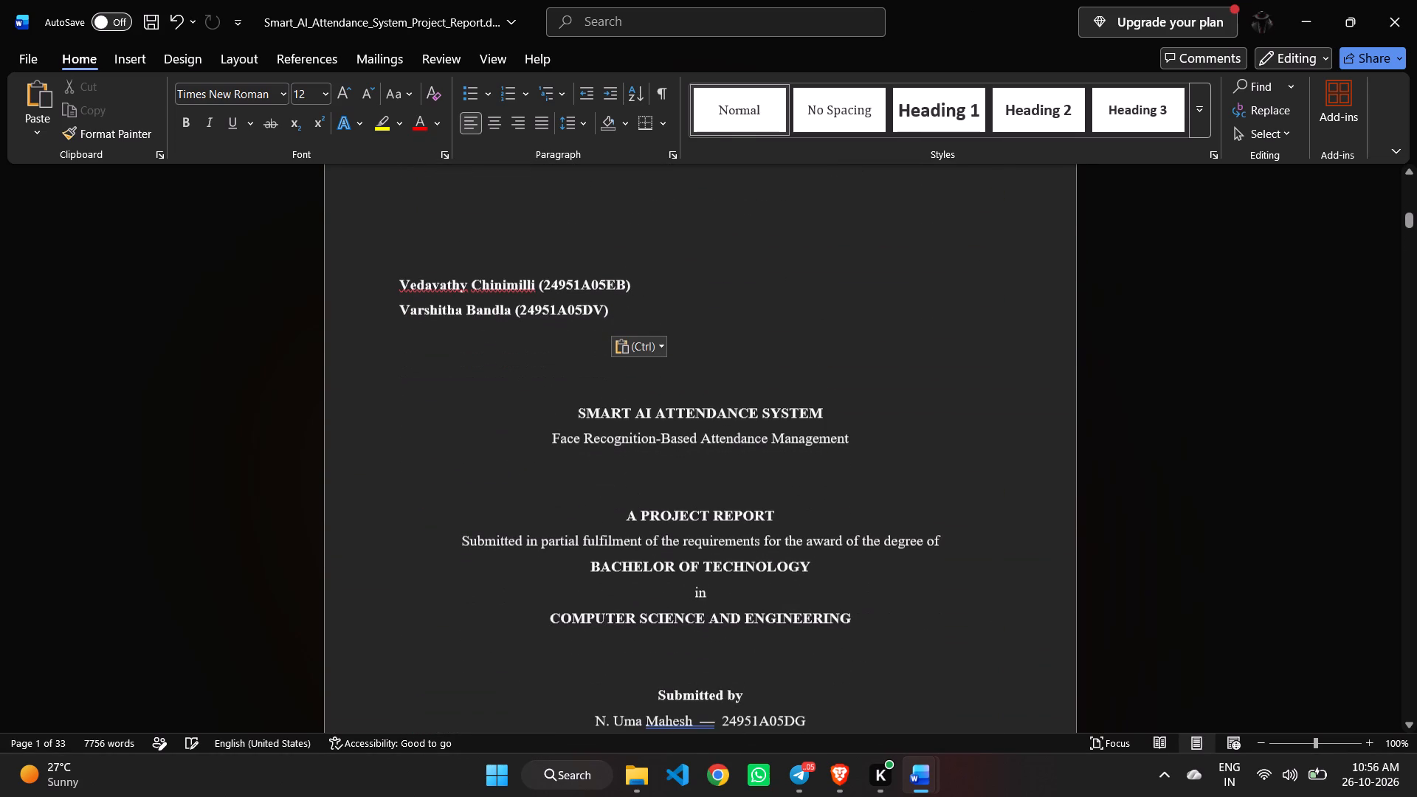
Insert blank lines before the body title SMART AI ATTENDANCE SYSTEM so the original title page starts on a new page.
left_click(578, 412)
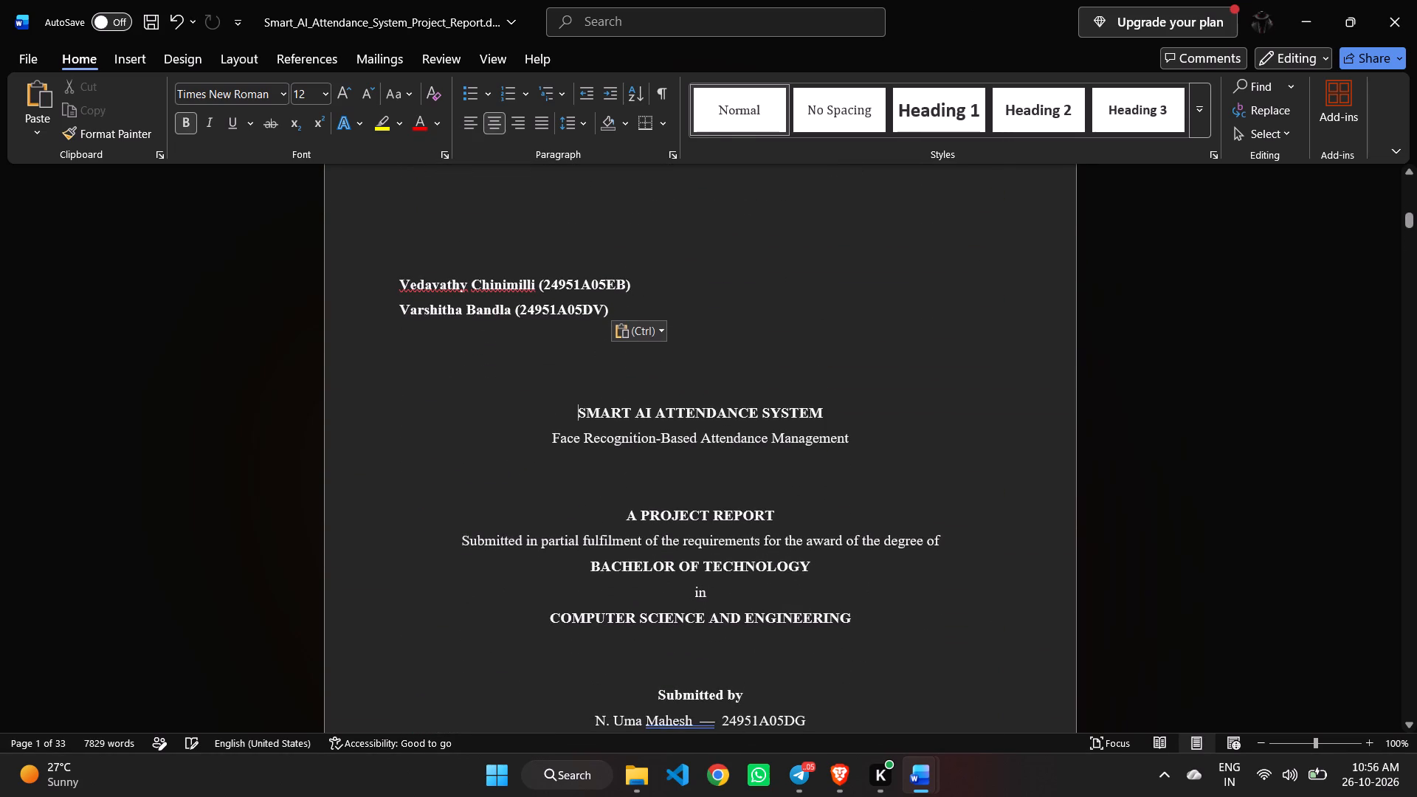
scroll(578, 412, "down", 3)
scroll(578, 412, "up", 1)
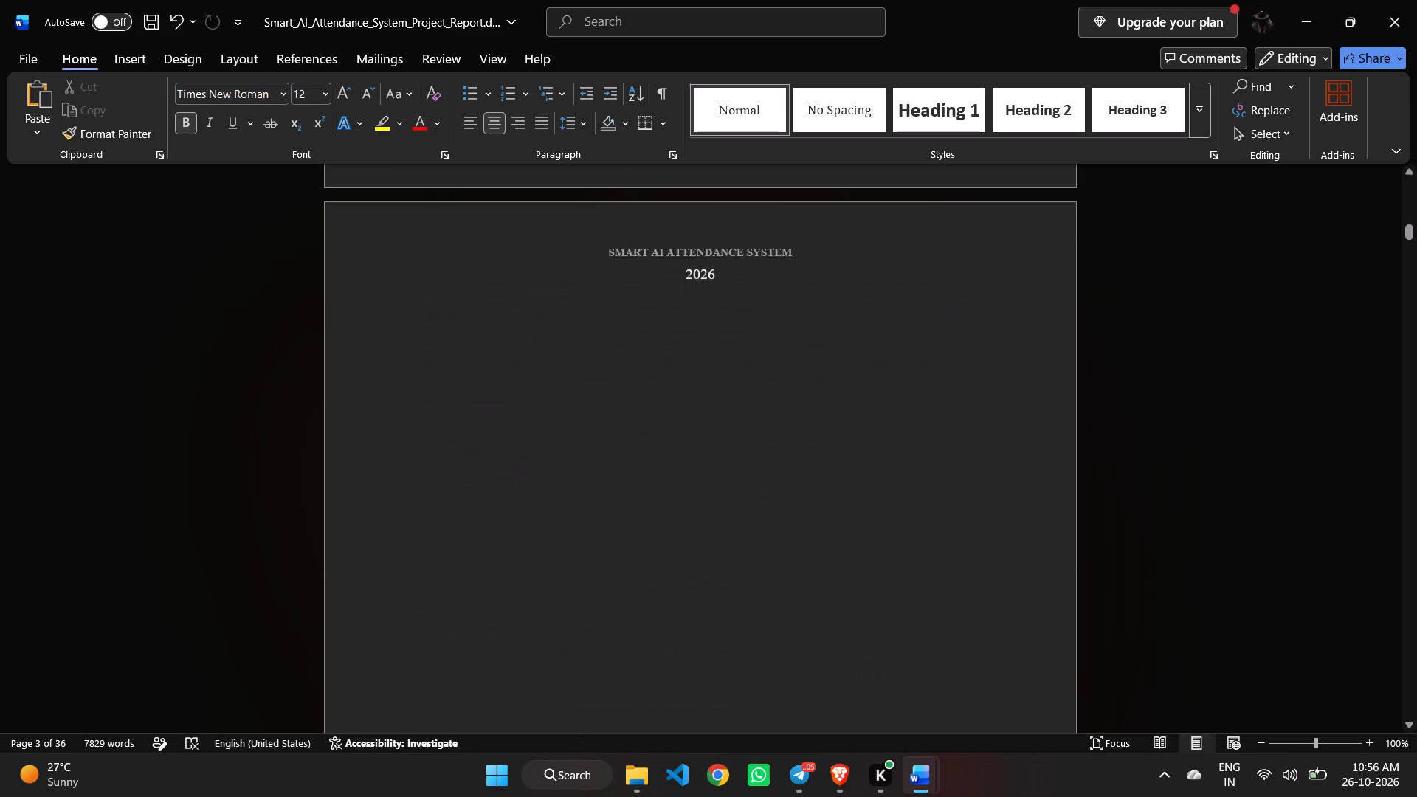
scroll(578, 412, "down", 1)
scroll(644, 553, "down", 1)
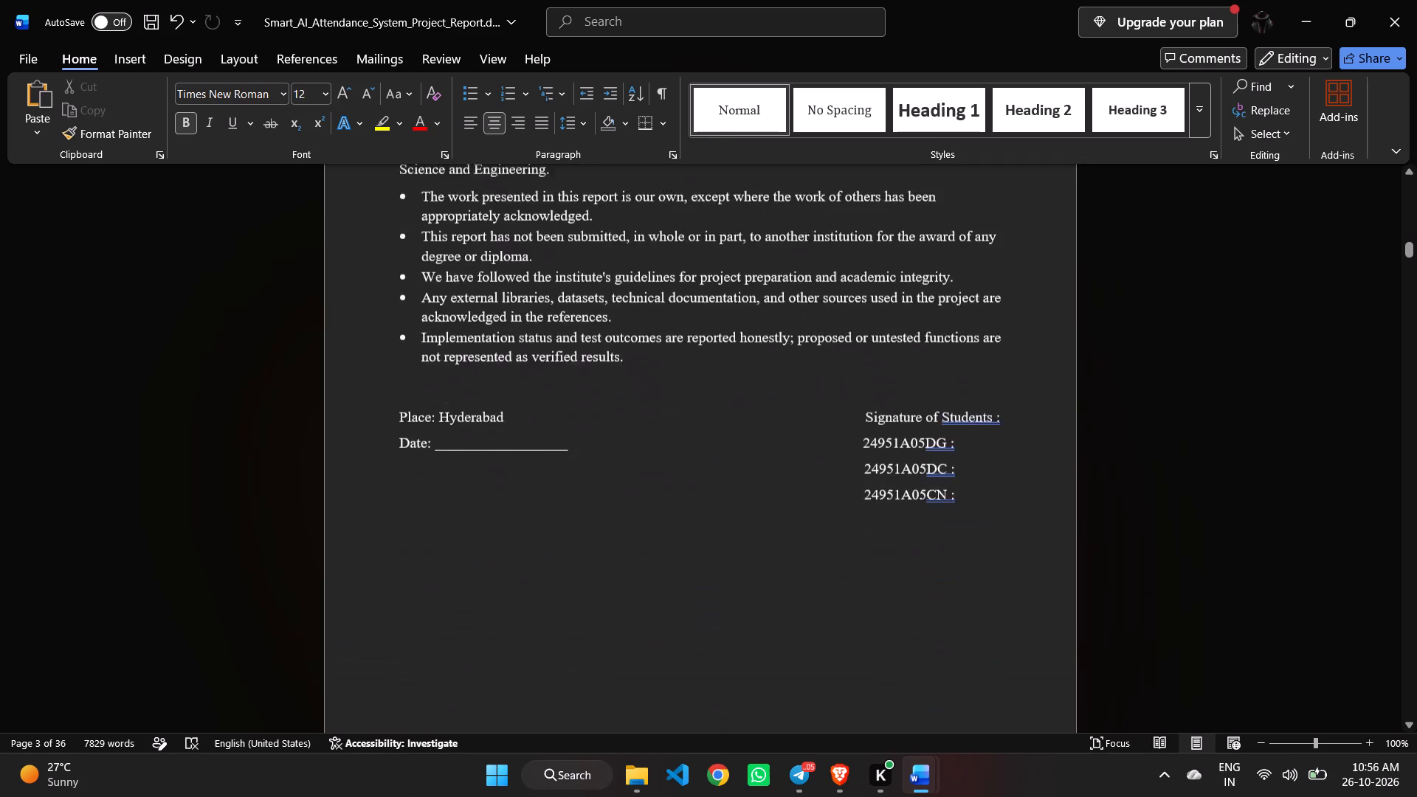
scroll(644, 553, "up", 2)
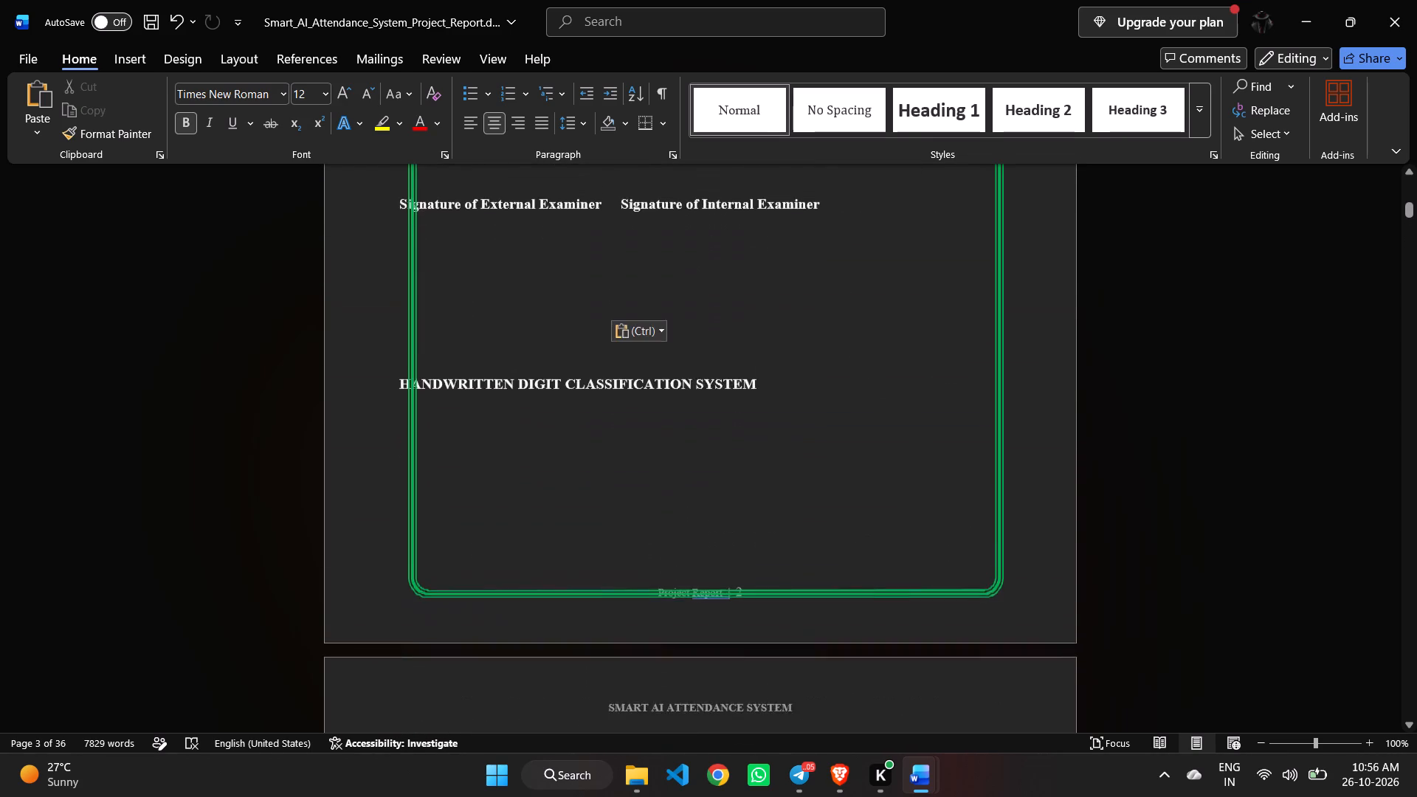
scroll(644, 553, "down", 2)
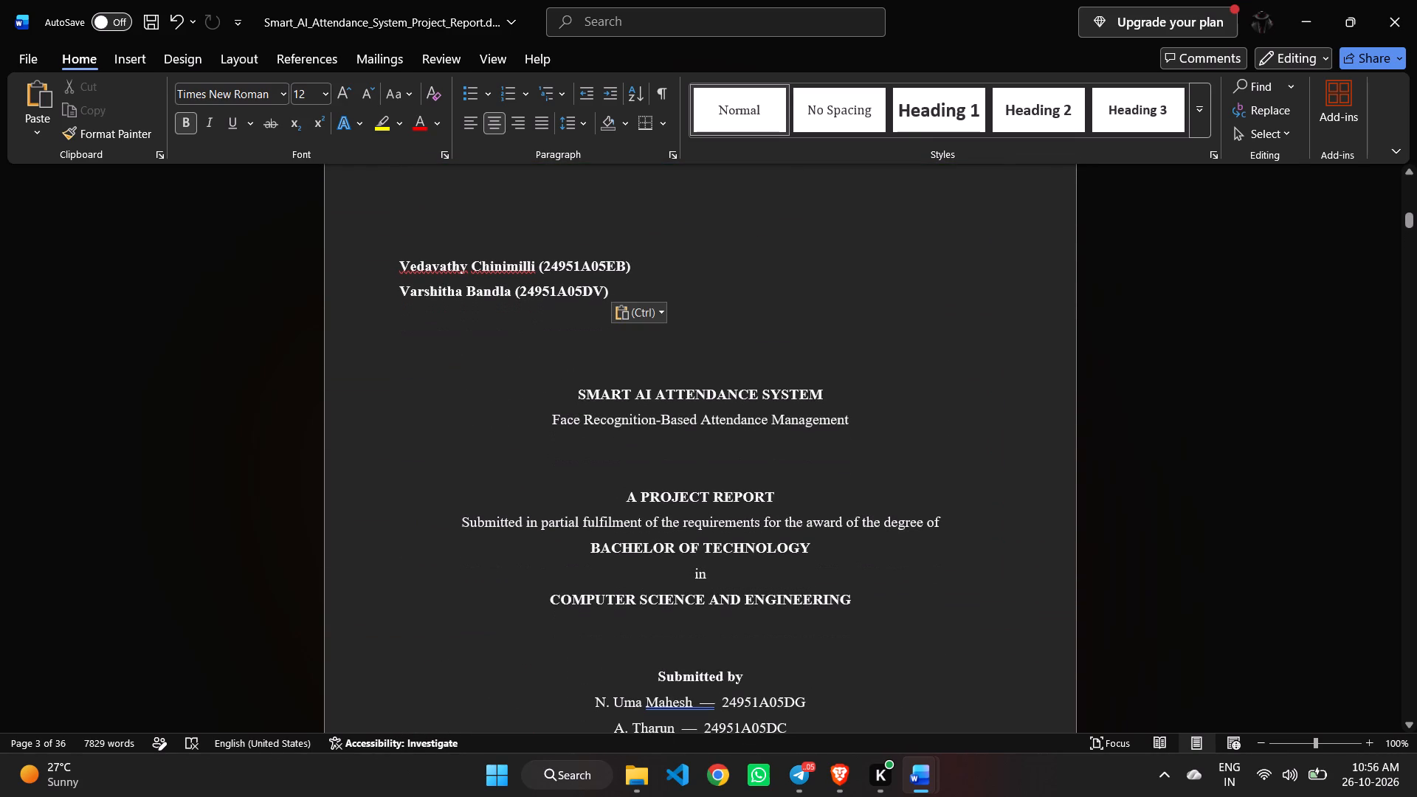
key("Return")
key("Return")
key("Return")
key("Return")
key("Return")
key("Return")
key("Return")
key("Return")
key("Return")
key("Return")
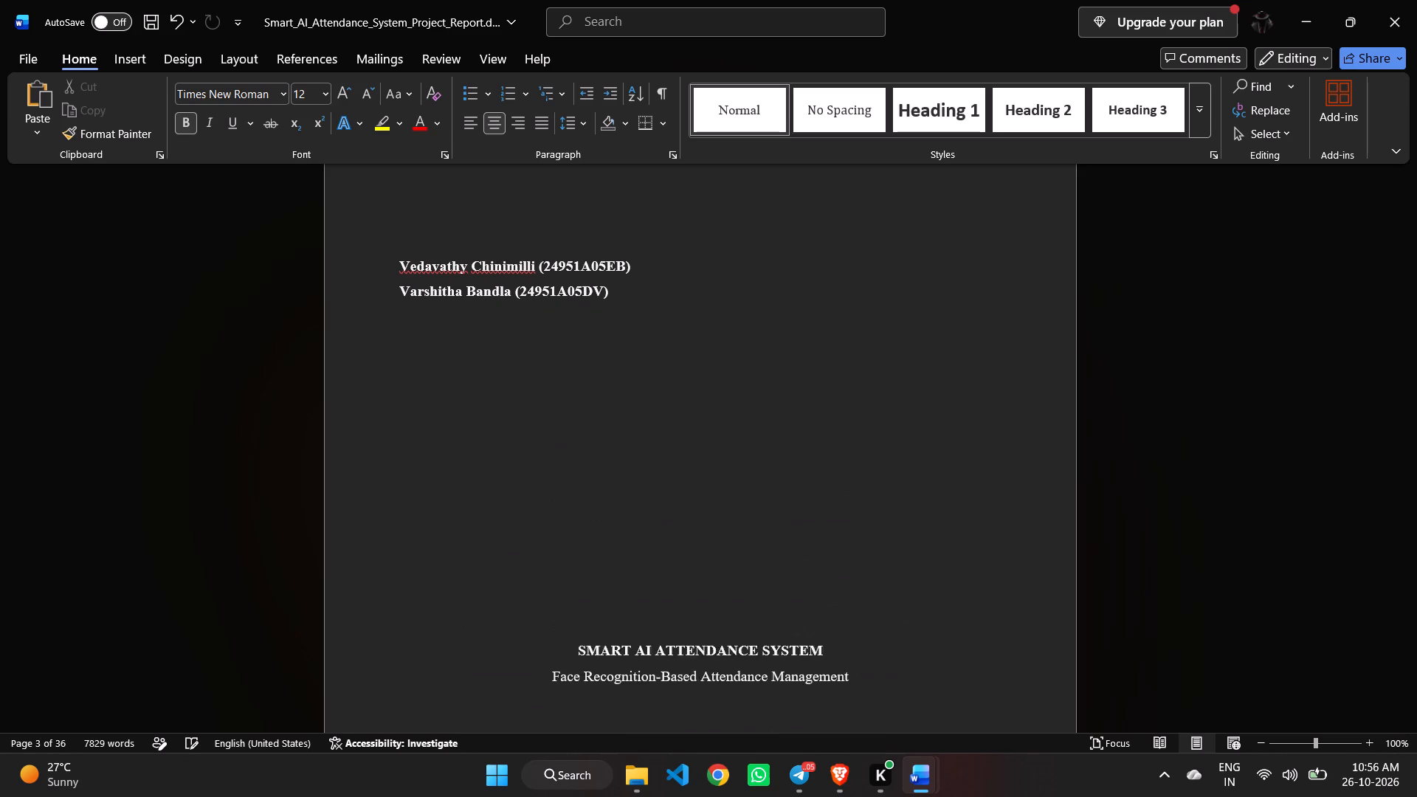
key("Return")
scroll(575, 380, "down", 4)
scroll(575, 380, "up", 1)
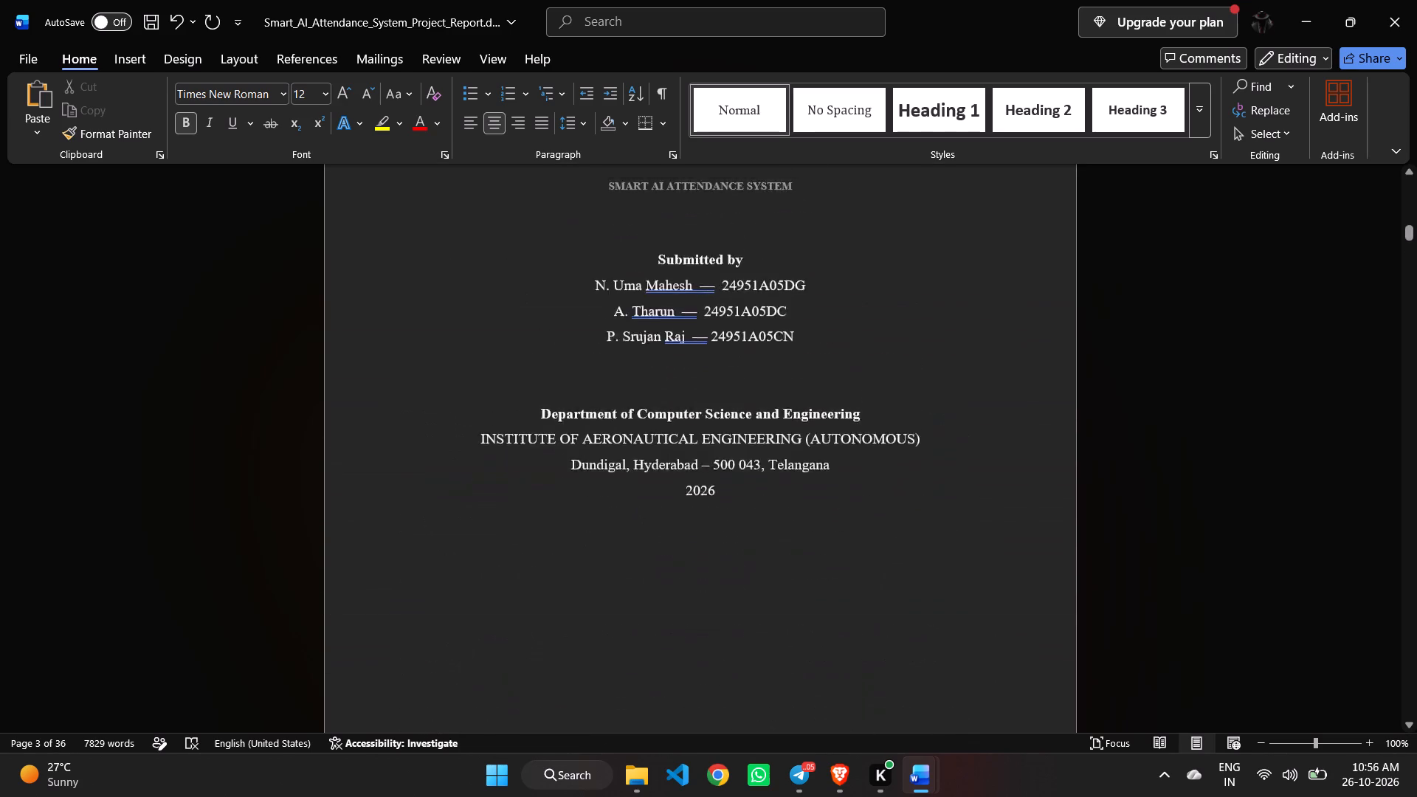
scroll(575, 380, "up", 1)
scroll(575, 380, "down", 1)
key("Return")
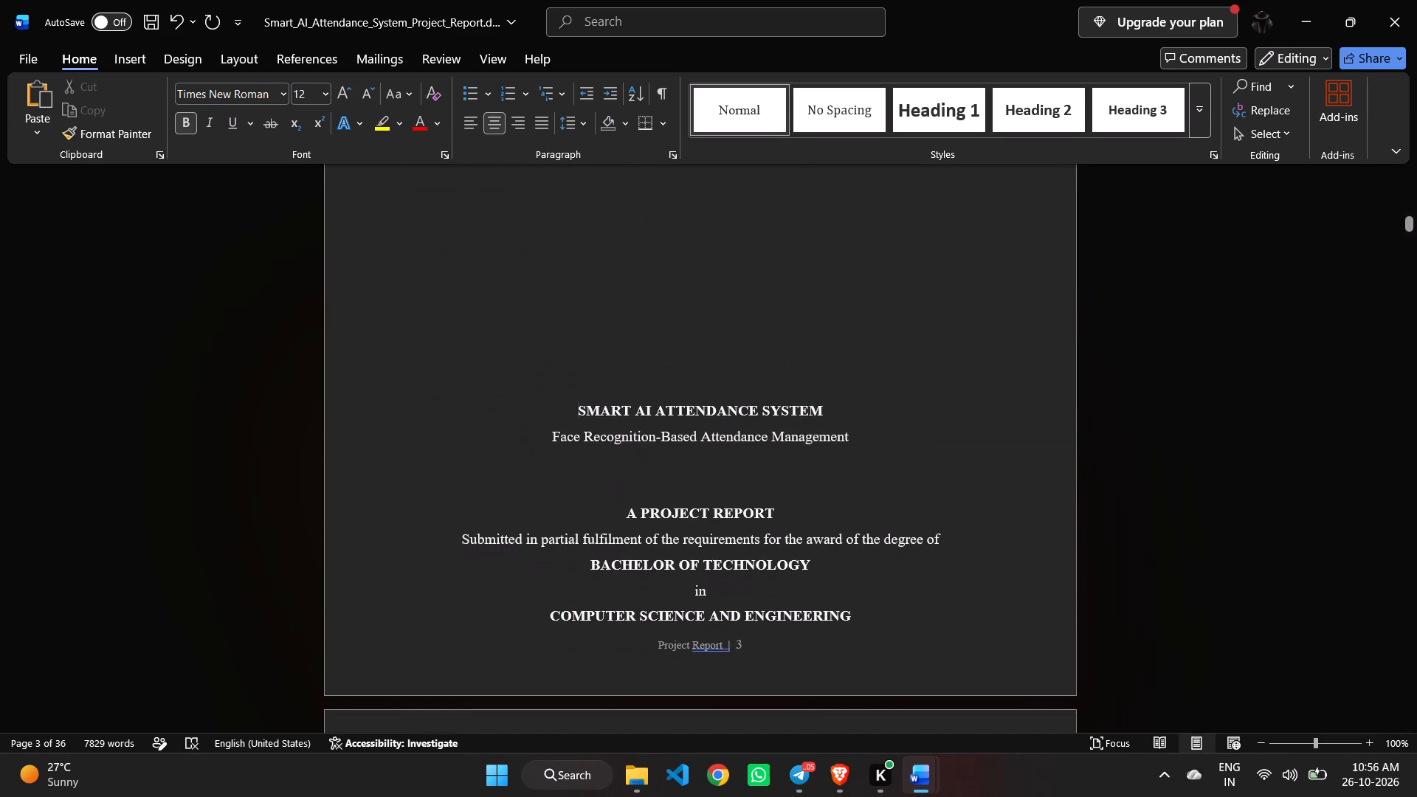
key("Return")
key("Return")
key("Return")
key("Return")
key("Return")
key("Return")
key("Return")
key("Return")
key("Return")
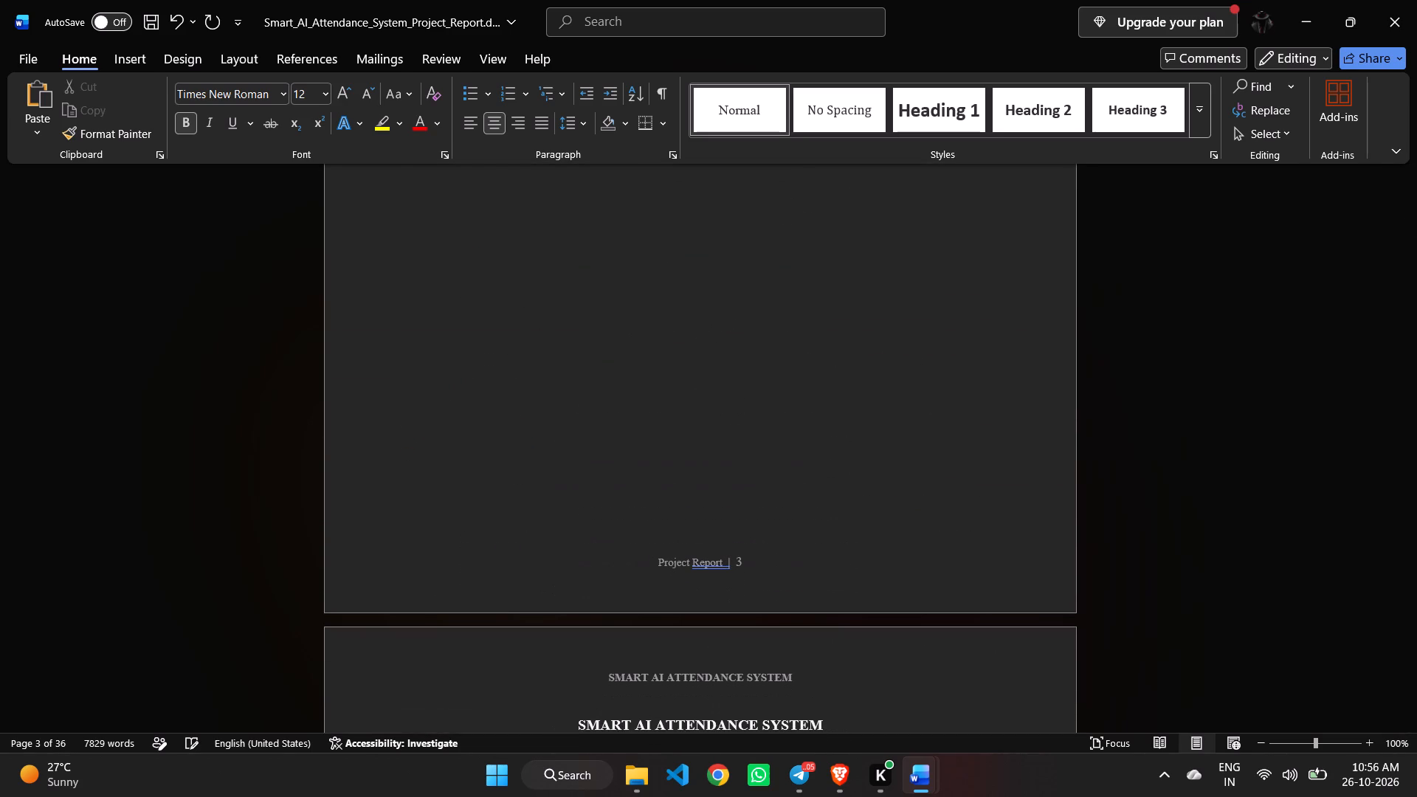
scroll(717, 365, "down", 1)
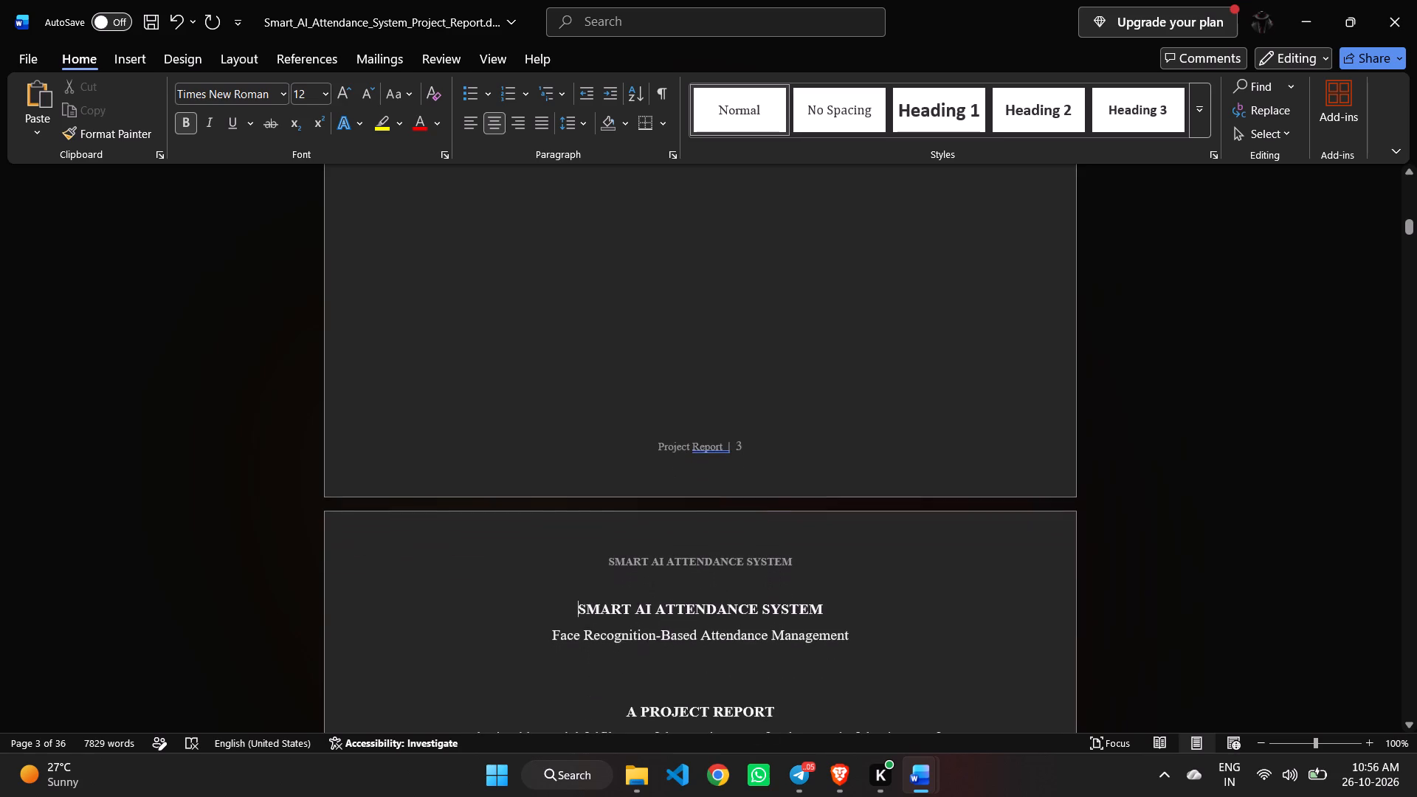
scroll(754, 390, "down", 1)
scroll(754, 390, "up", 1)
scroll(754, 390, "down", 1)
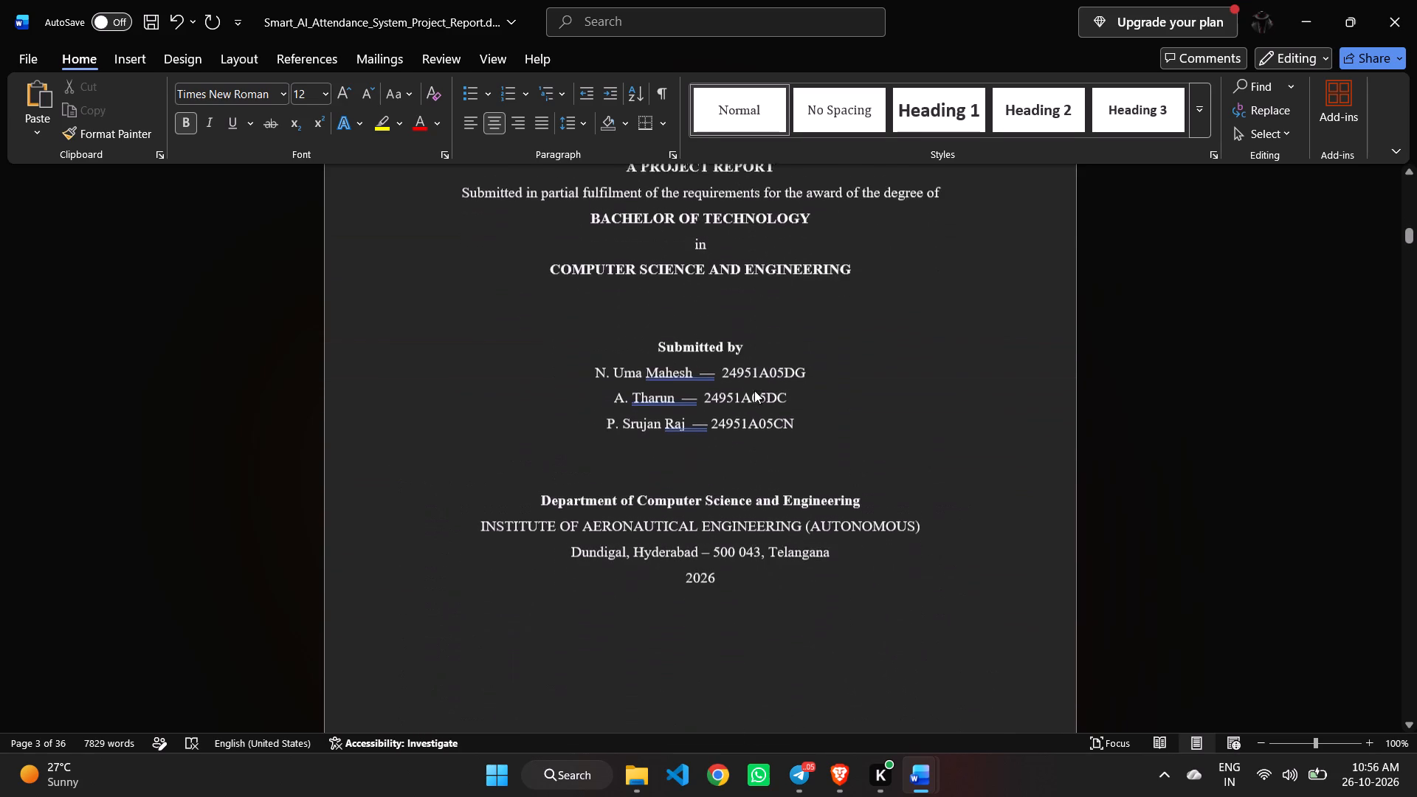
Center the ENGINEERING DESIGN PROJECT heading and the short line beneath it on the pasted cover page.
scroll(754, 390, "up", 3)
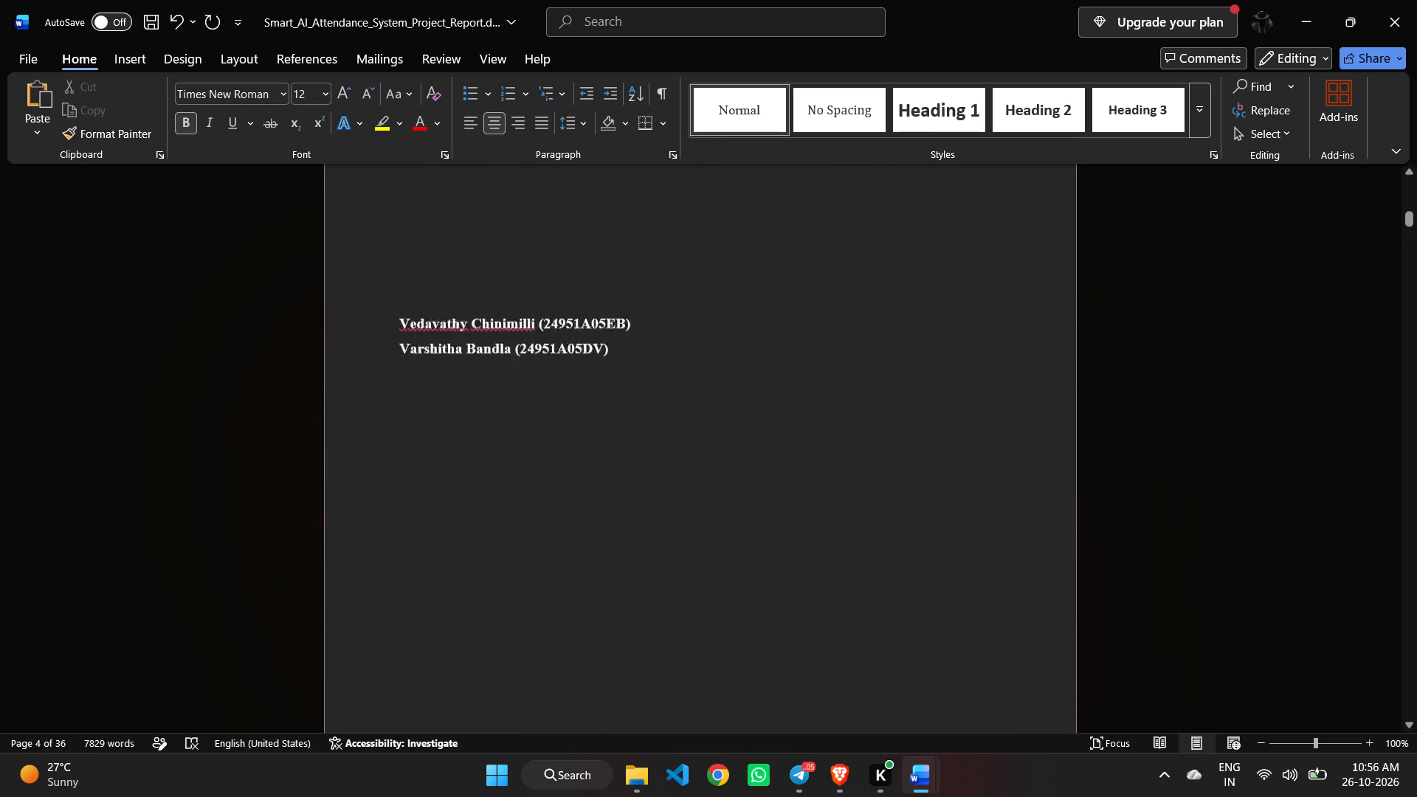
scroll(723, 485, "up", 2)
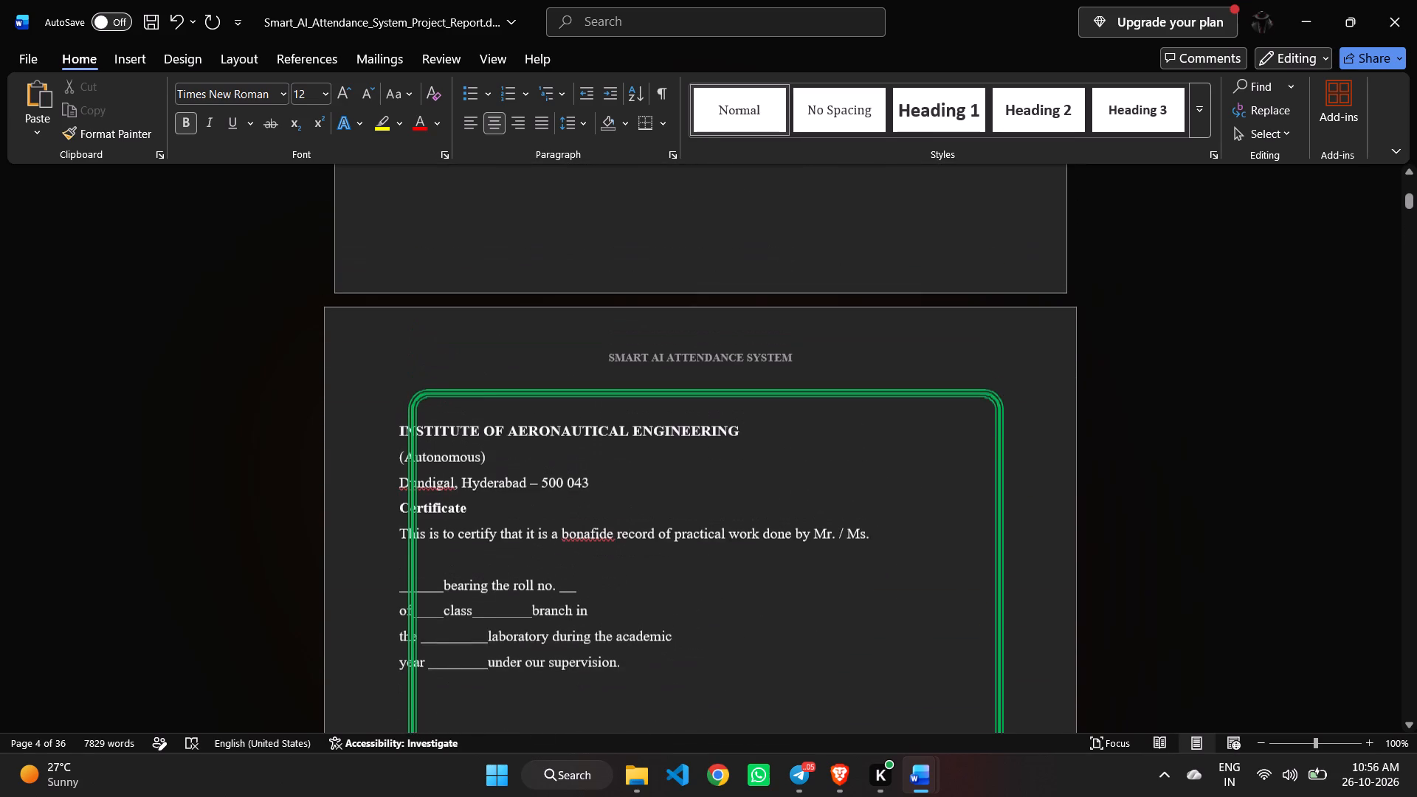
scroll(723, 485, "up", 1)
left_click(773, 627)
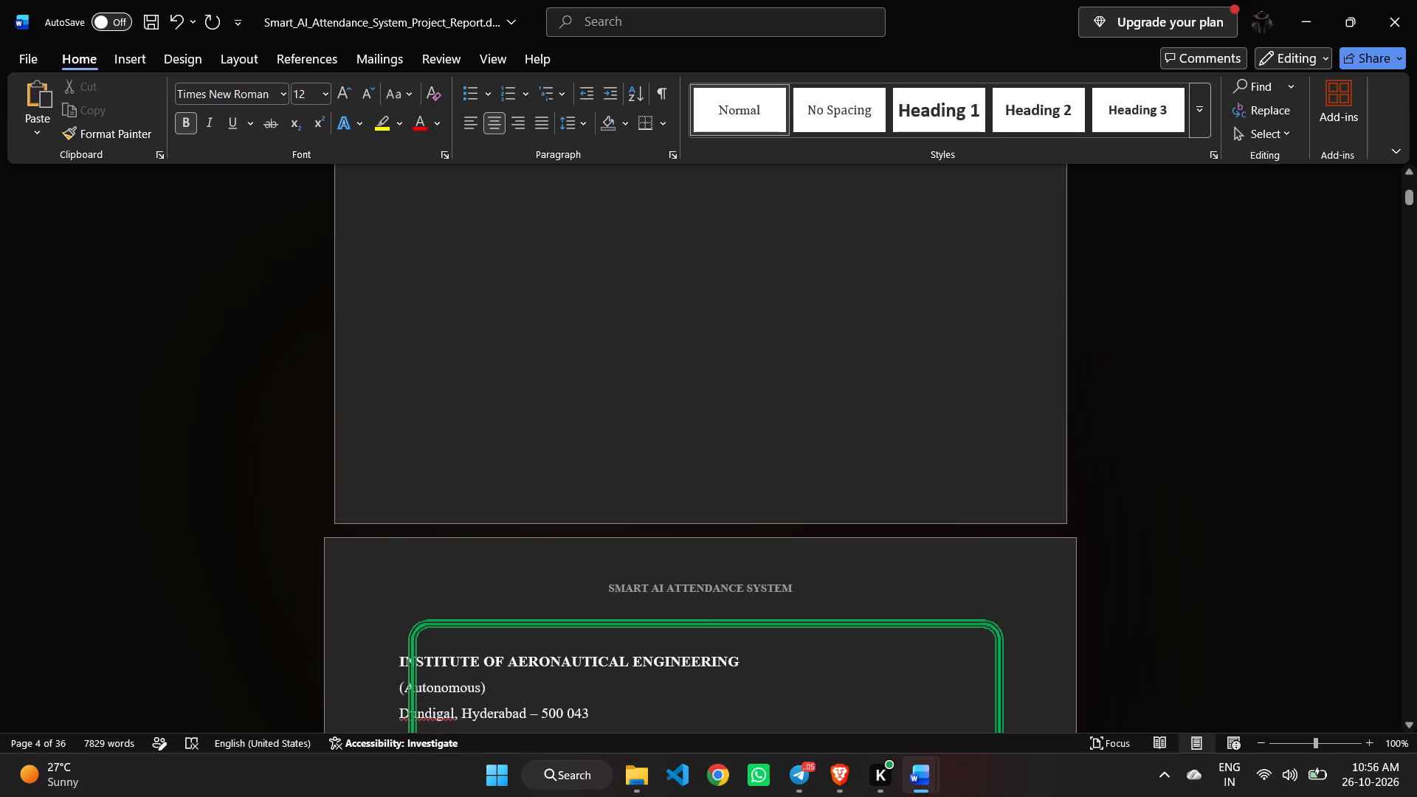
scroll(986, 552, "down", 1)
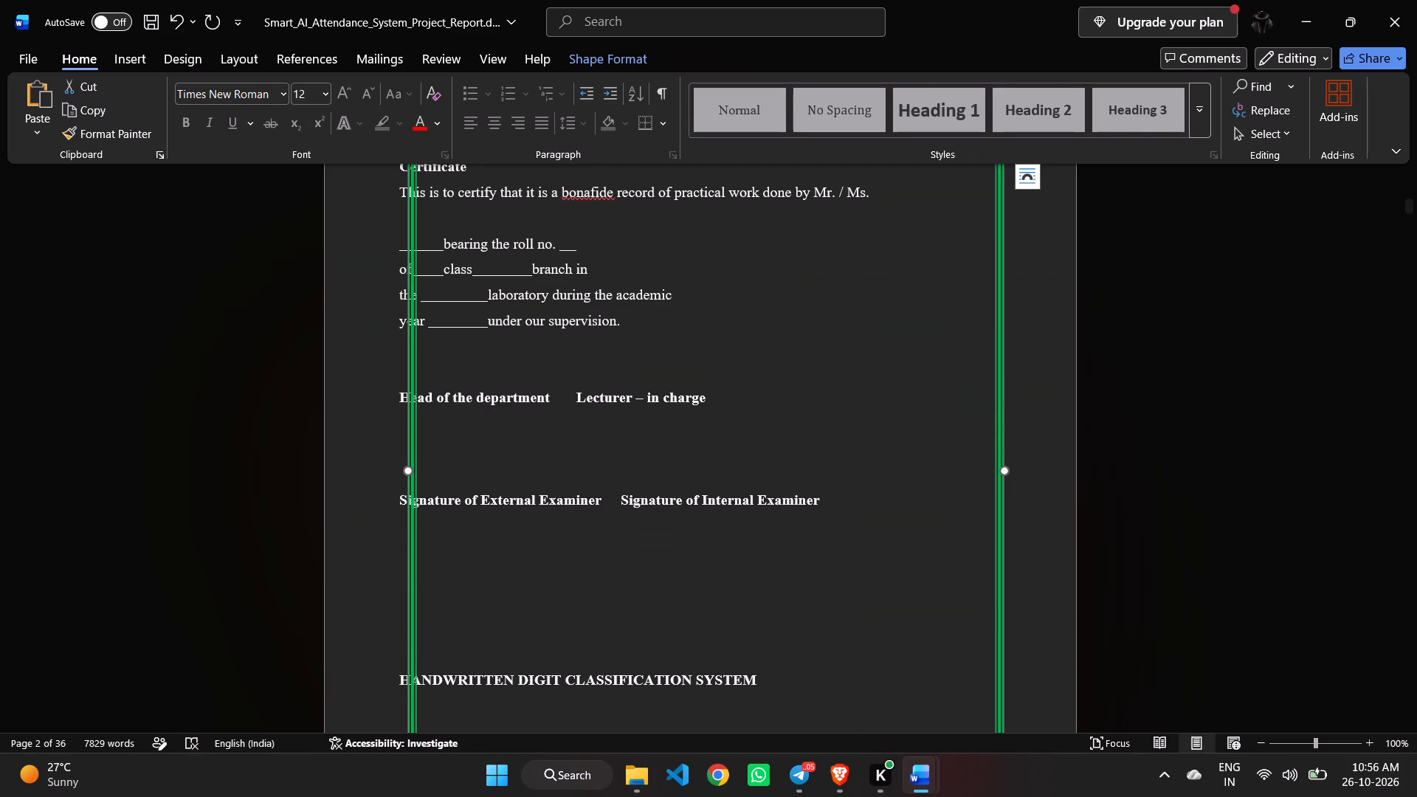
scroll(1173, 562, "up", 1)
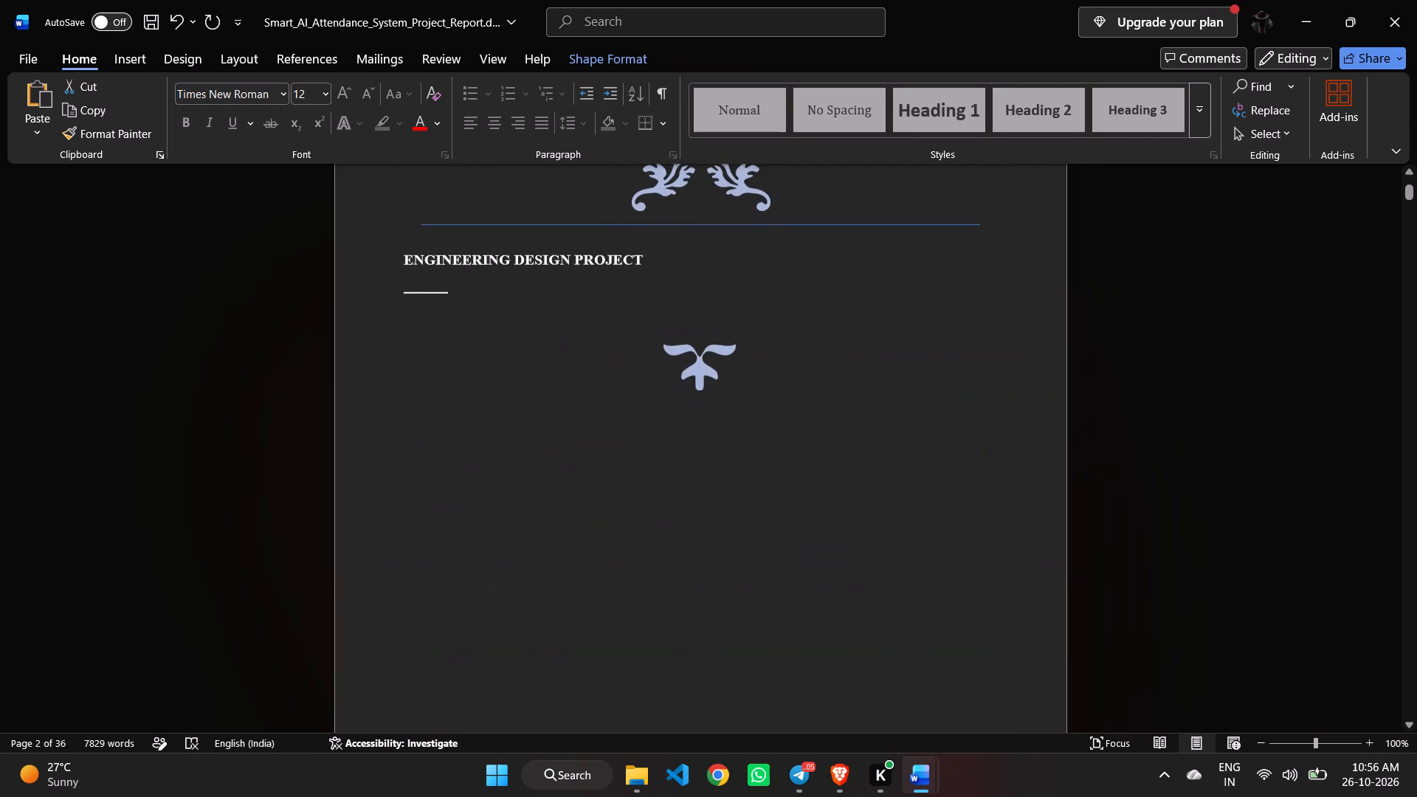
scroll(1173, 562, "up", 1)
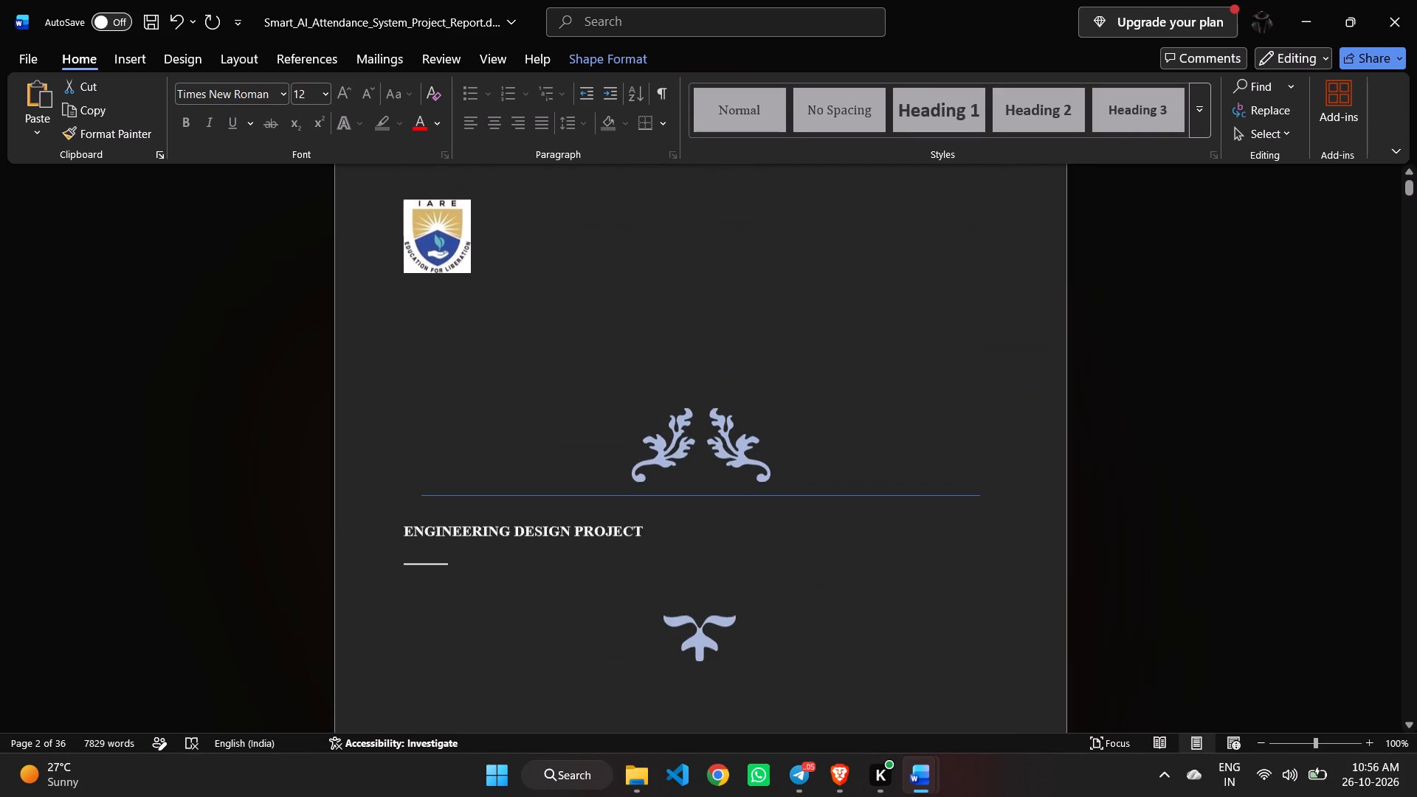
left_click_drag(472, 572, 392, 534)
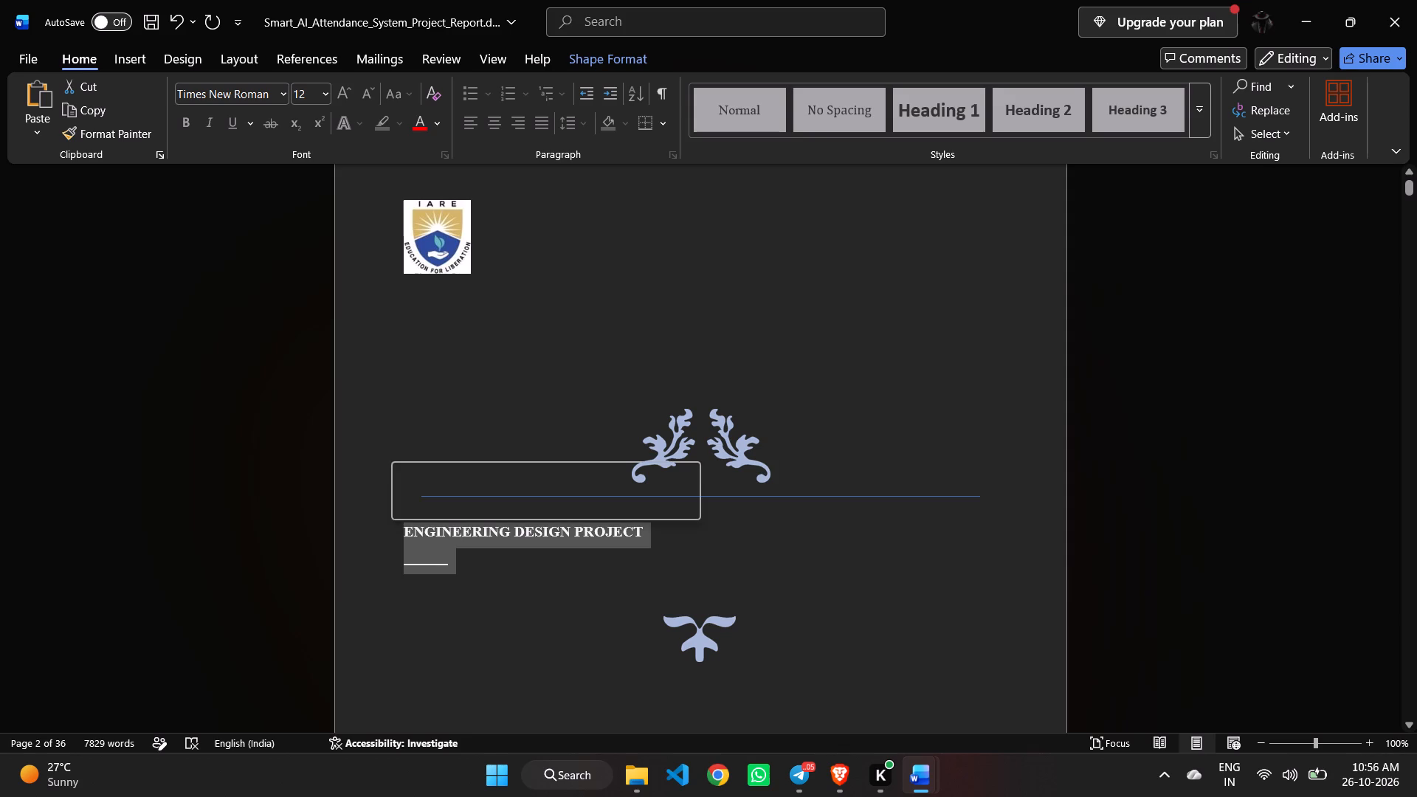
left_click(494, 118)
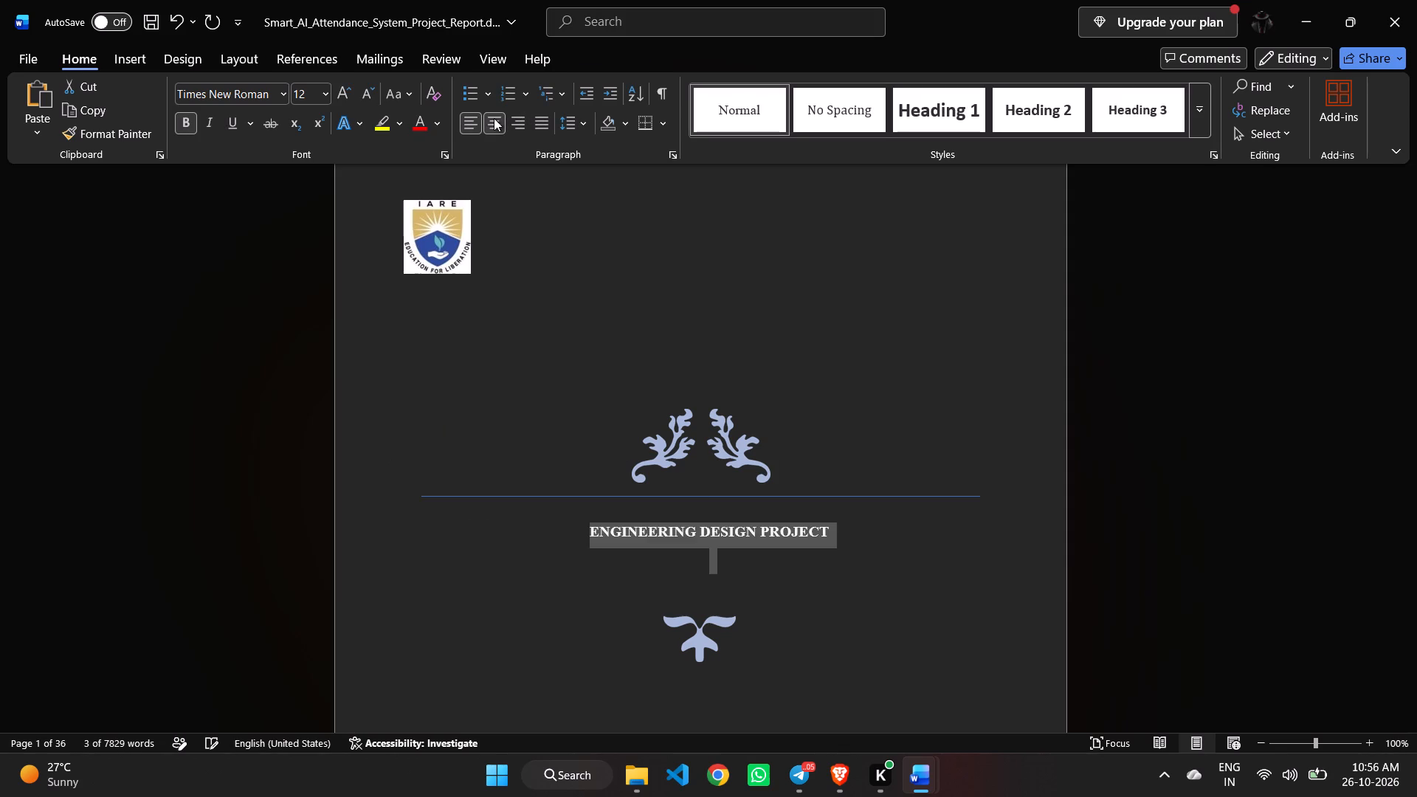
Review the layout of the pasted cover page, certificate page and student names page.
left_click(817, 585)
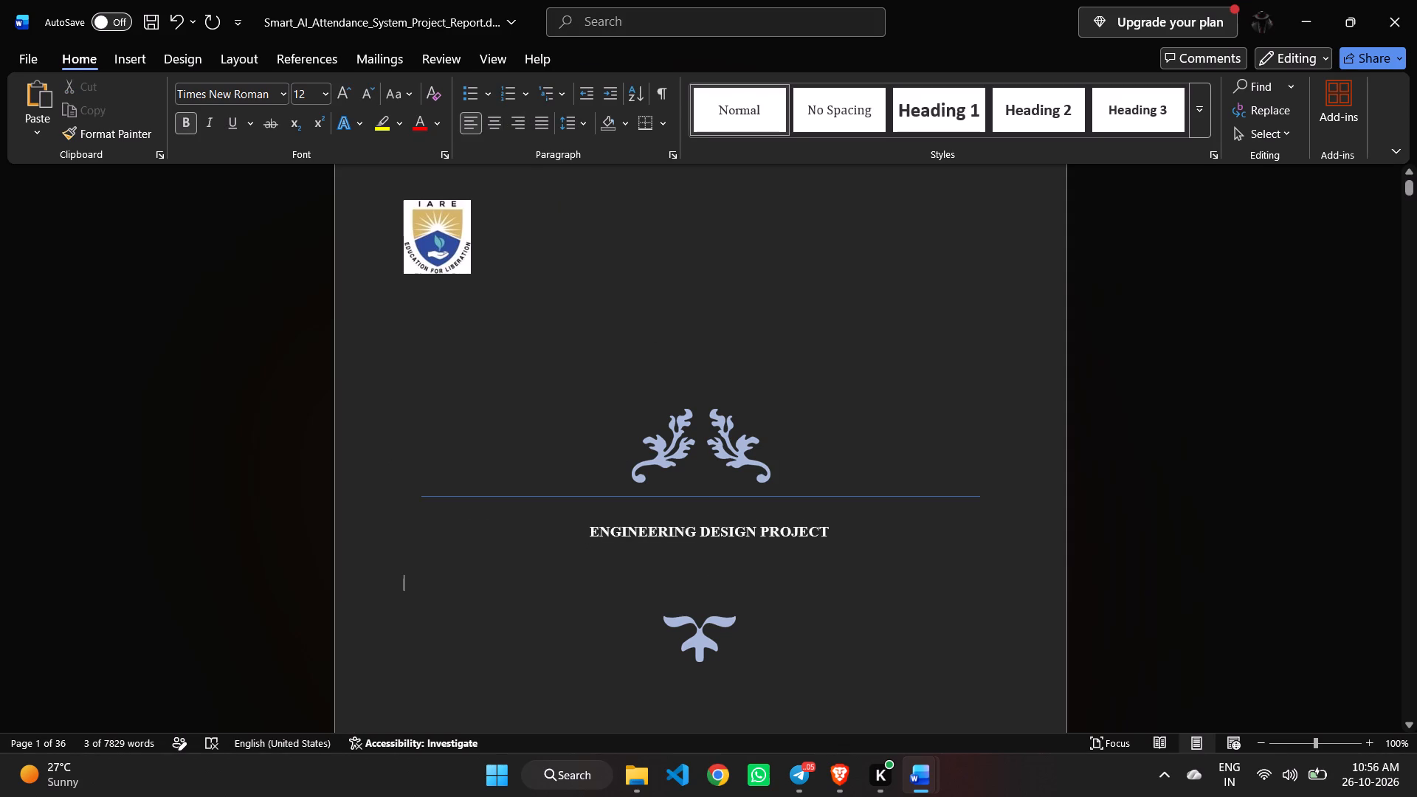
left_click(813, 497)
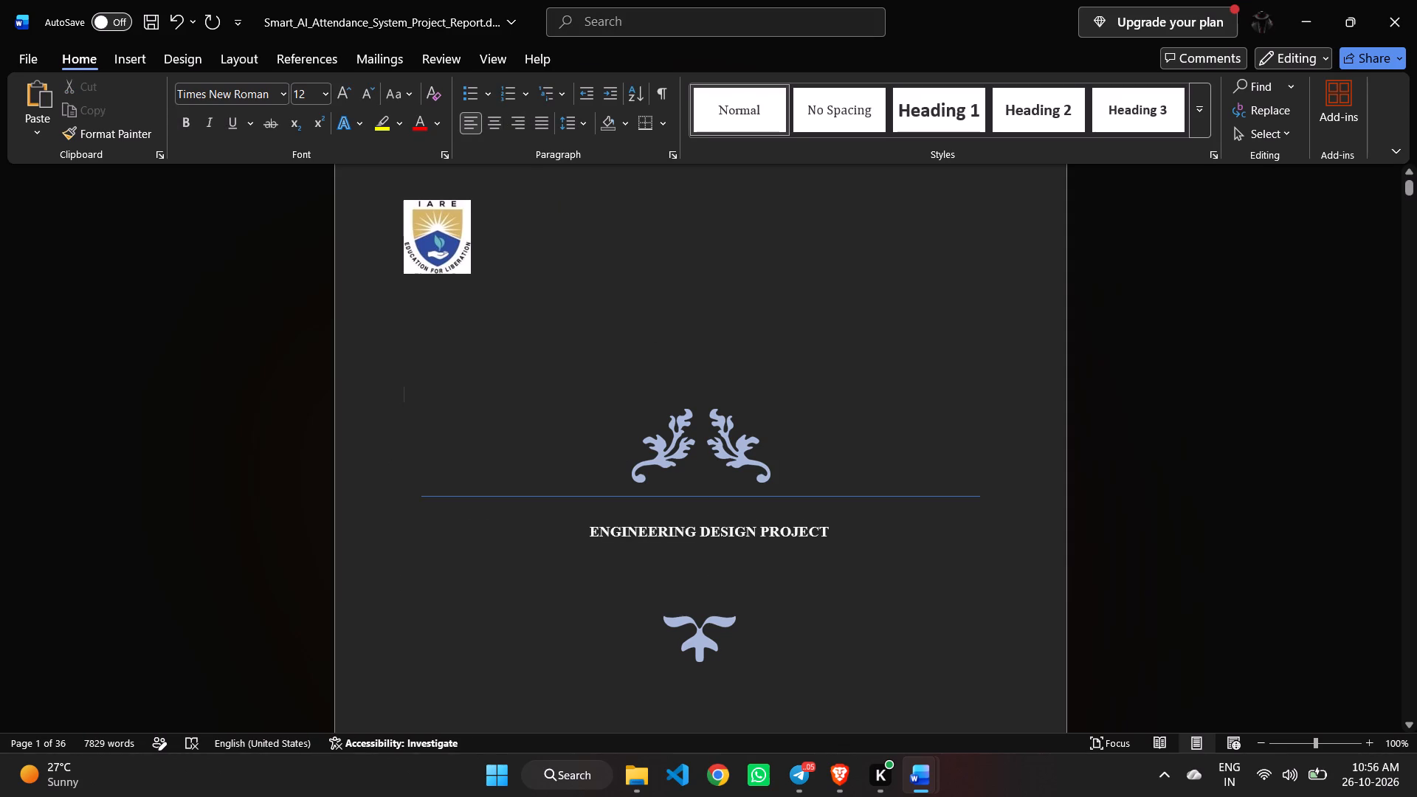
left_click(794, 498)
scroll(870, 624, "down", 1)
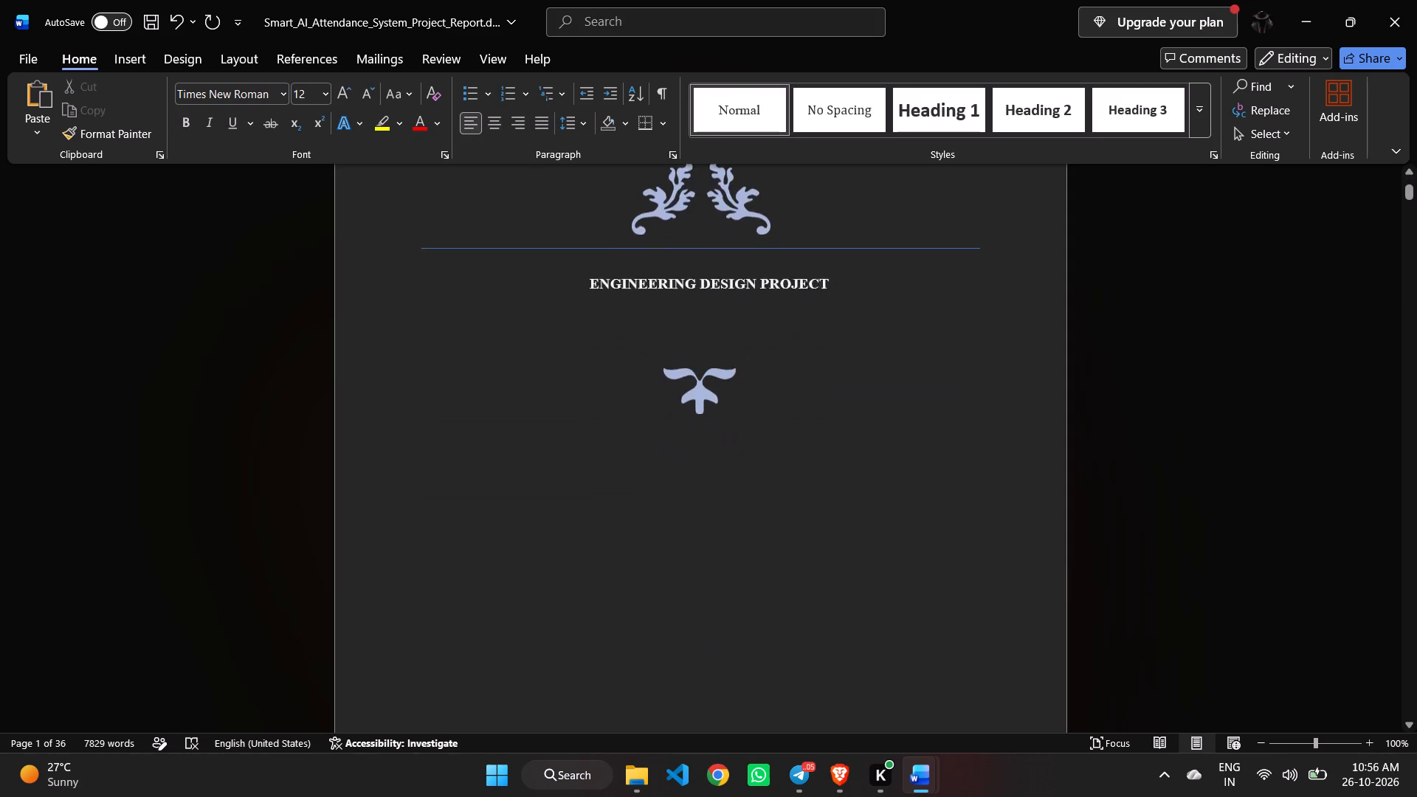
scroll(870, 624, "down", 1)
scroll(870, 624, "up", 1)
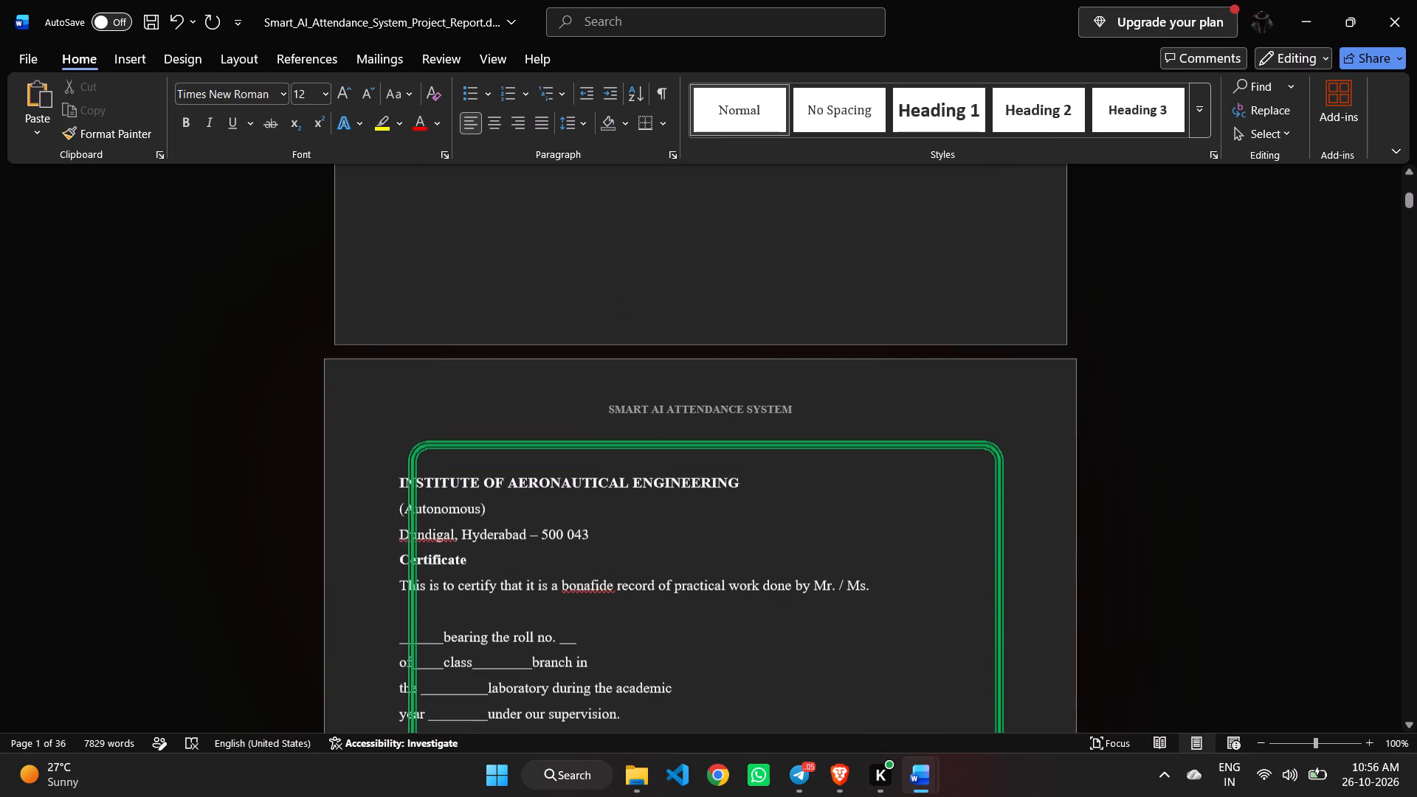
scroll(870, 624, "up", 3)
scroll(870, 624, "down", 1)
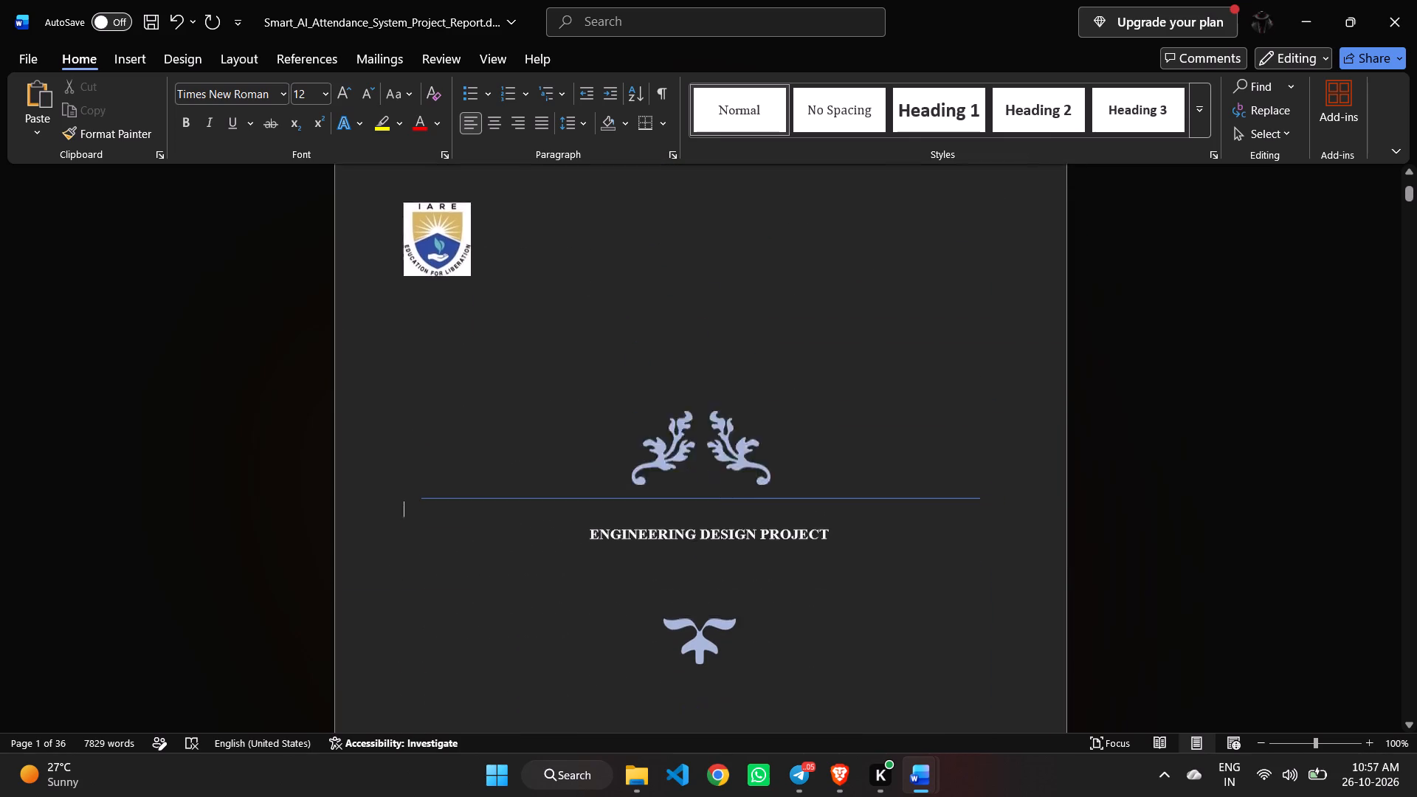
scroll(870, 624, "down", 2)
scroll(870, 624, "up", 1)
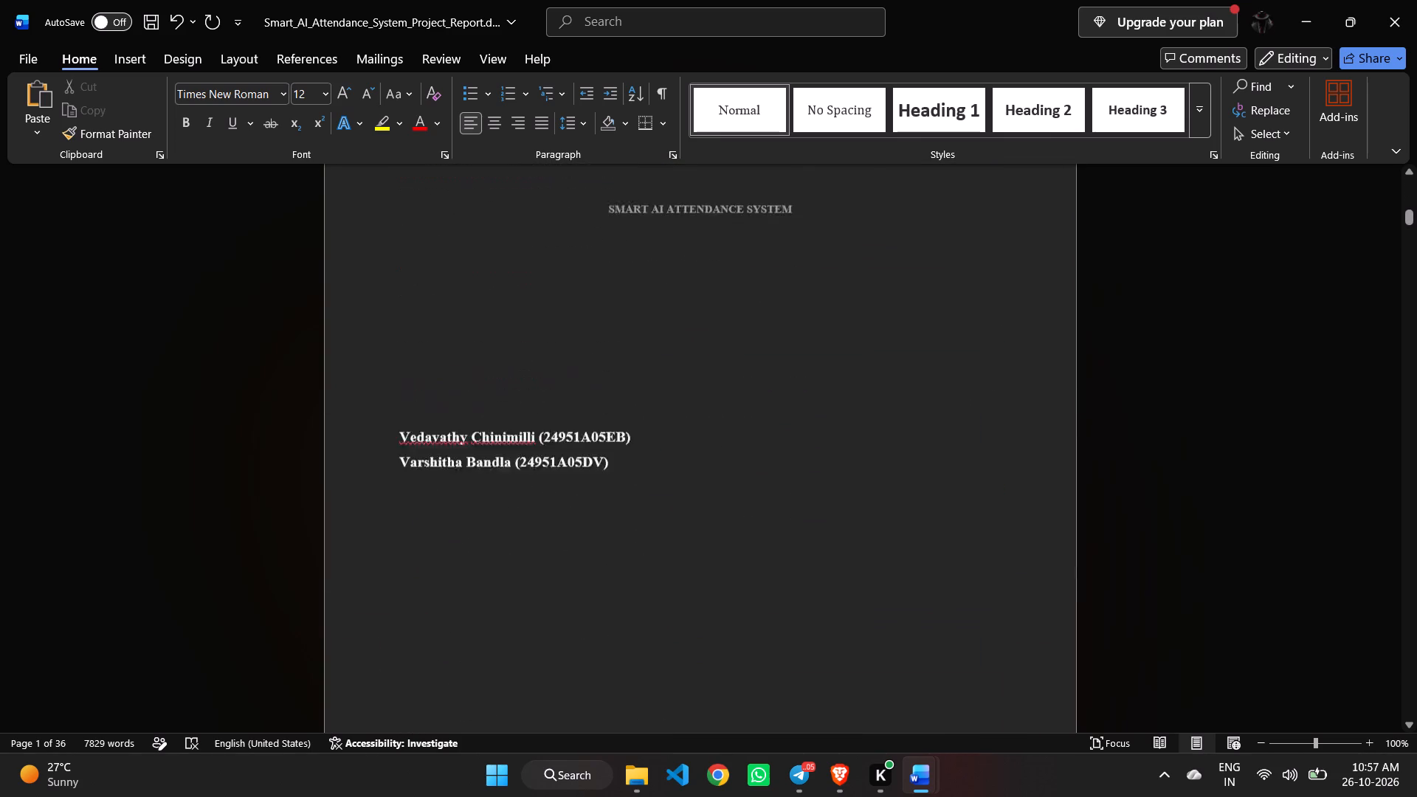
scroll(870, 624, "up", 1)
scroll(870, 624, "down", 2)
scroll(870, 624, "up", 1)
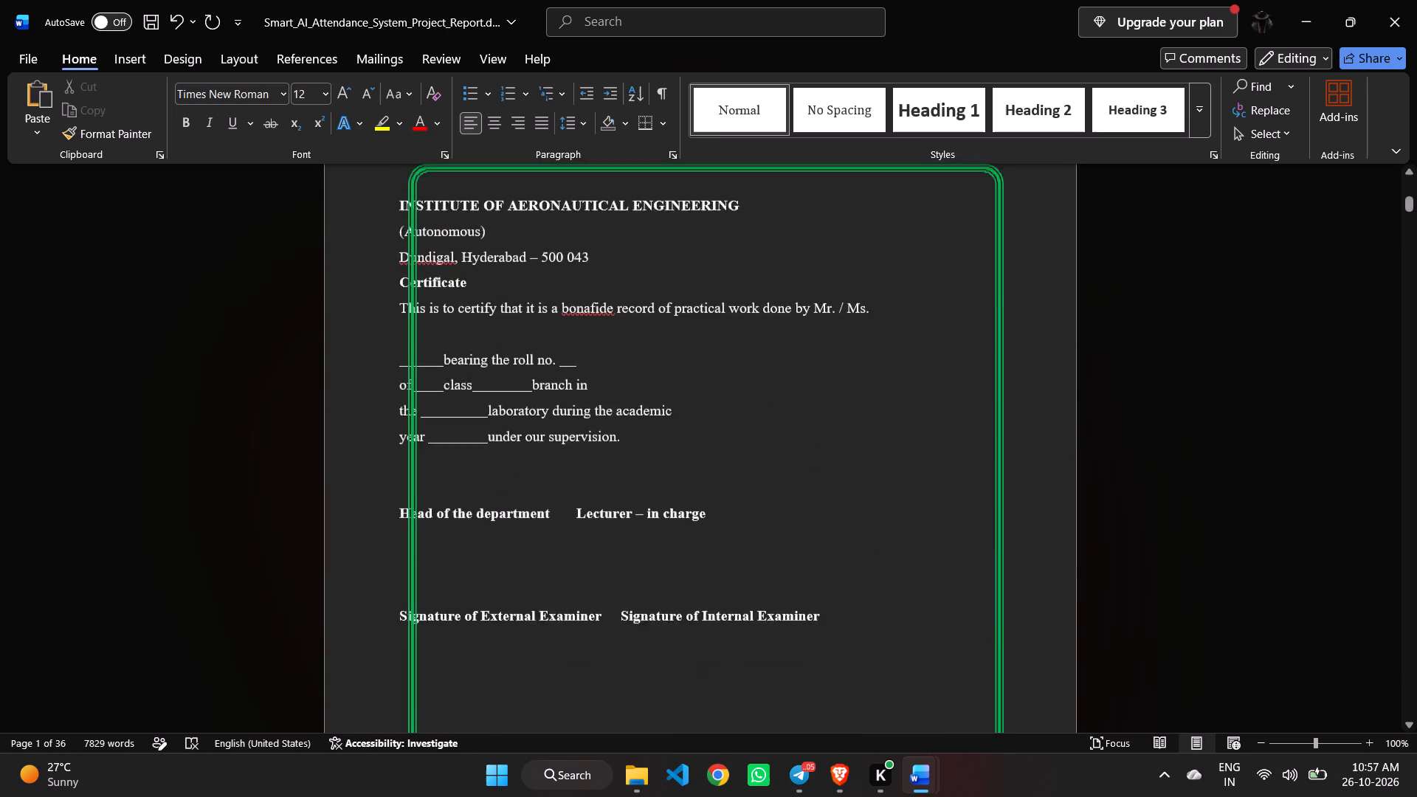
scroll(870, 624, "down", 1)
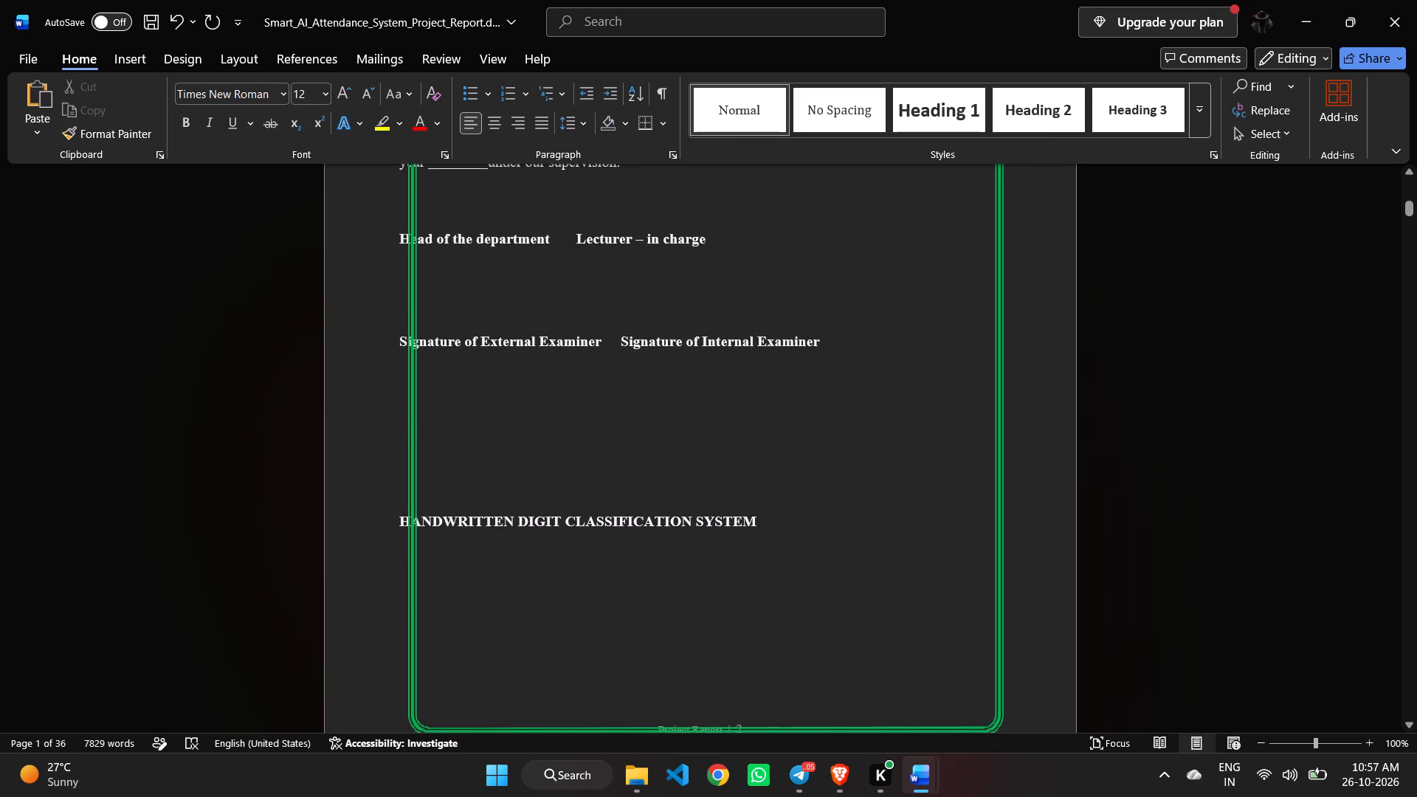
scroll(607, 568, "down", 1)
scroll(607, 568, "up", 1)
scroll(508, 438, "up", 1)
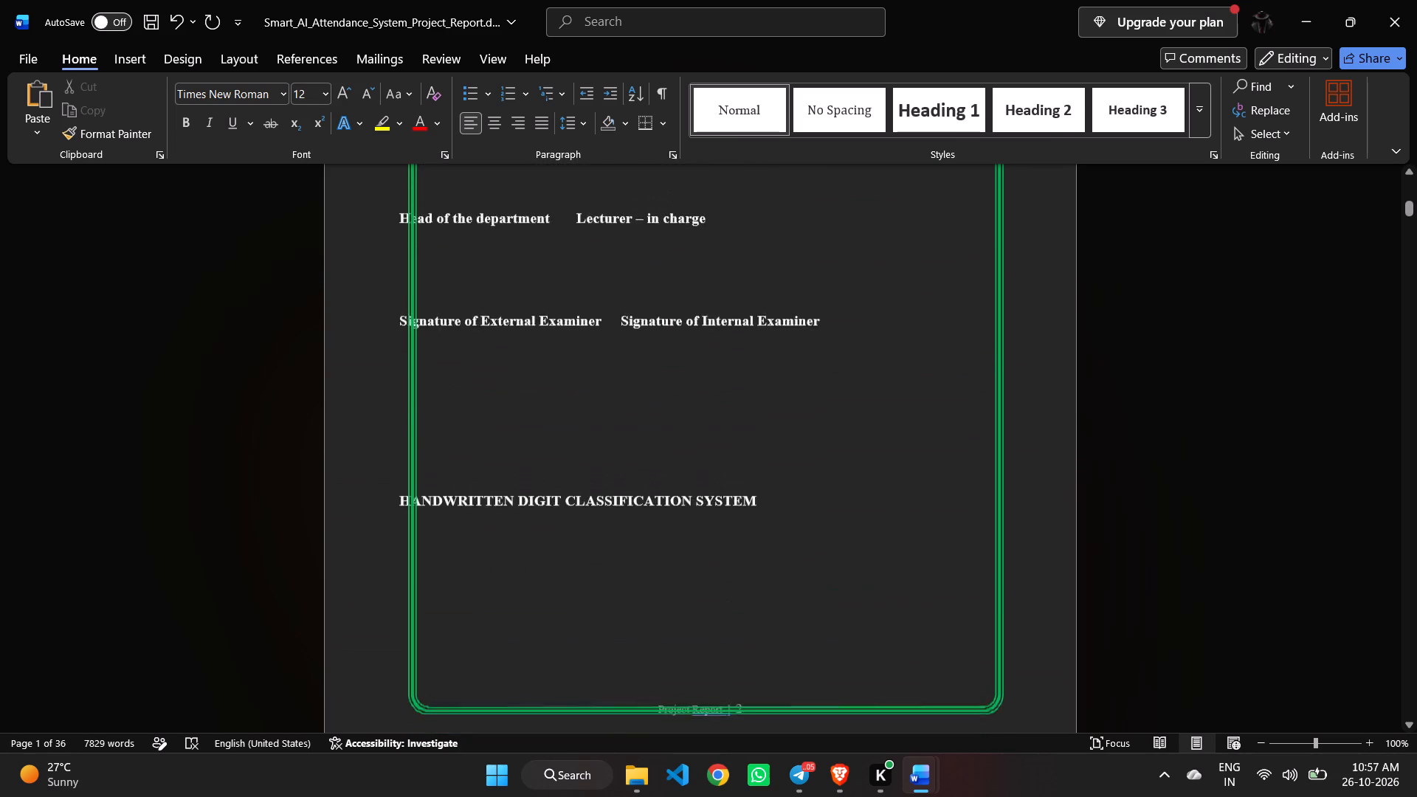
scroll(508, 438, "up", 1)
scroll(508, 438, "down", 2)
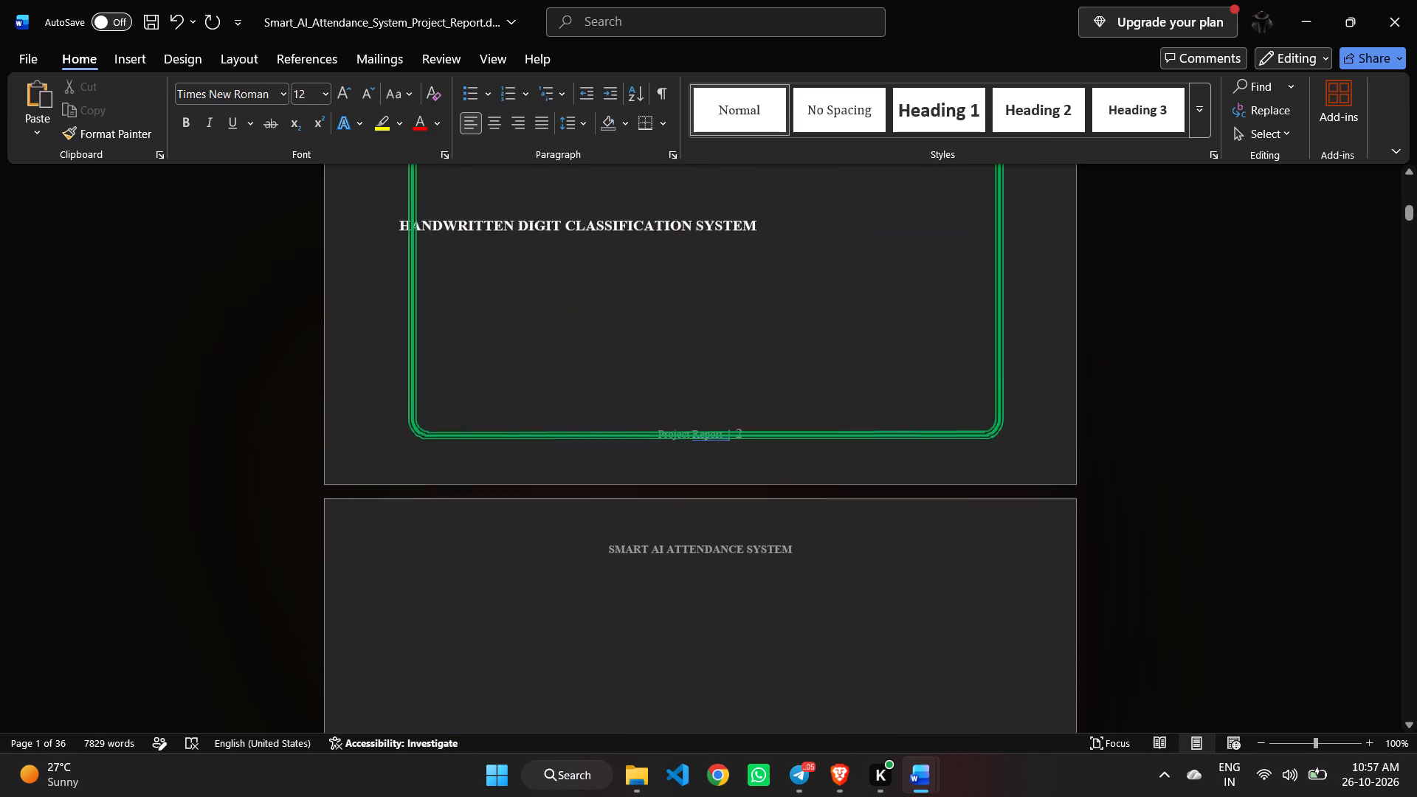
Insert nine blank lines before the HANDWRITTEN DIGIT CLASSIFICATION SYSTEM heading to move it from the certificate page to the next page.
left_click(397, 227)
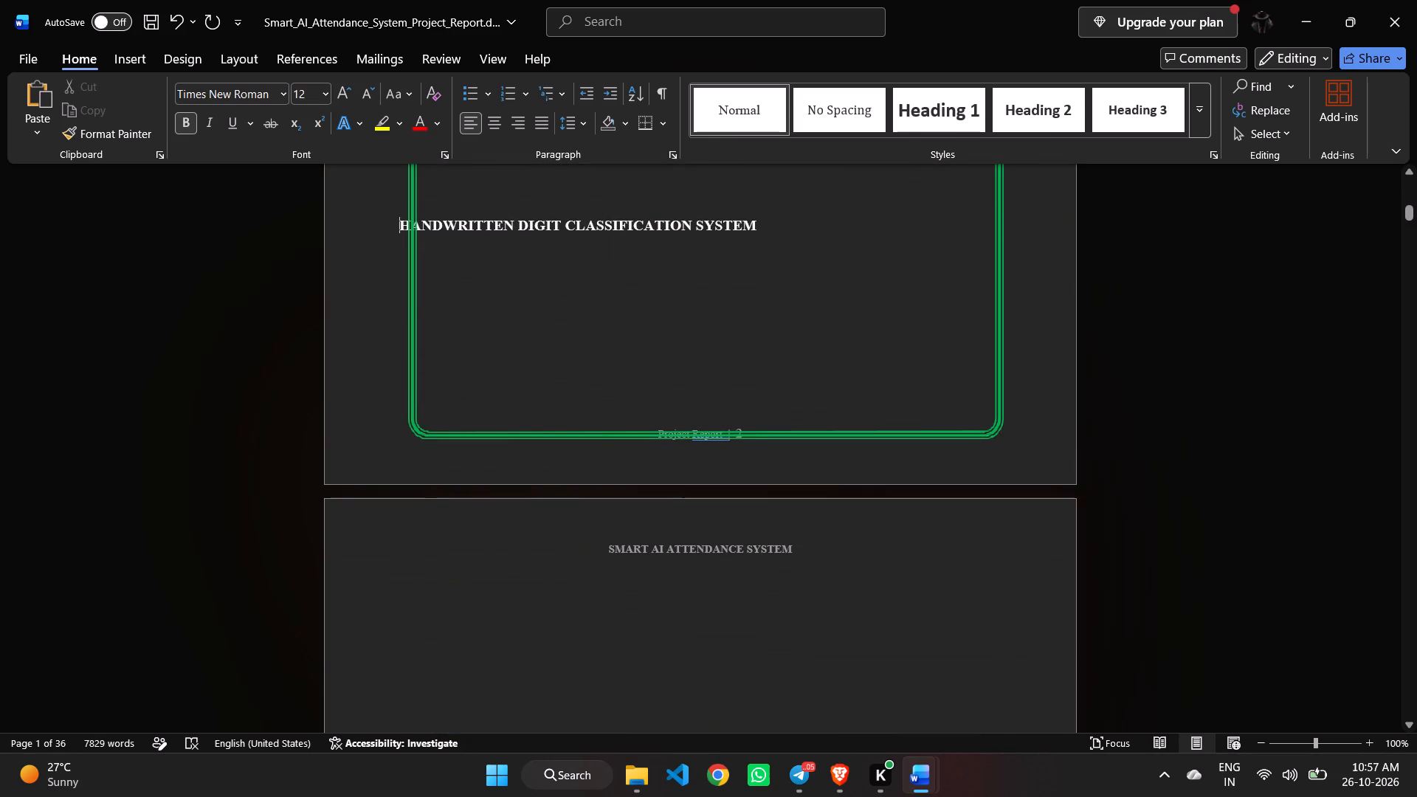
key("Return")
key("Return")
key("Return")
key("Return")
key("Return")
key("Return")
key("Return")
key("Return")
key("Return")
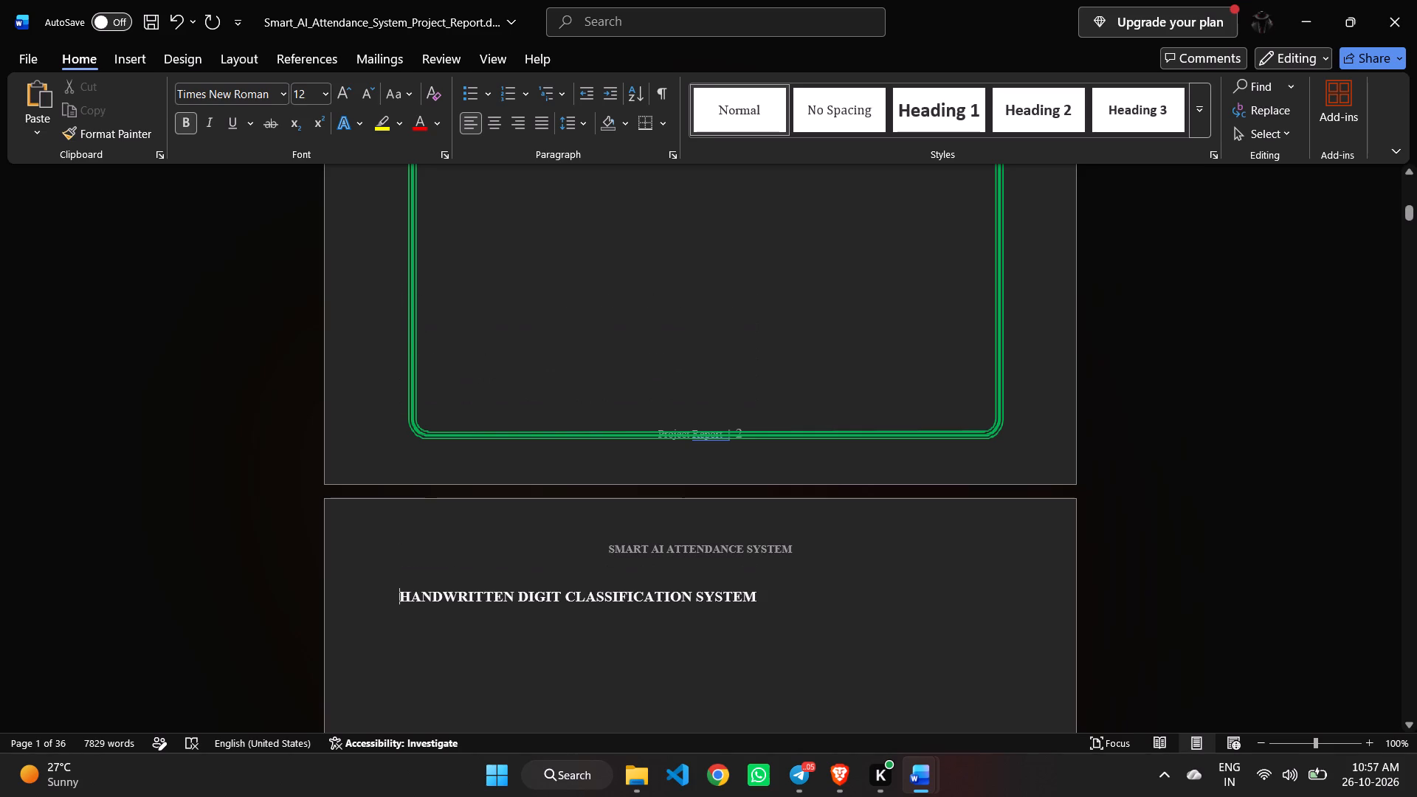
Right-align the two student name lines below the HANDWRITTEN DIGIT CLASSIFICATION SYSTEM heading.
scroll(663, 268, "down", 3)
scroll(663, 268, "up", 2)
scroll(663, 268, "down", 1)
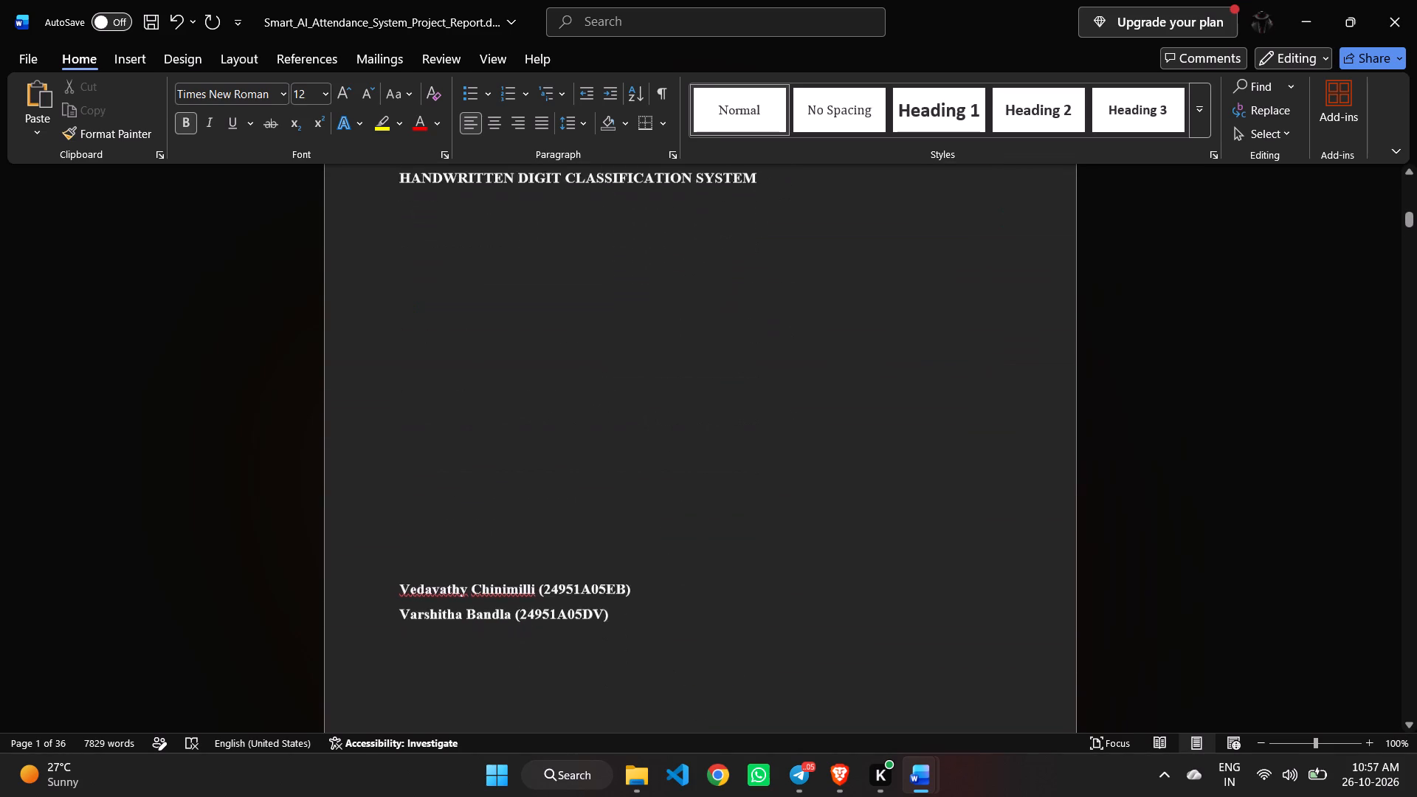
left_click_drag(631, 588, 425, 545)
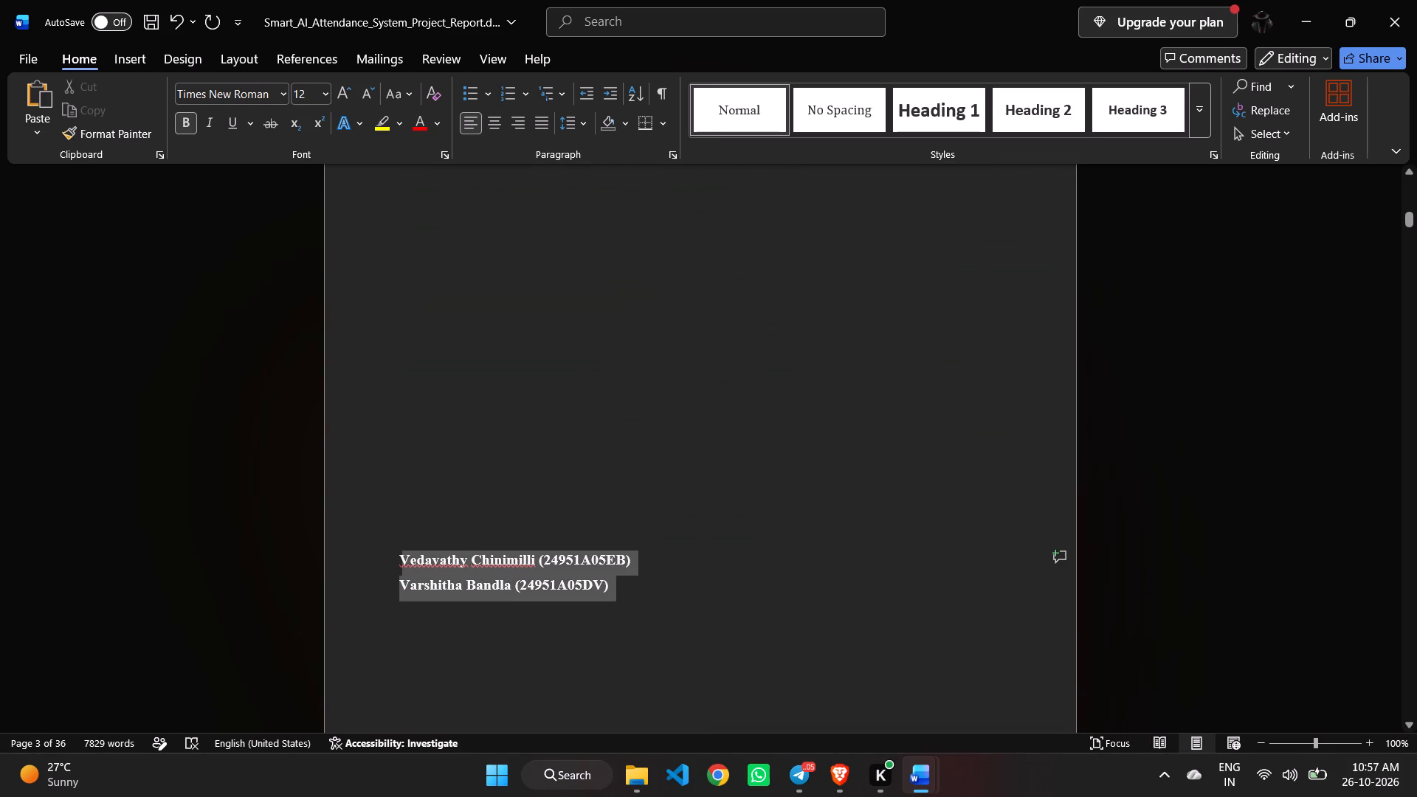
left_click_drag(425, 545, 421, 547)
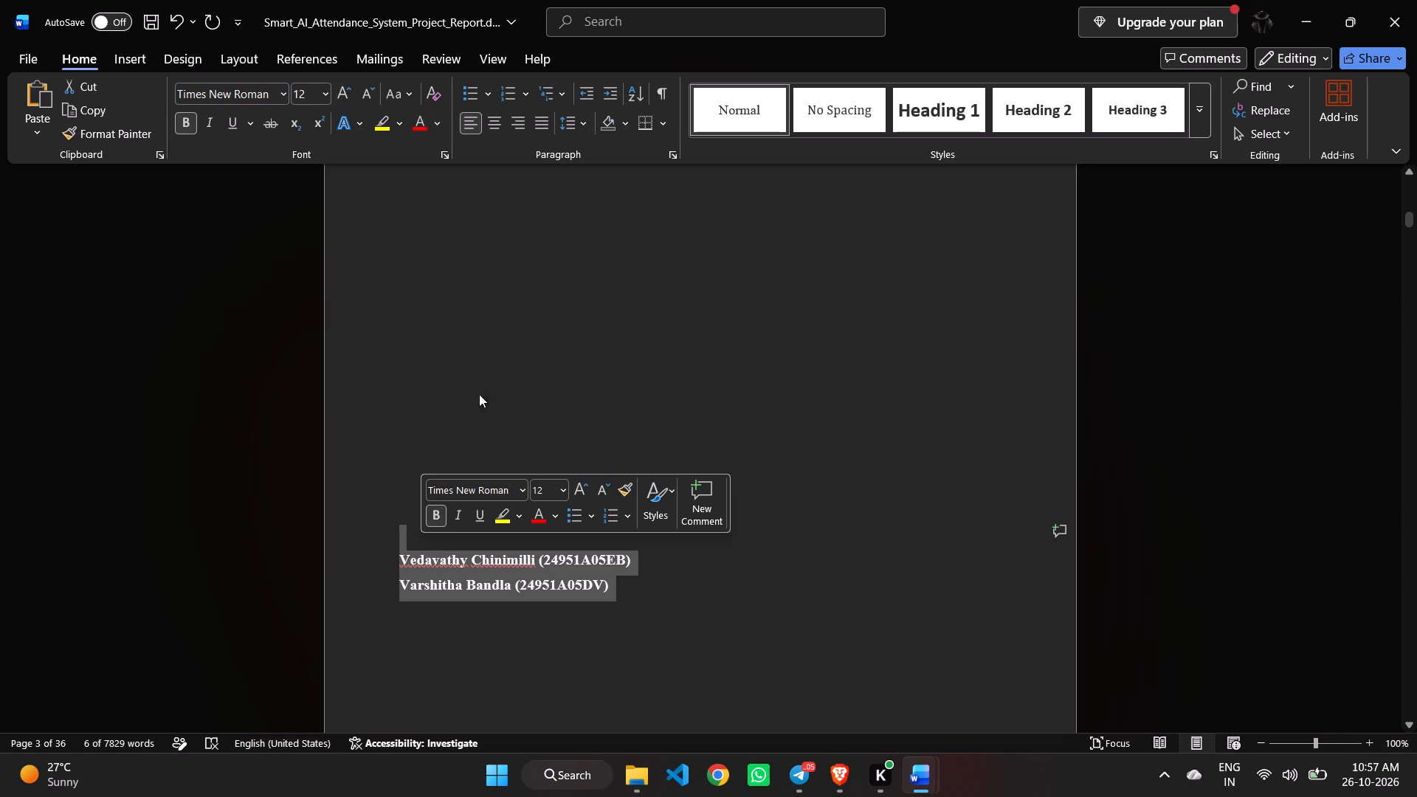
left_click(520, 126)
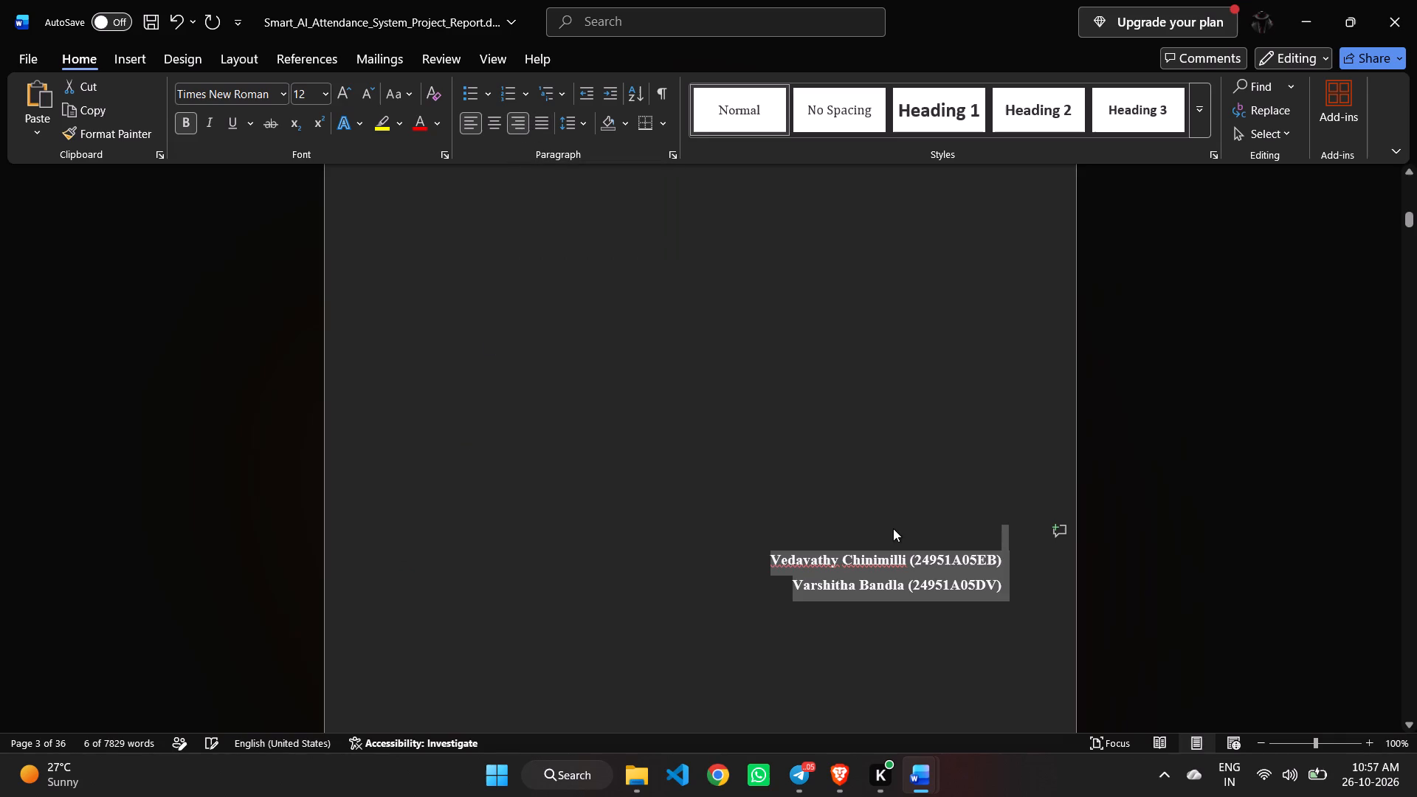
left_click(910, 471)
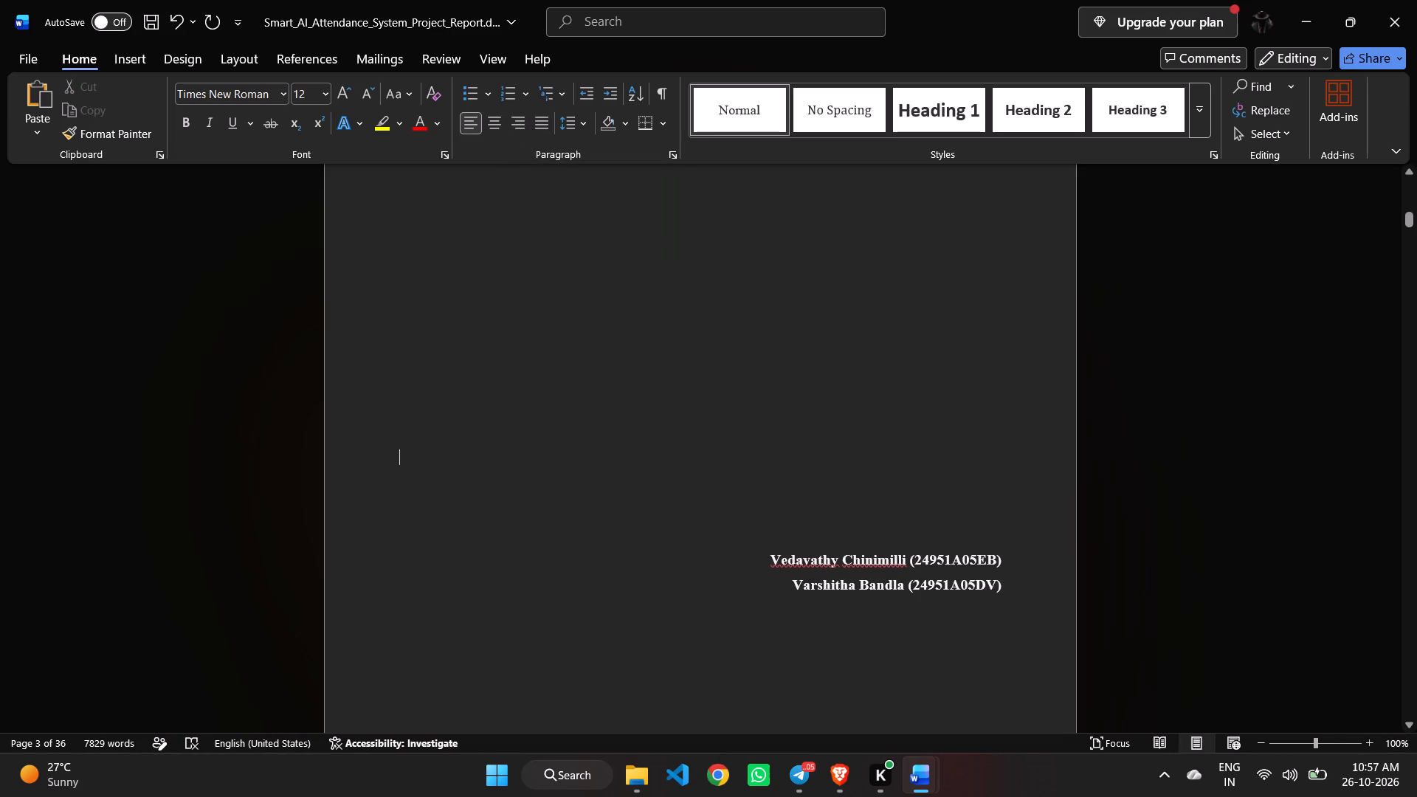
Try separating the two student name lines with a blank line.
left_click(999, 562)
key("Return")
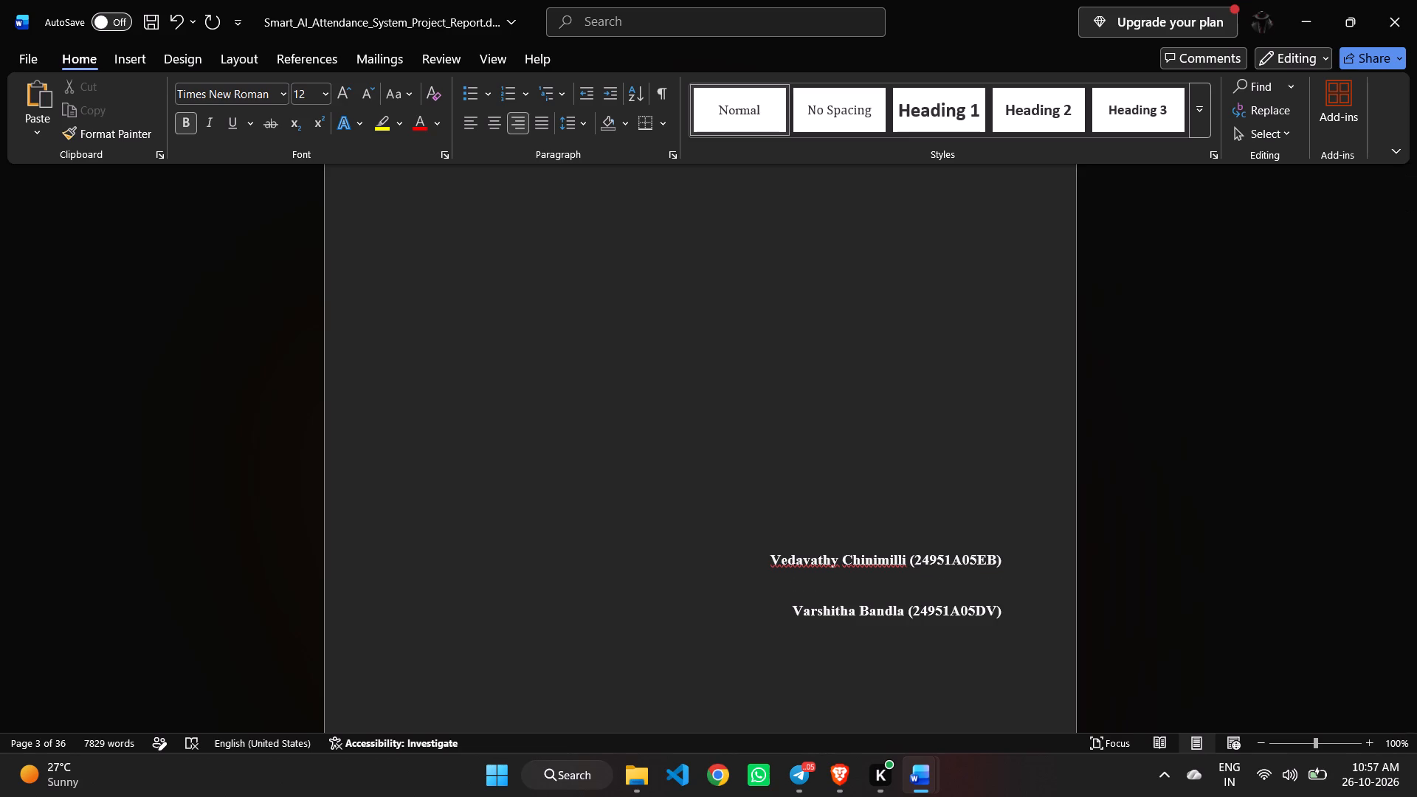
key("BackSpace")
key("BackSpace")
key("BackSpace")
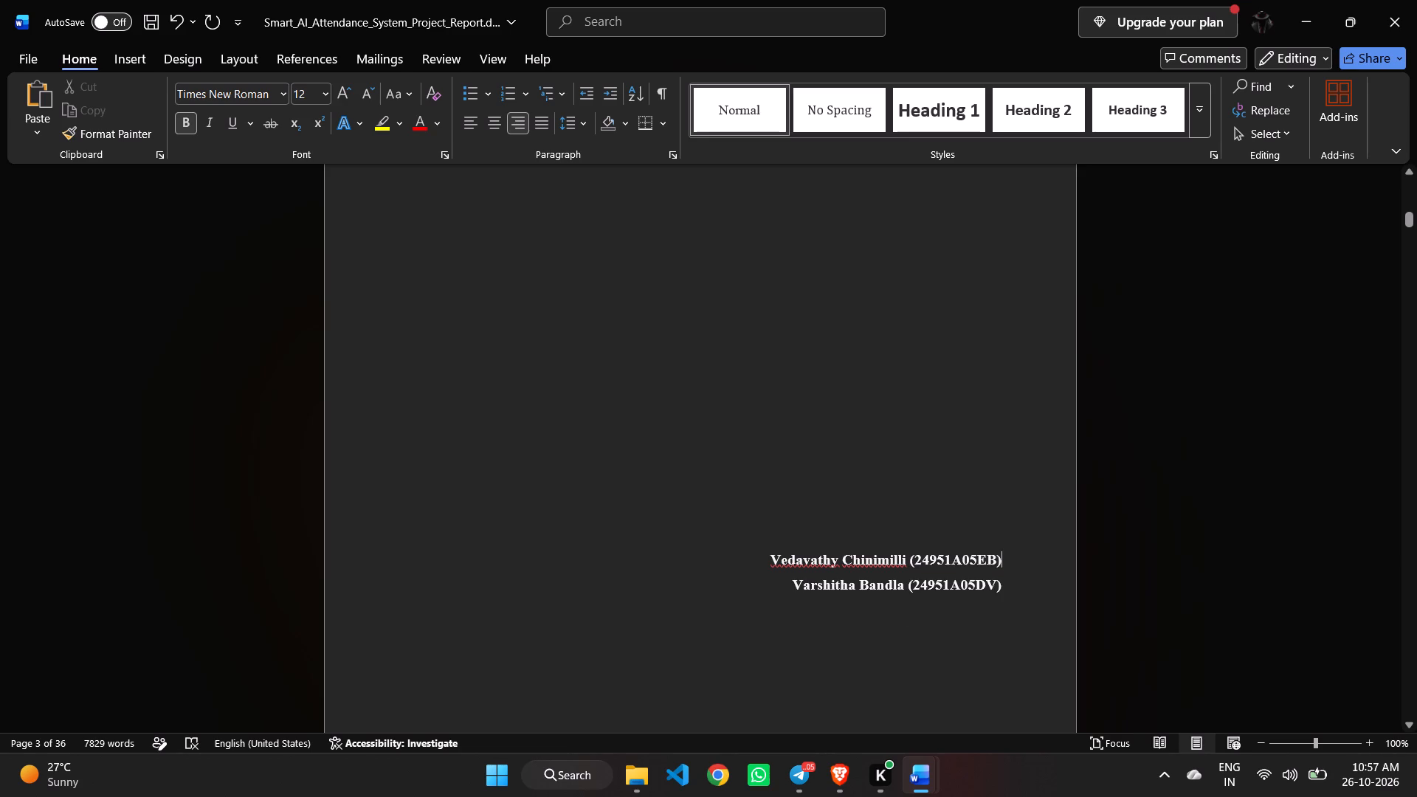
Insert twelve blank lines above the student names to move them down near the bottom of page 3.
left_click(982, 528)
key("Return")
key("Return")
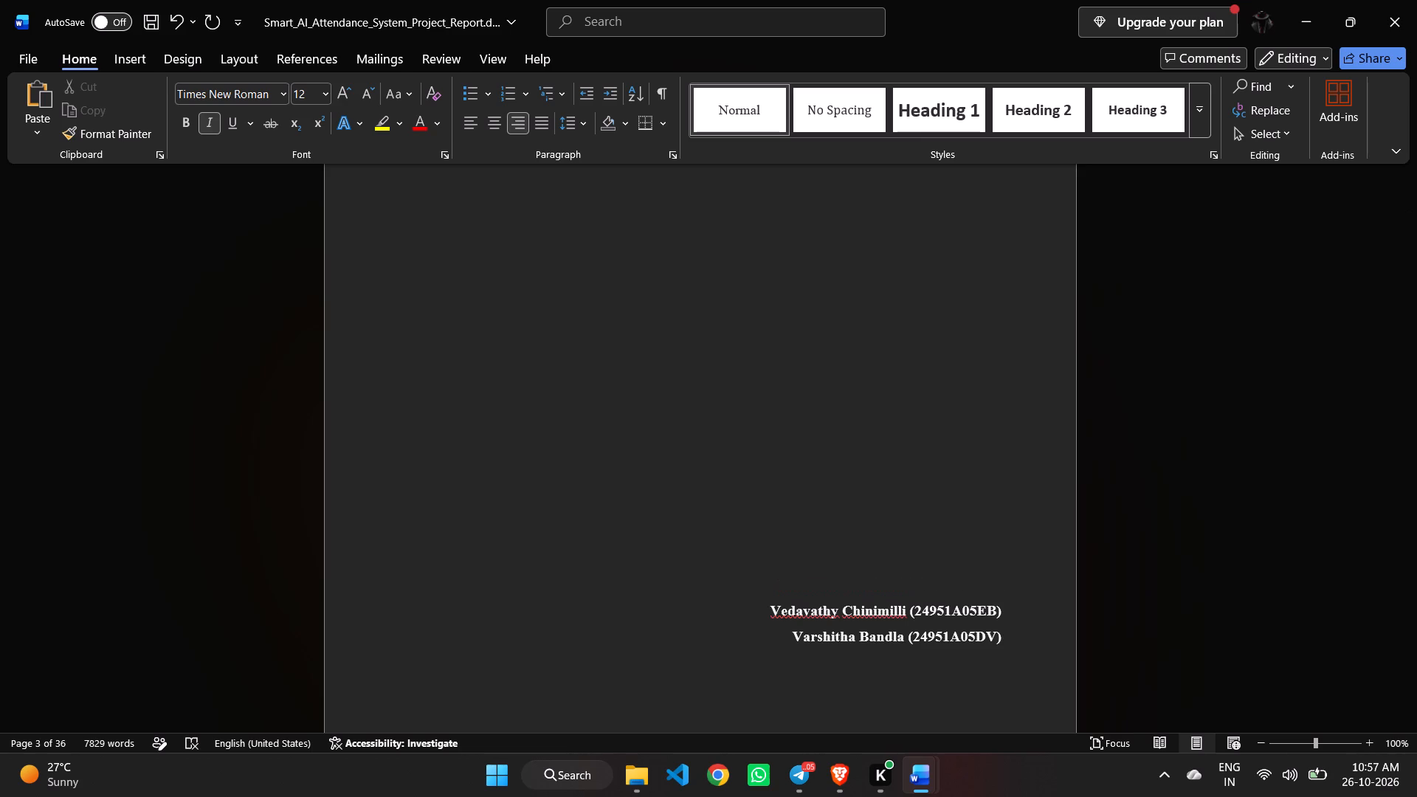
scroll(990, 493, "down", 1)
key("Return")
key("Return")
key("Return")
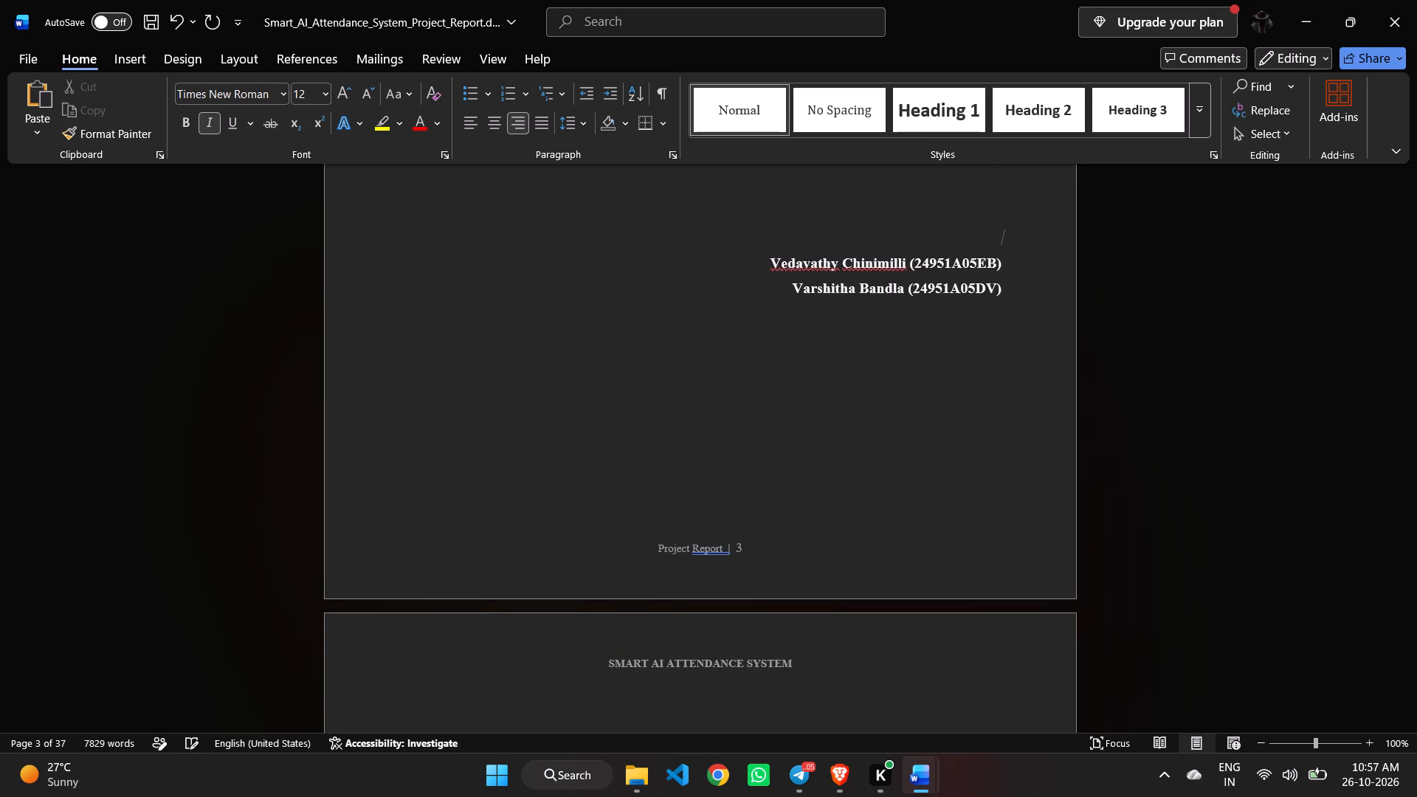
key("Return")
key("Return")
key("Return")
key("Return")
key("Return")
key("Return")
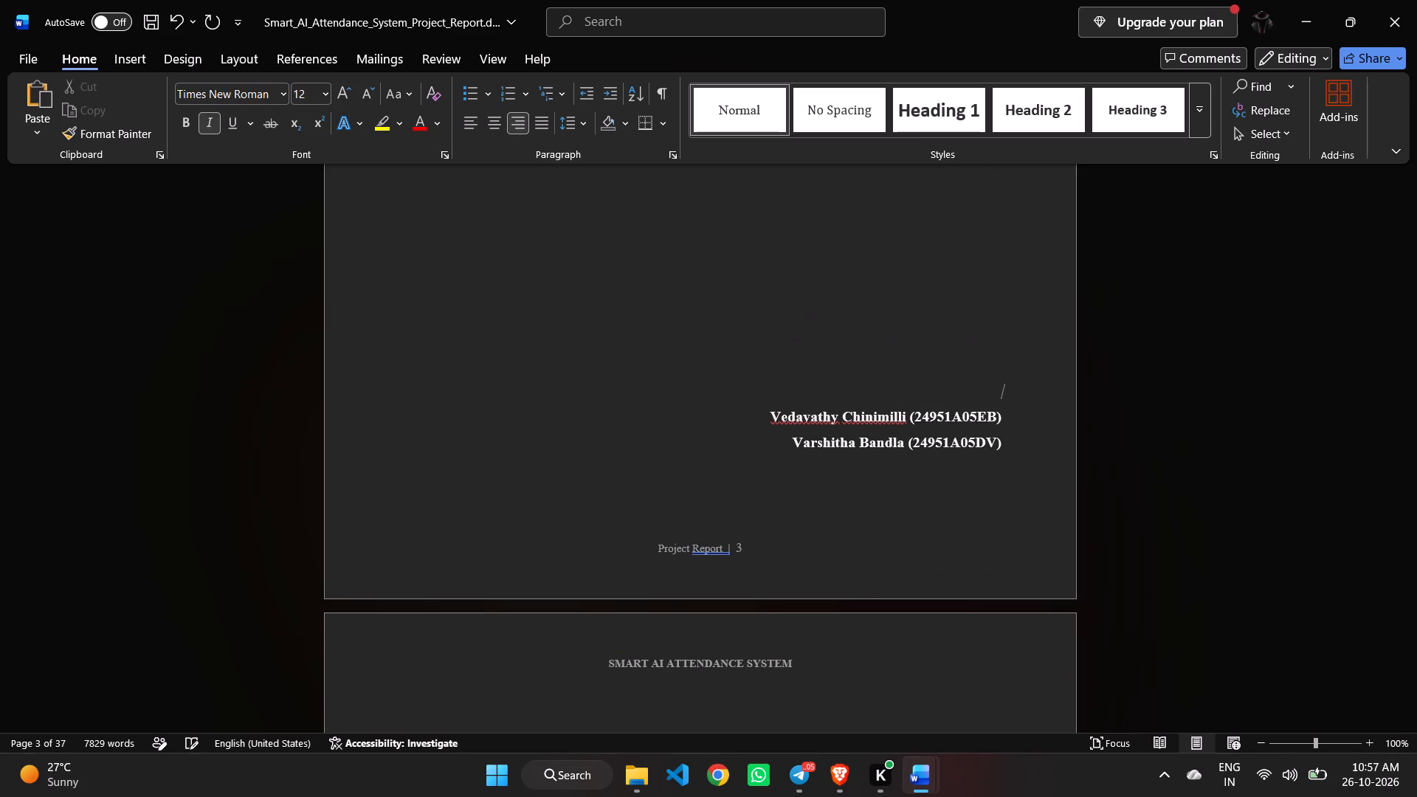
key("Return")
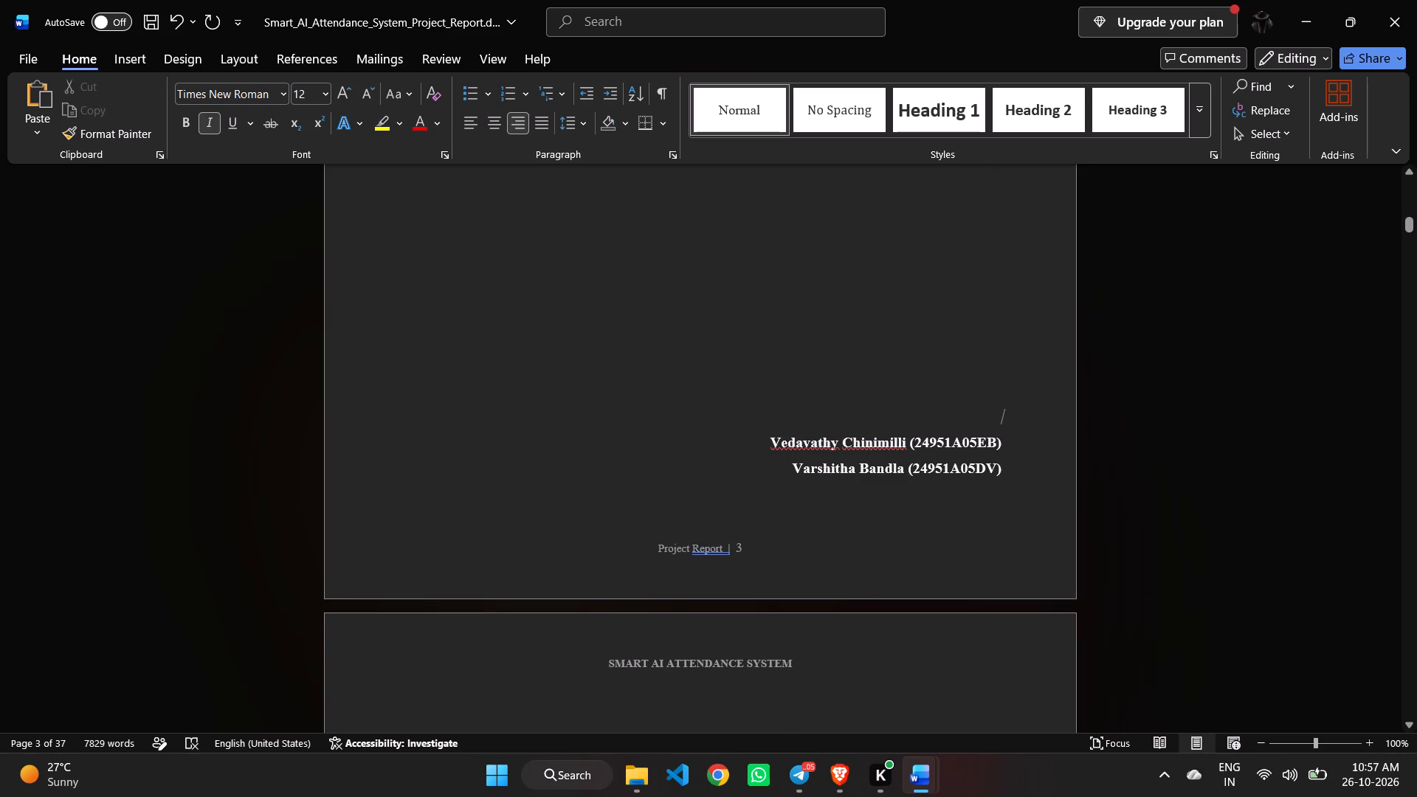
Correct the ending characters of both students' roll numbers on page 3.
left_click(989, 443)
key("Right")
key("BackSpace")
key("BackSpace")
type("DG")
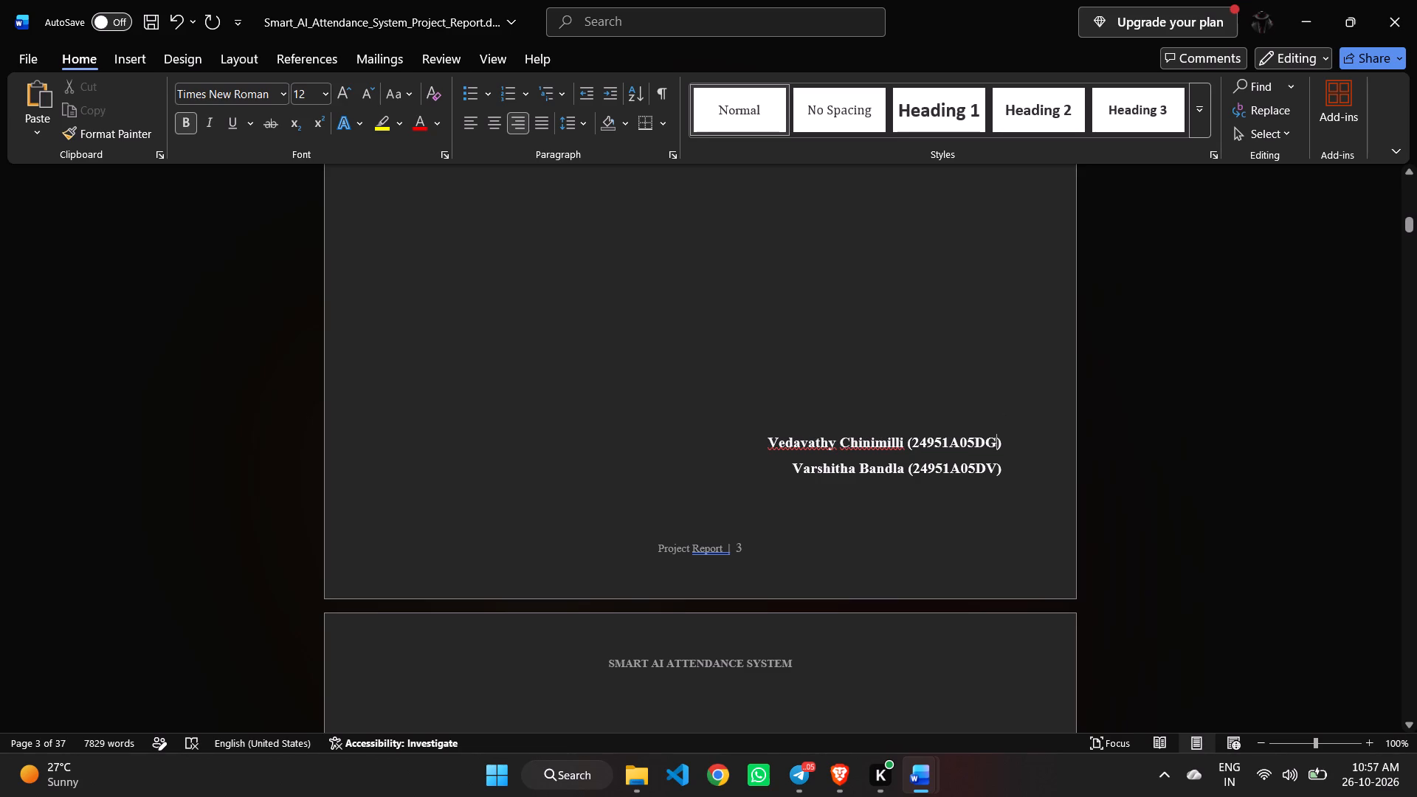
left_click(992, 467)
key("BackSpace")
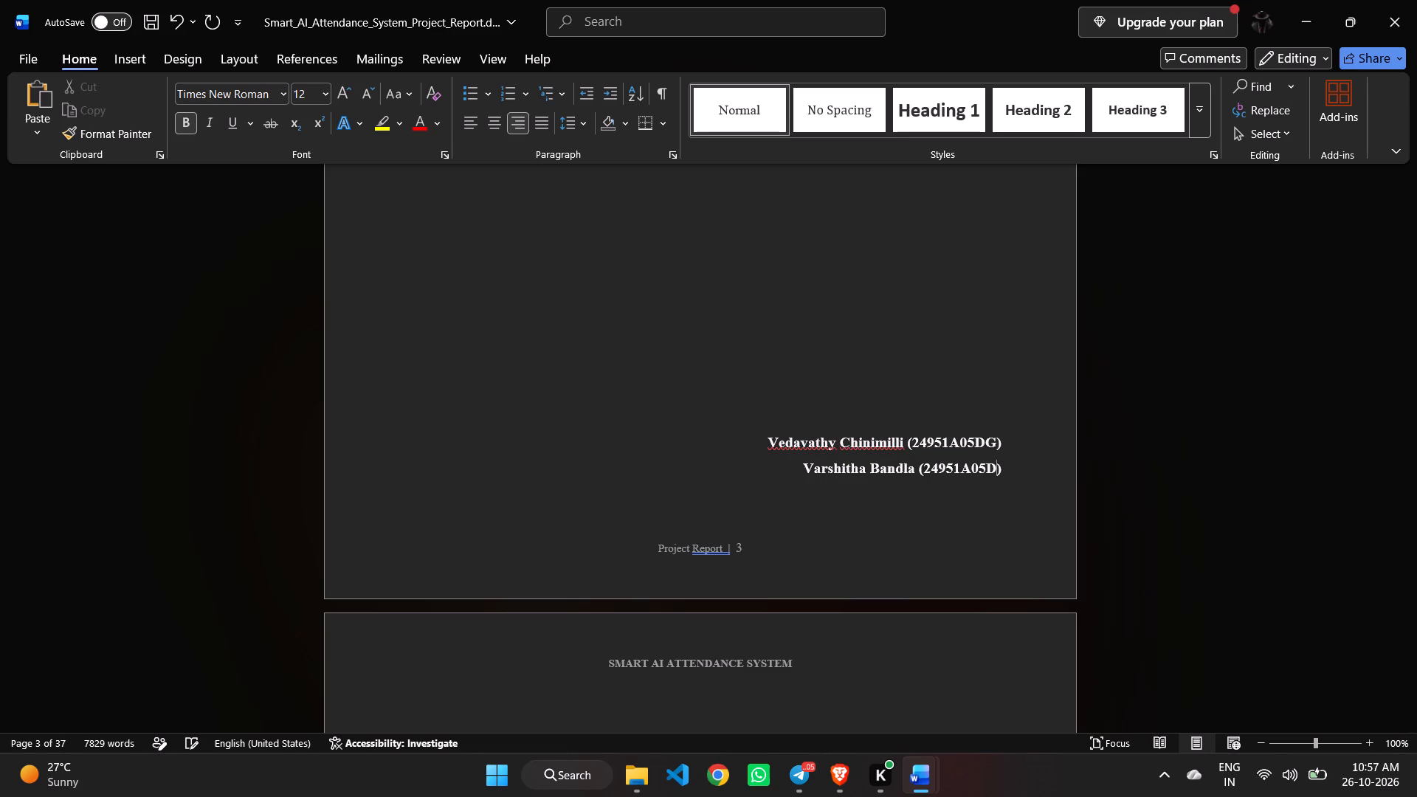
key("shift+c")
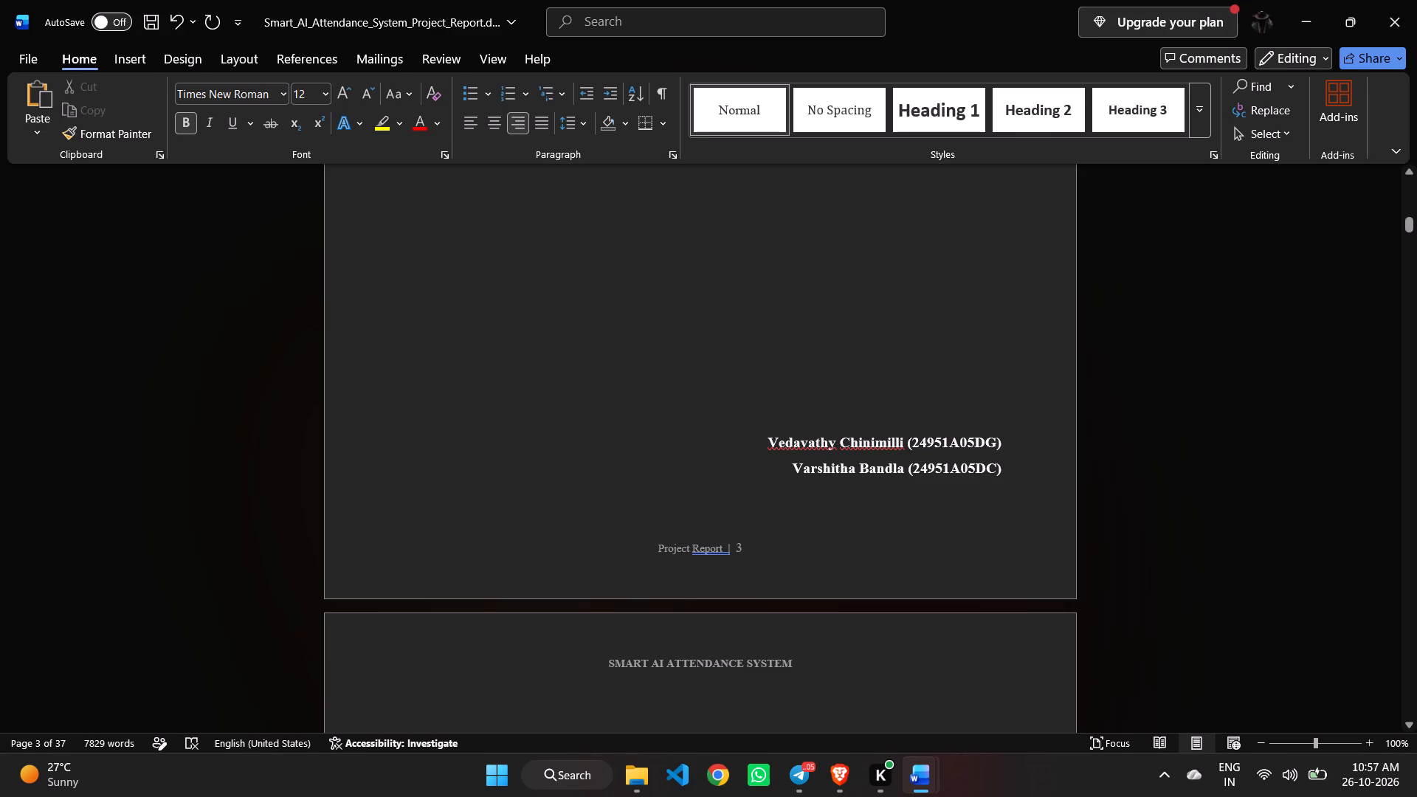
Add a third student's line below the two student lines on page 3, with the name followed by the roll number in parentheses.
key("Right")
key("Return")
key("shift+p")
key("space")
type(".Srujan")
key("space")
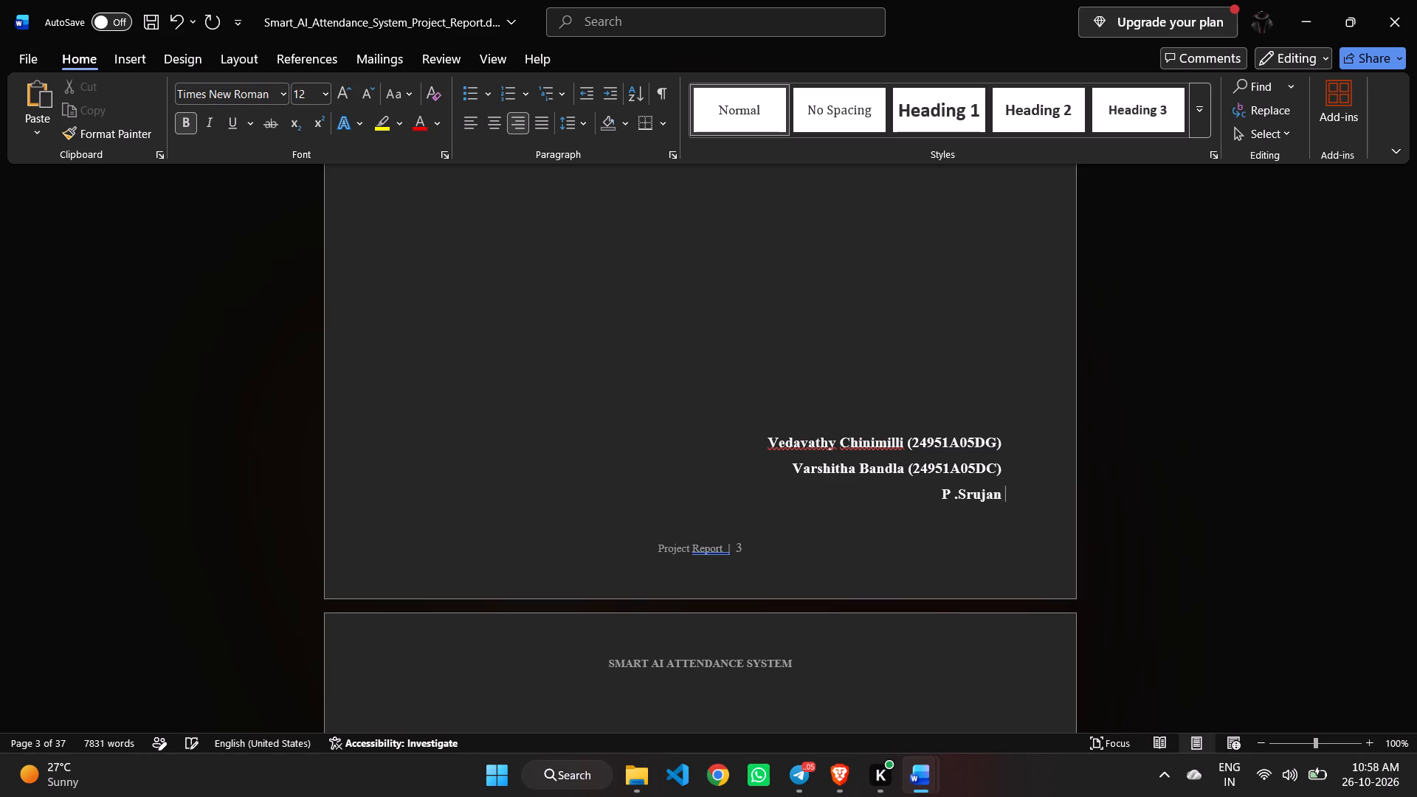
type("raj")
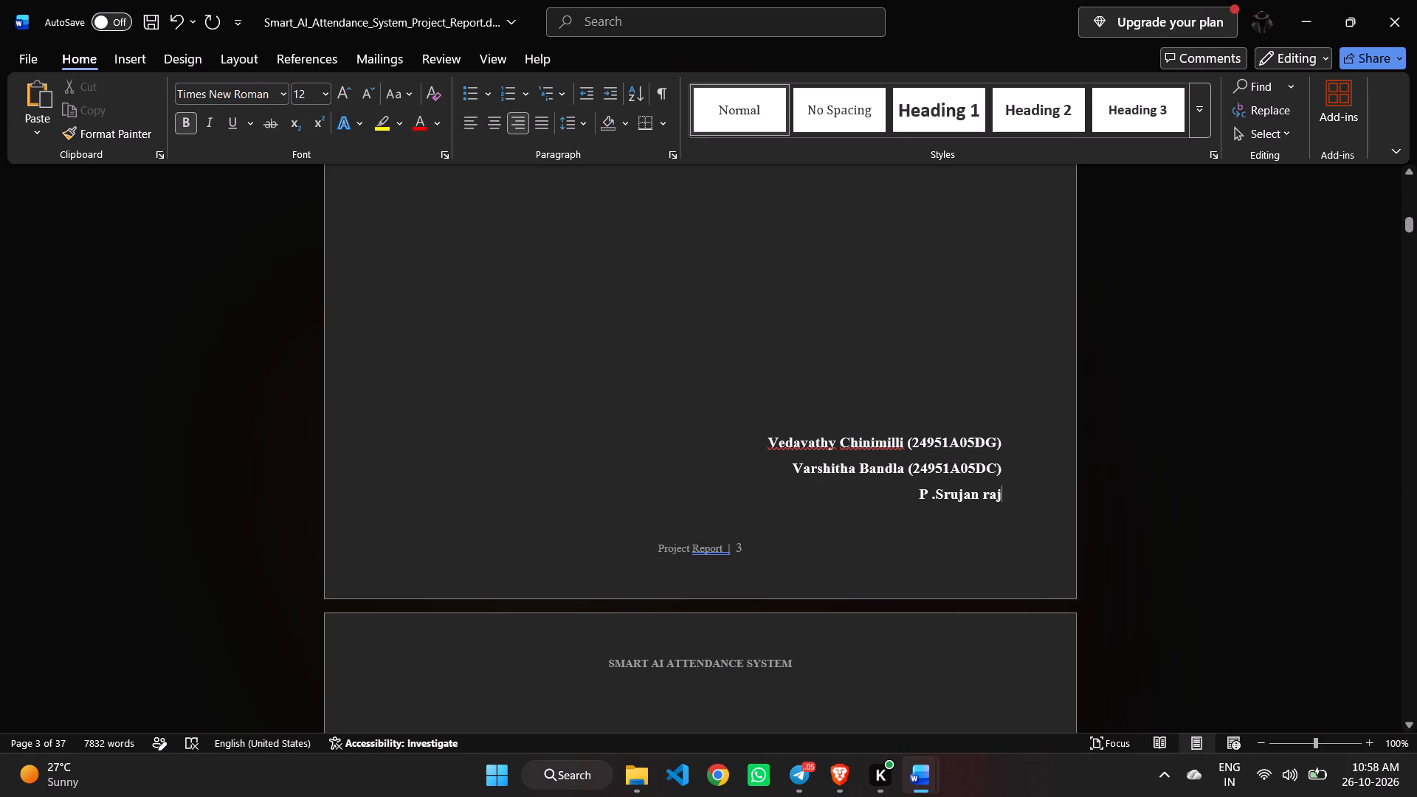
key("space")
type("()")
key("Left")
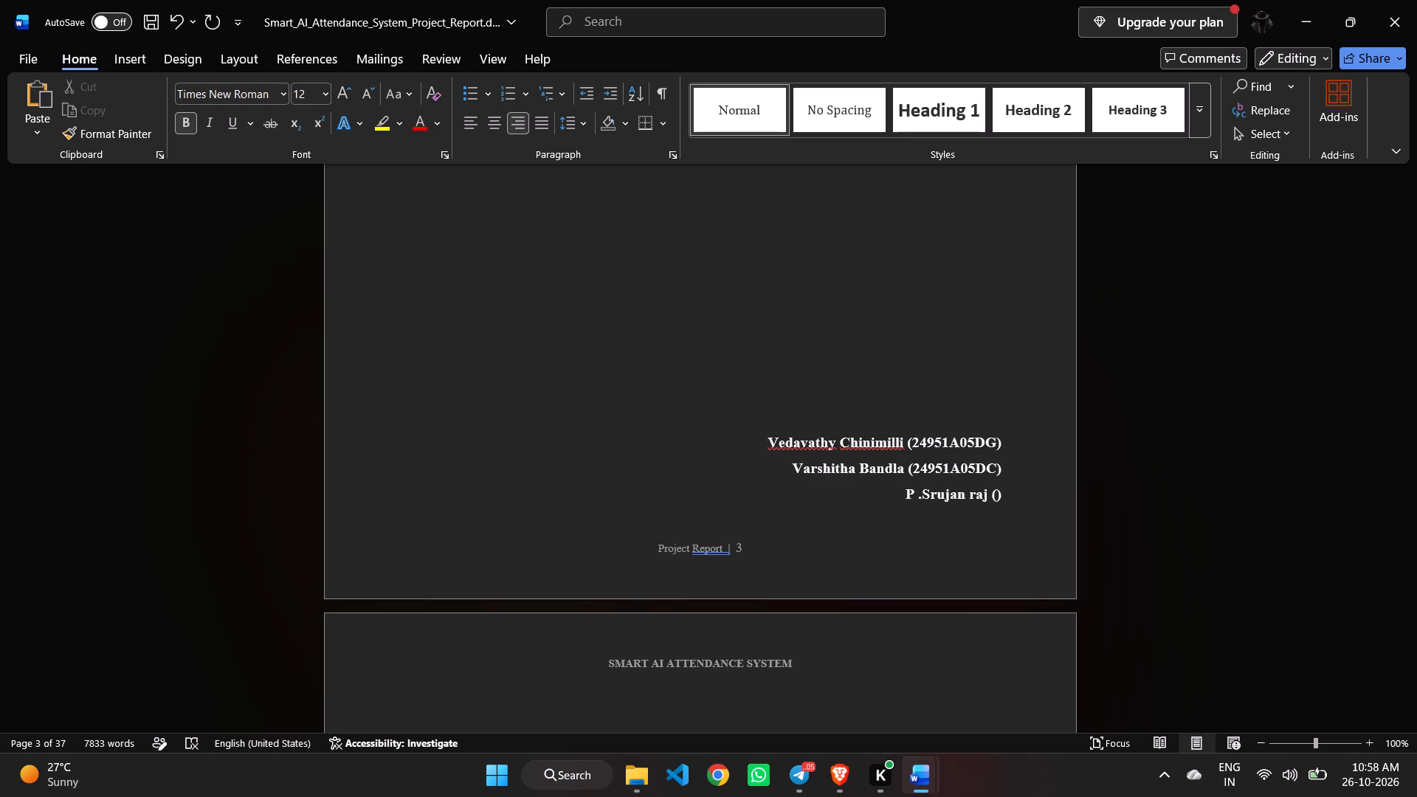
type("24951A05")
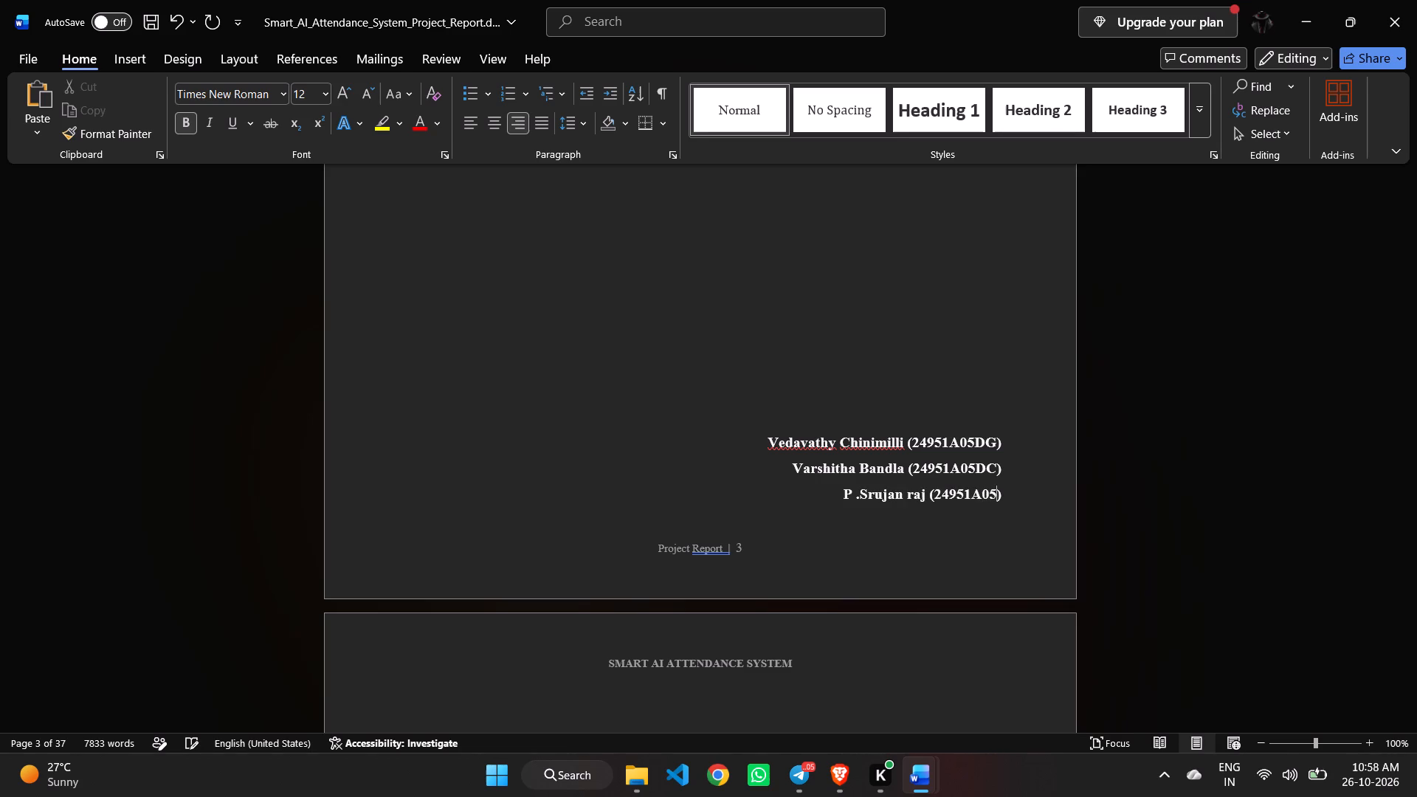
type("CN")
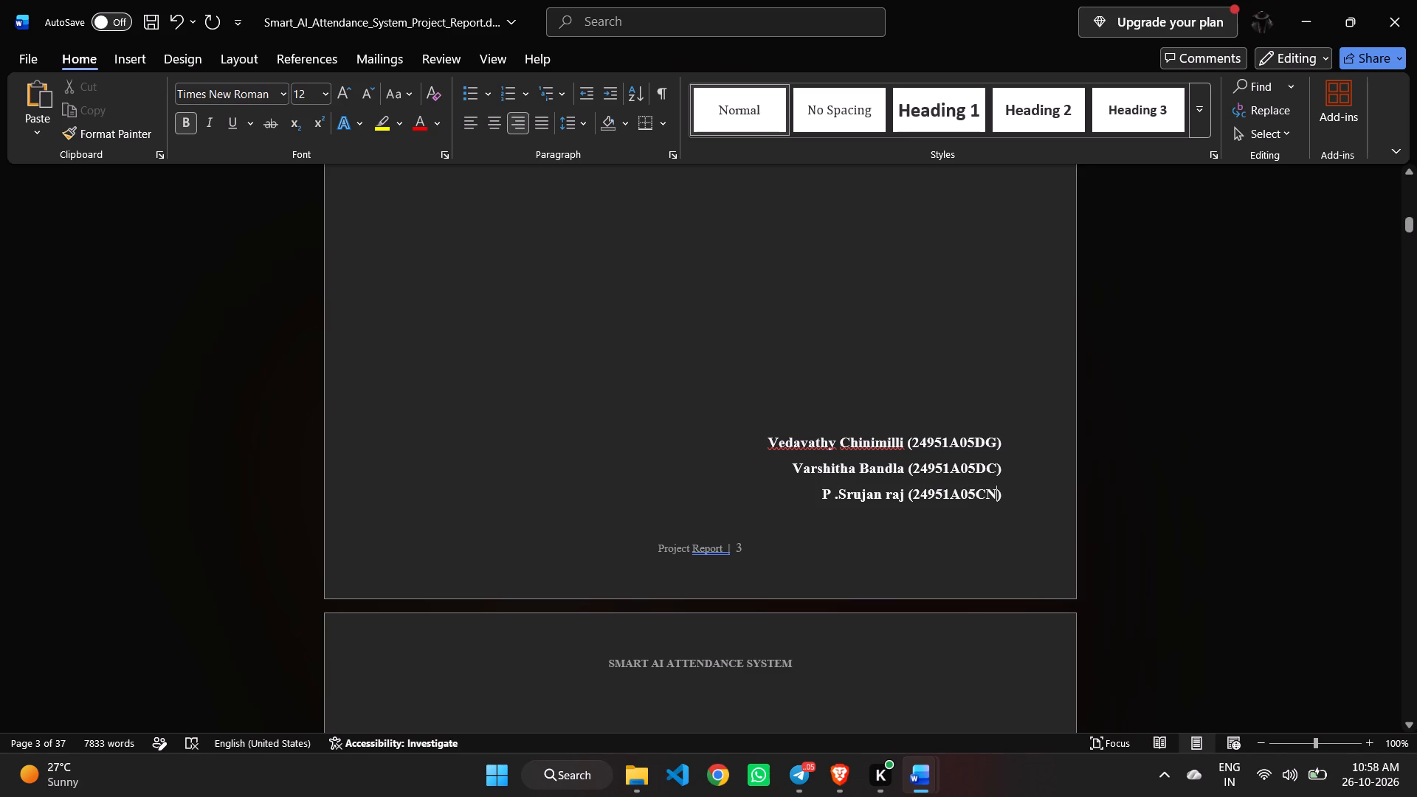
Replace the first student's name on page 3 with the initial and opening letters of the new student's name, keeping the roll number.
left_click(903, 437)
left_click_drag(903, 437, 892, 439)
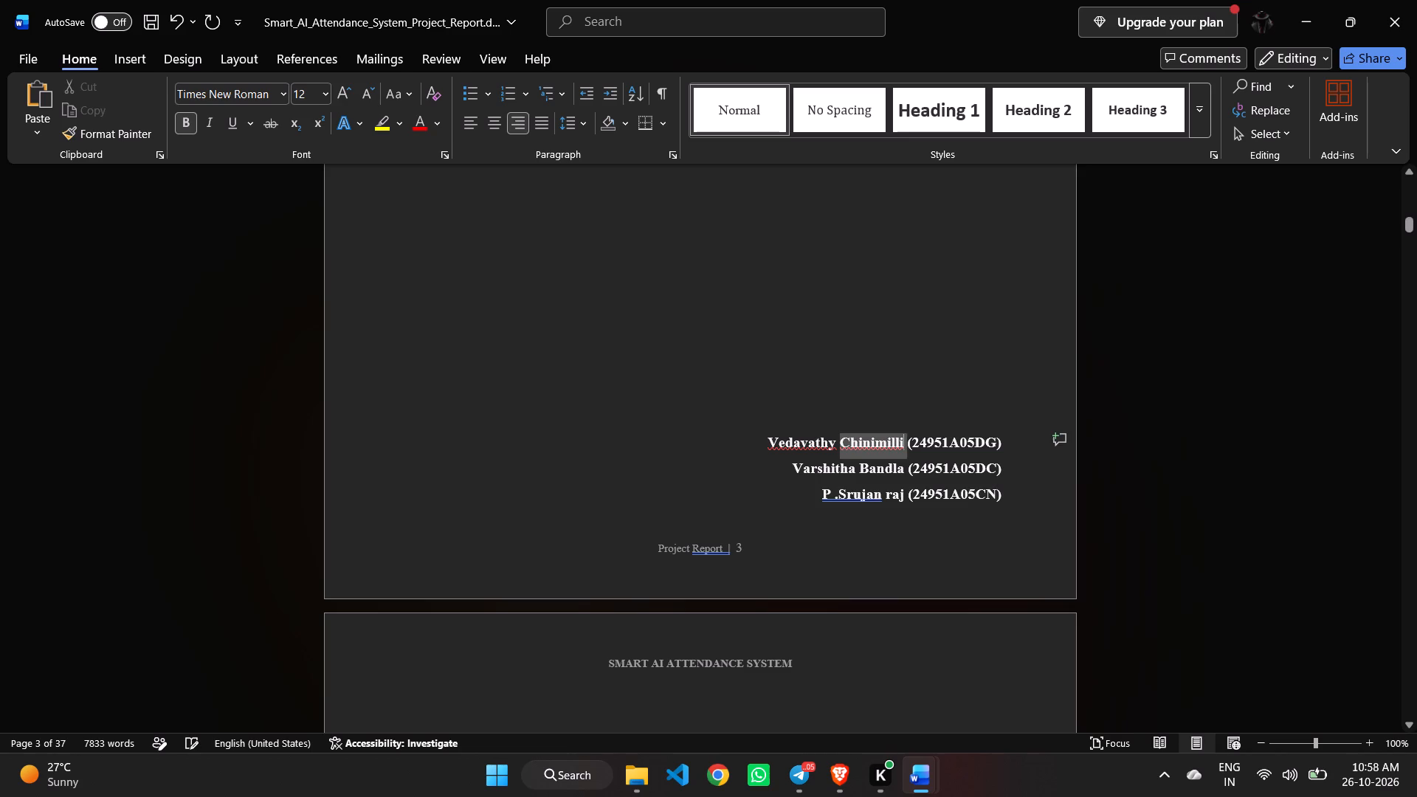
left_click_drag(892, 439, 771, 440)
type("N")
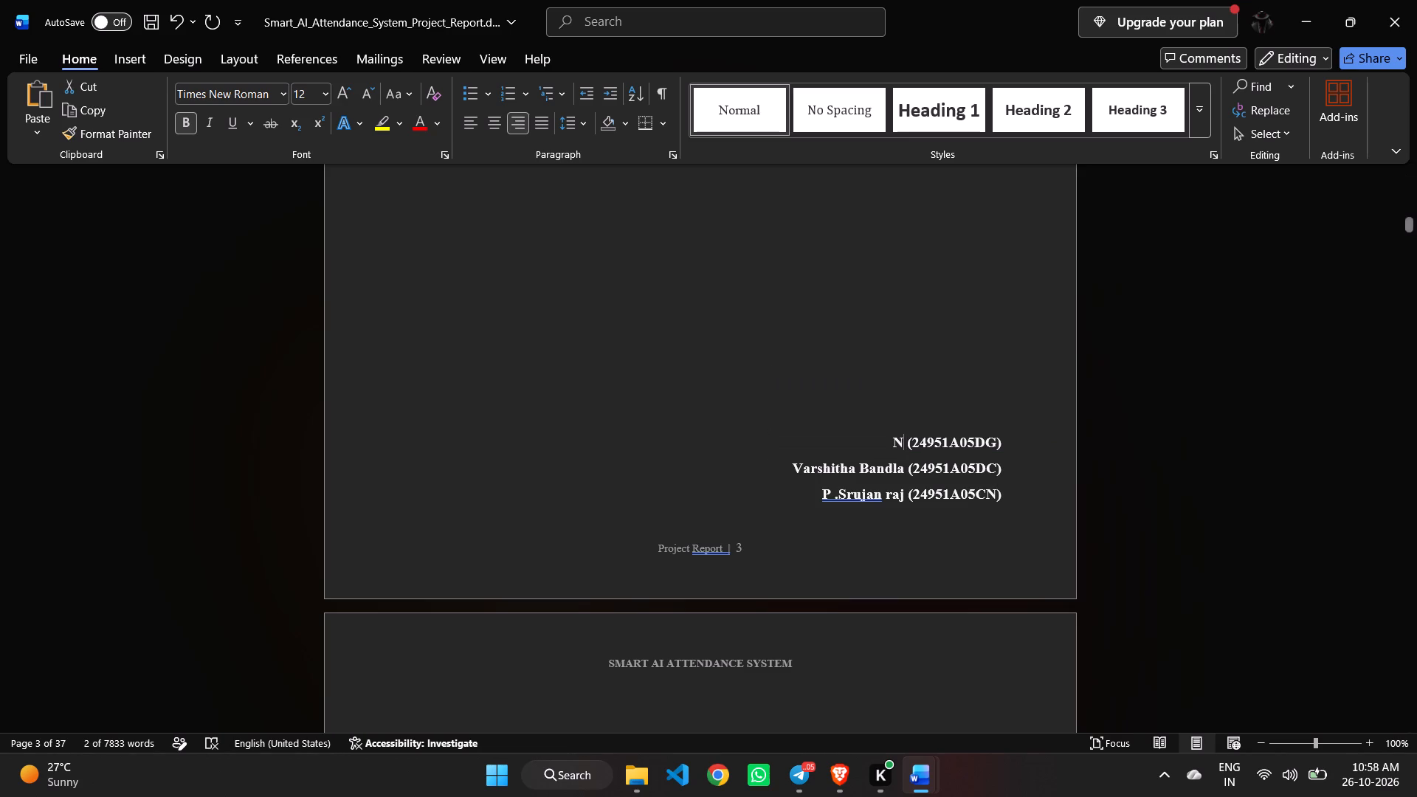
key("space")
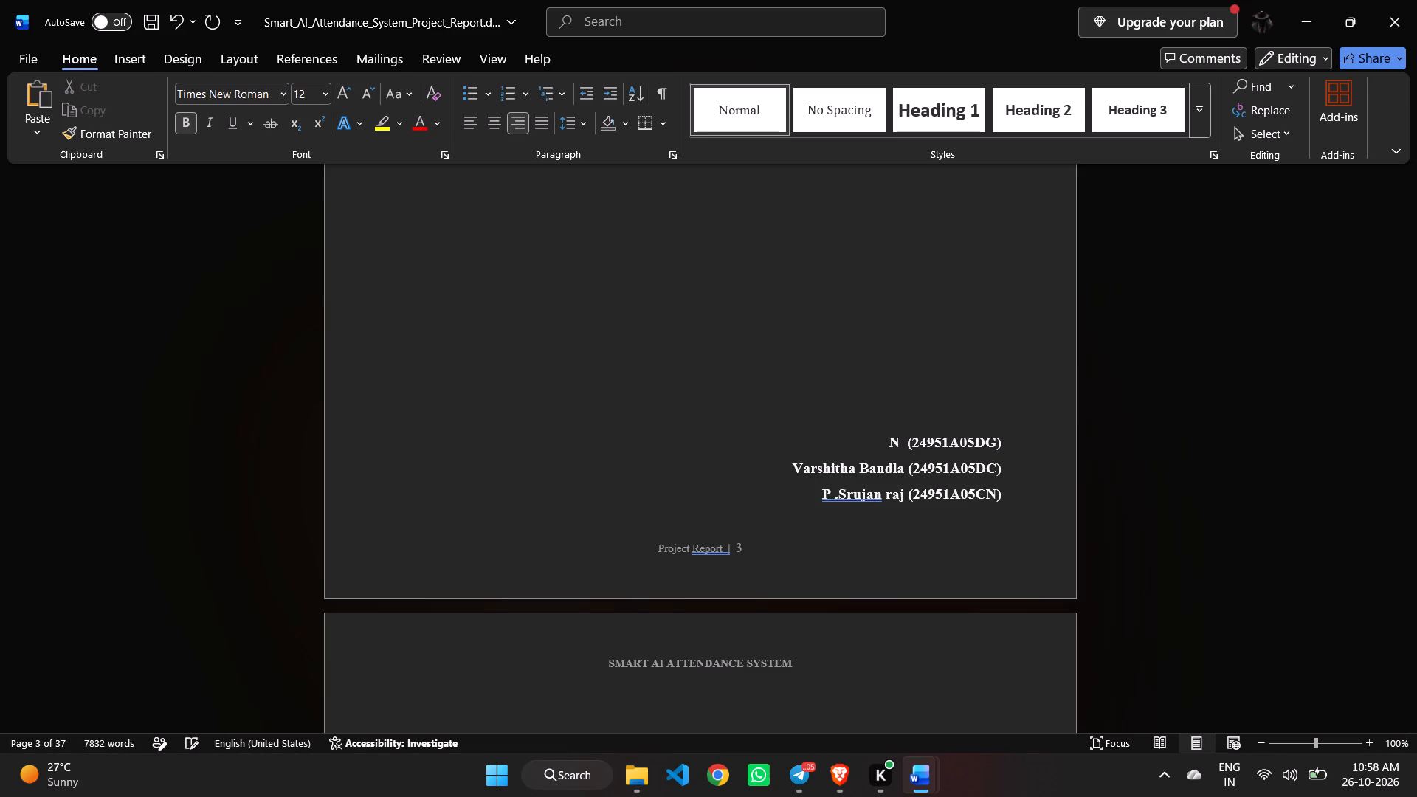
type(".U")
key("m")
Check how the three students' names are written in the Submitted by list on the original title page.
scroll(771, 440, "up", 1)
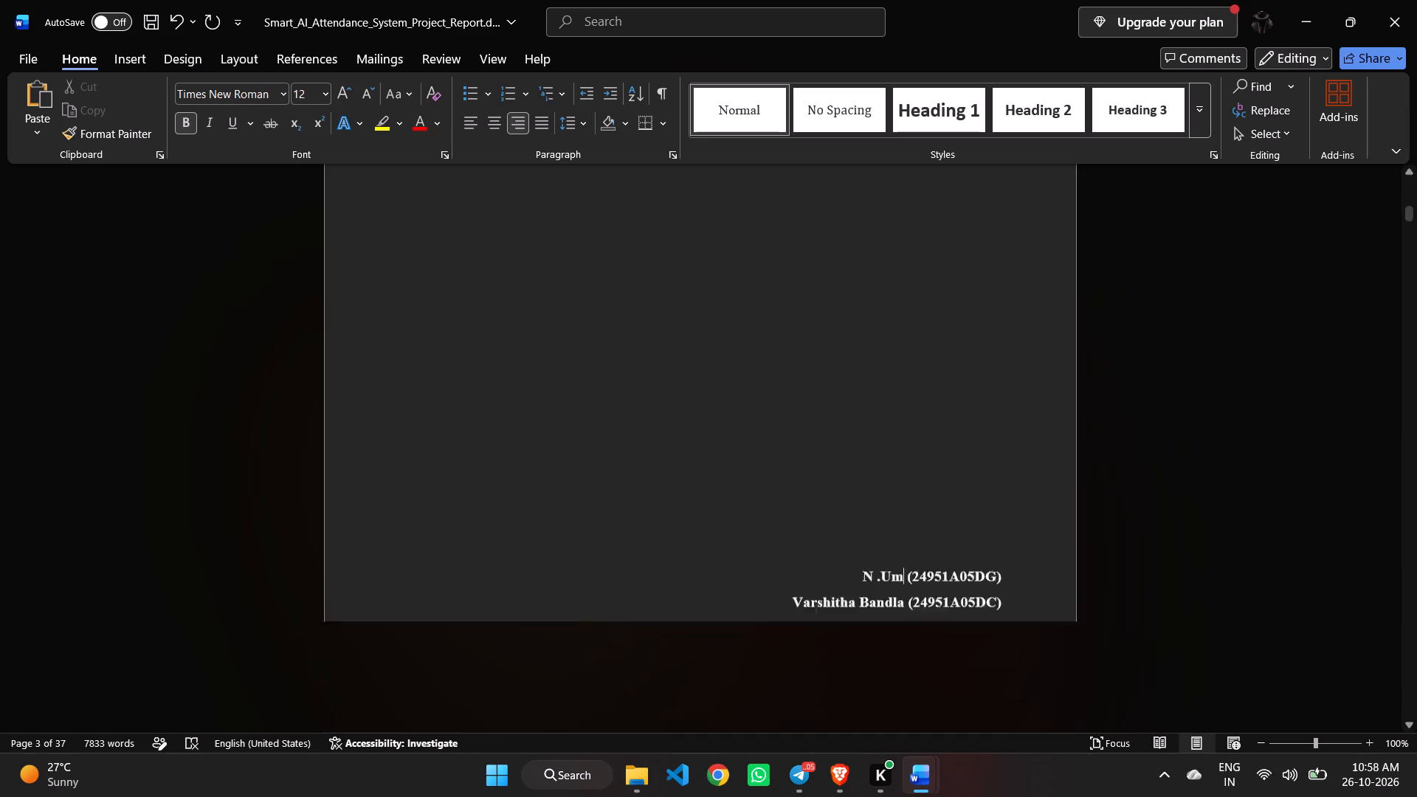
scroll(771, 440, "up", 1)
scroll(771, 440, "down", 4)
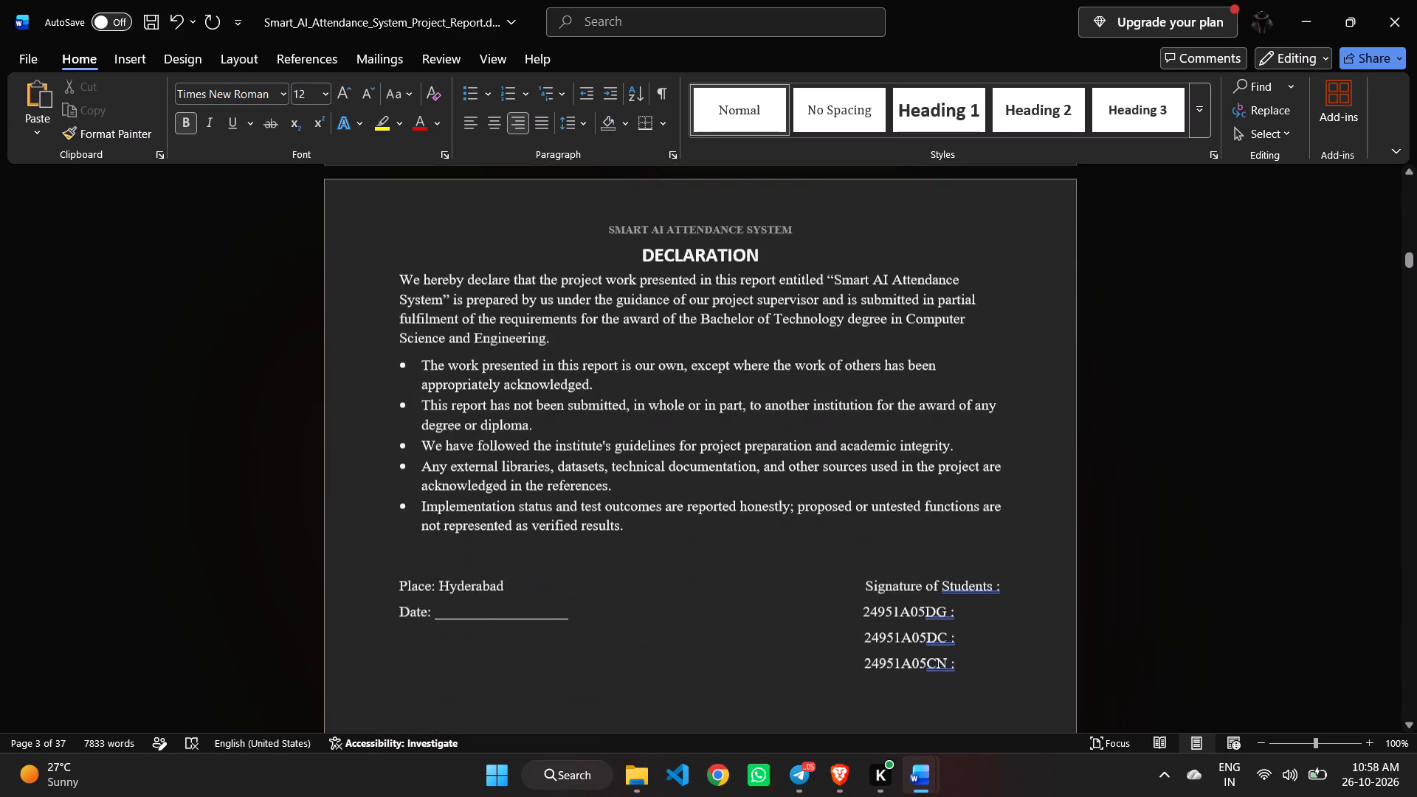
scroll(771, 440, "up", 1)
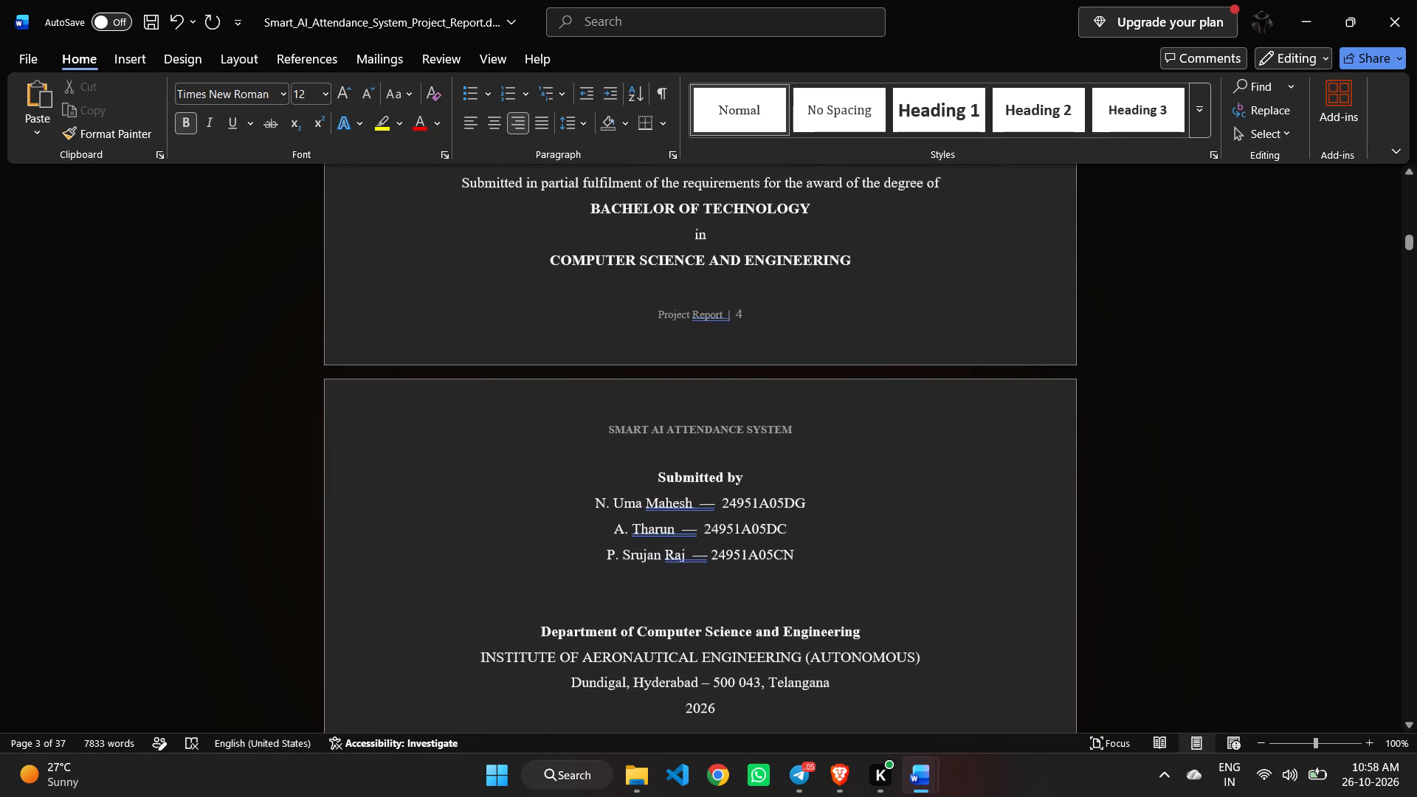
scroll(771, 440, "up", 2)
scroll(882, 558, "down", 1)
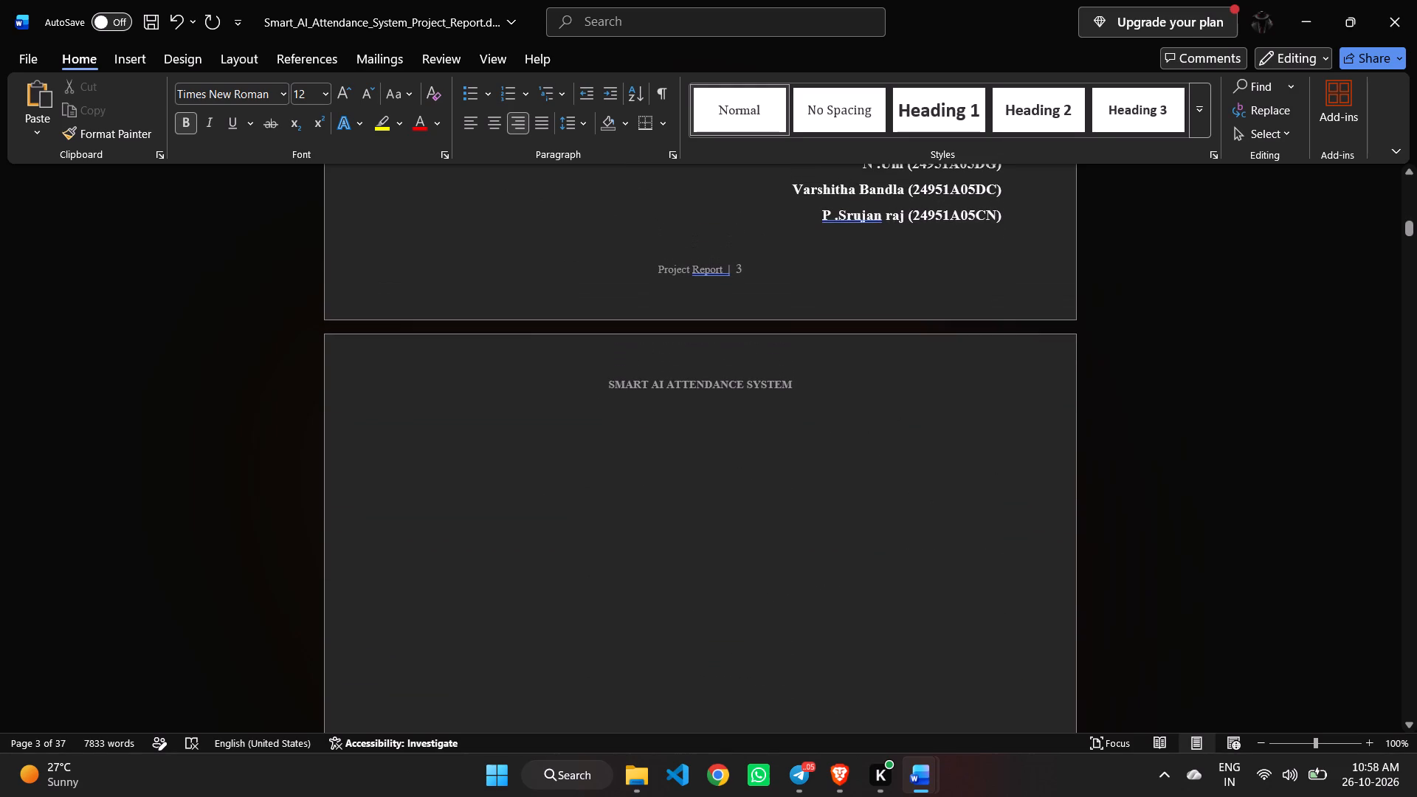
scroll(859, 491, "up", 1)
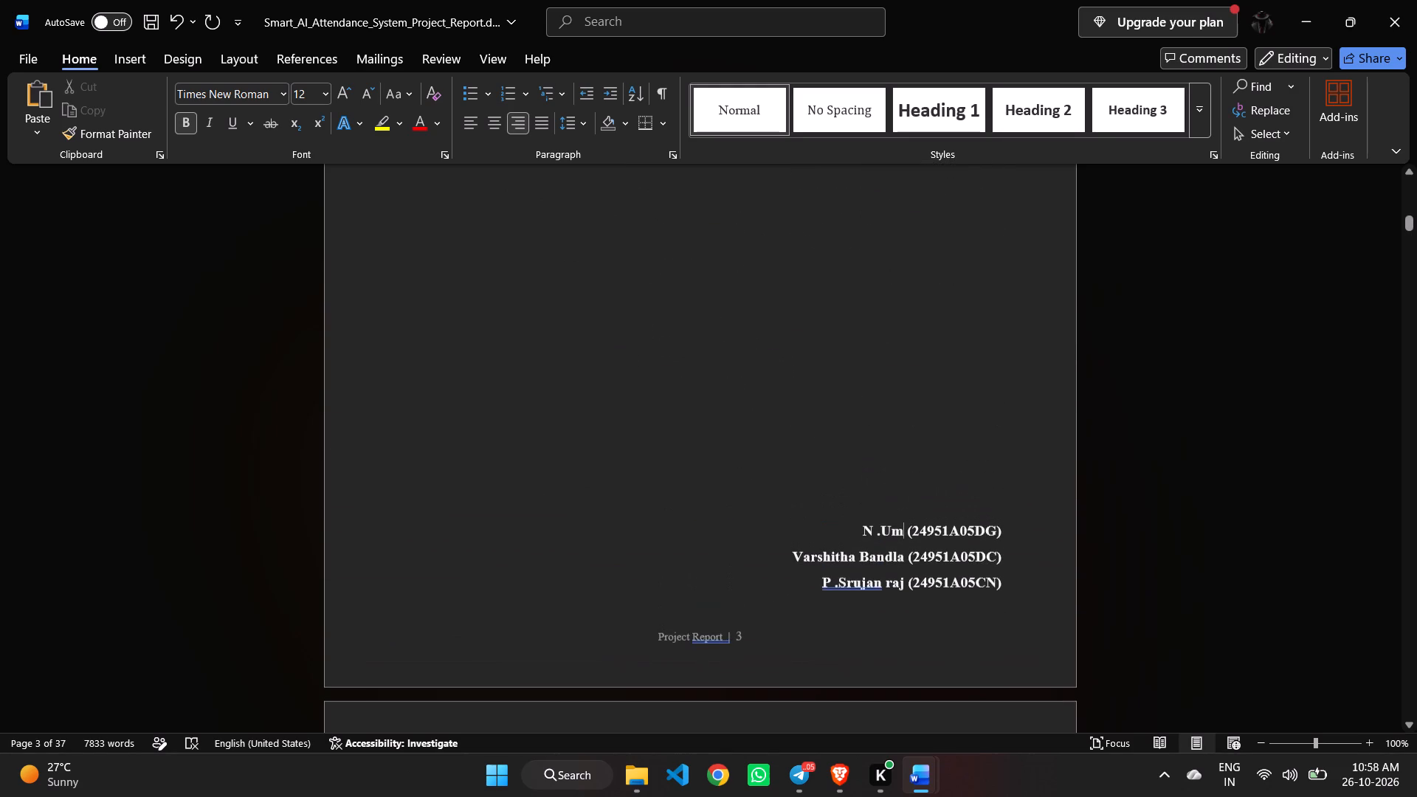
Correct the first student's initial so the period directly follows it and a space separates it from the name.
left_click(881, 533)
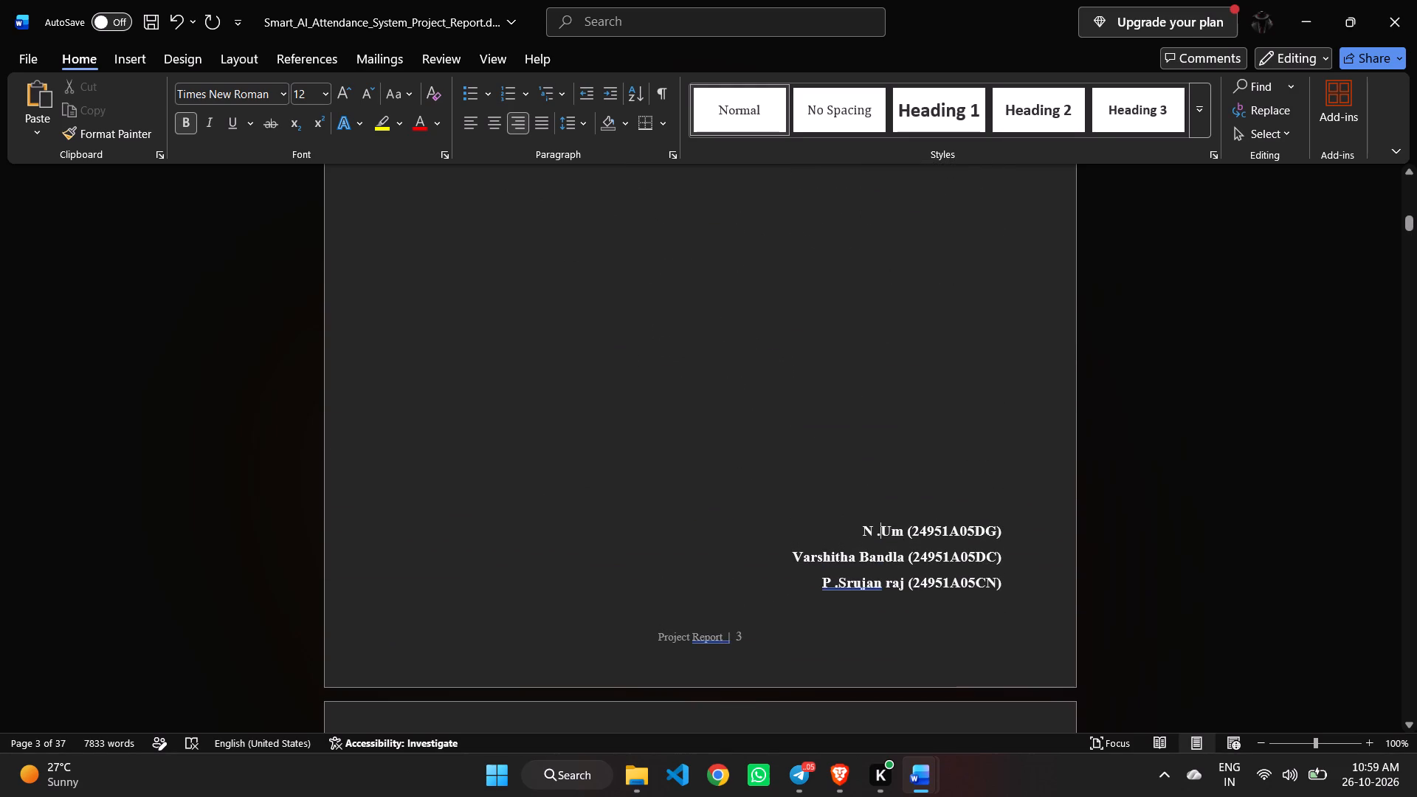
key("Left")
key("BackSpace")
key("Right")
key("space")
key("Right")
key("Right")
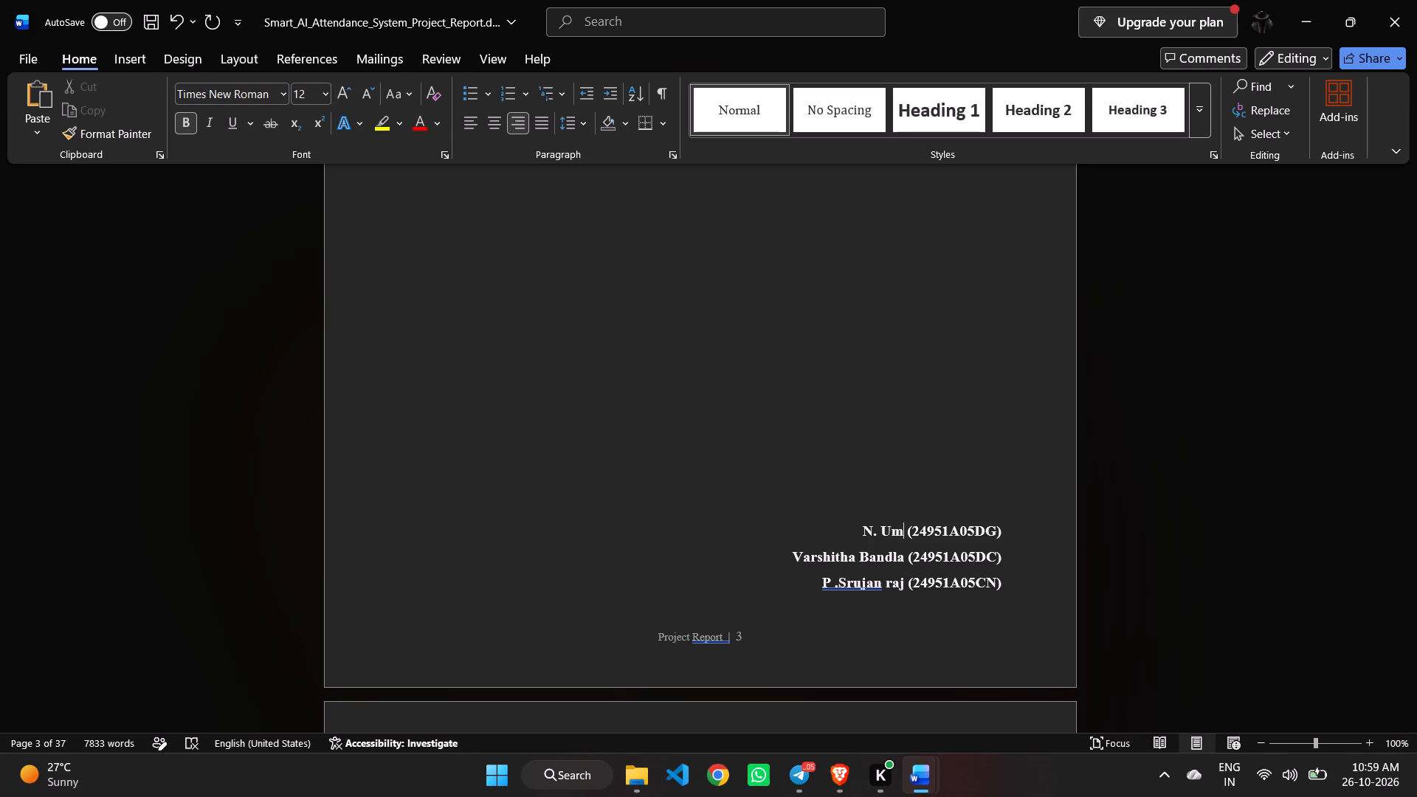
Complete the first student's name on page 3 to match the Submitted by list, with its last word capitalized.
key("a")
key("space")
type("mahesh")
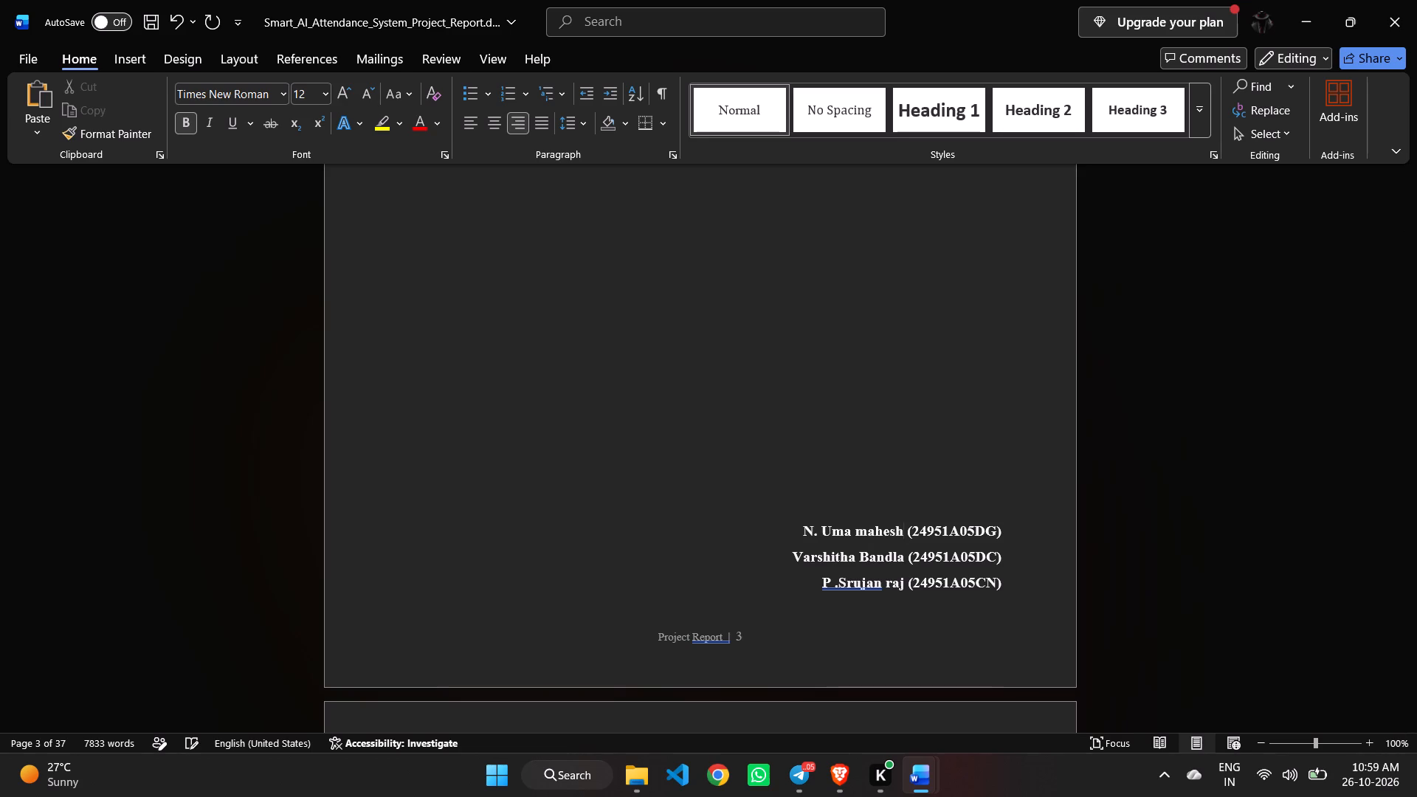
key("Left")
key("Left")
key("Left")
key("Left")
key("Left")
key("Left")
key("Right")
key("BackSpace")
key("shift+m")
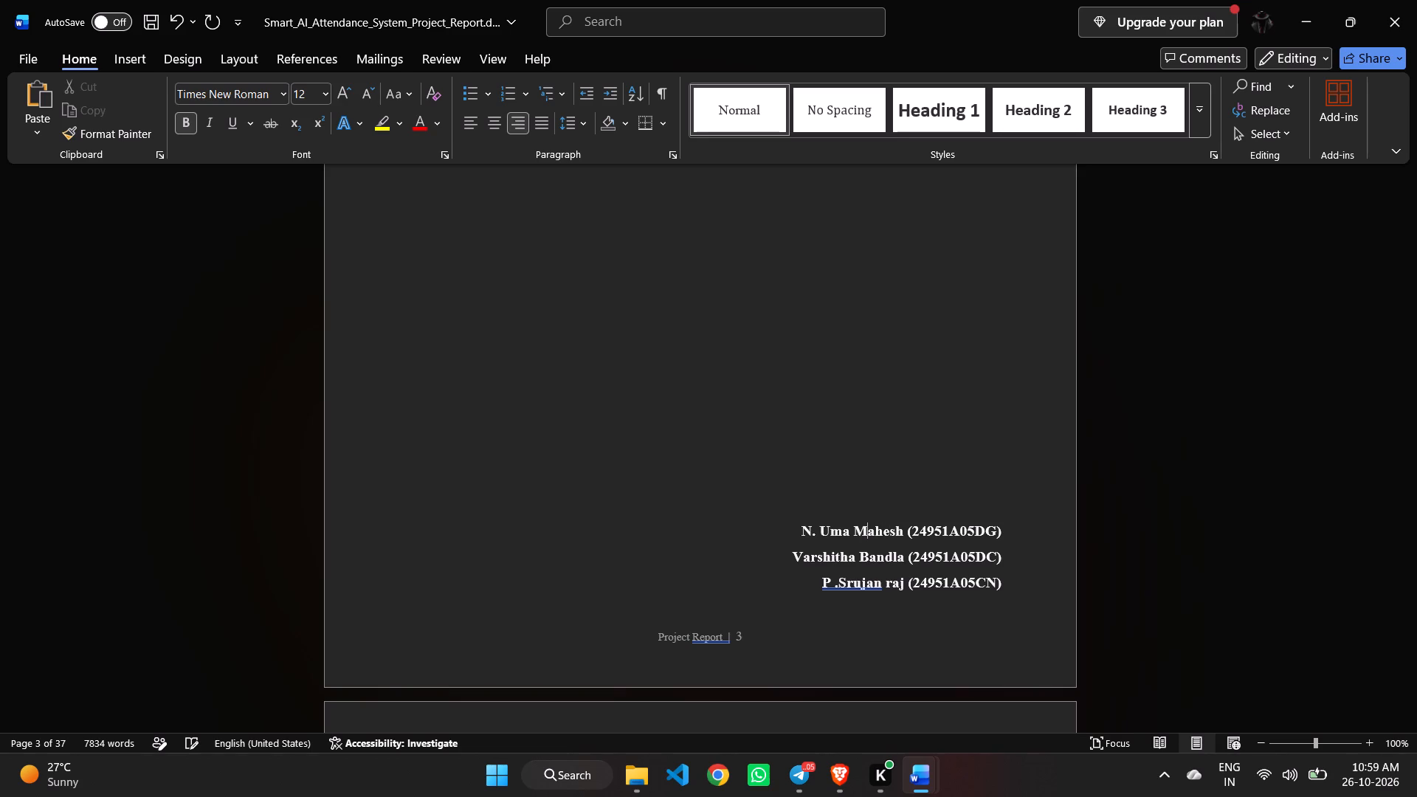
Replace the second student's name on page 3 with the second name from the Submitted by list, keeping the roll number.
left_click_drag(903, 559, 812, 560)
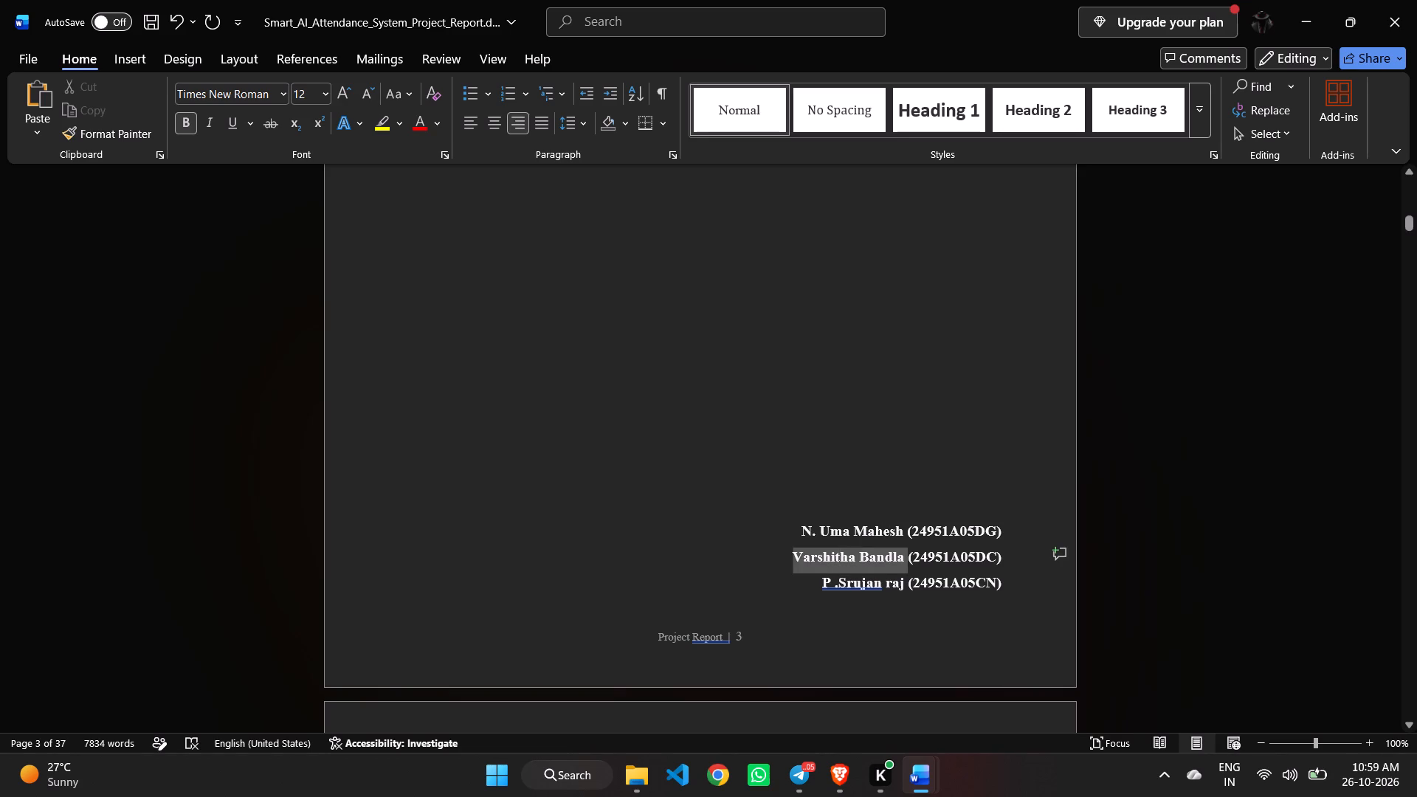
left_click_drag(812, 560, 799, 559)
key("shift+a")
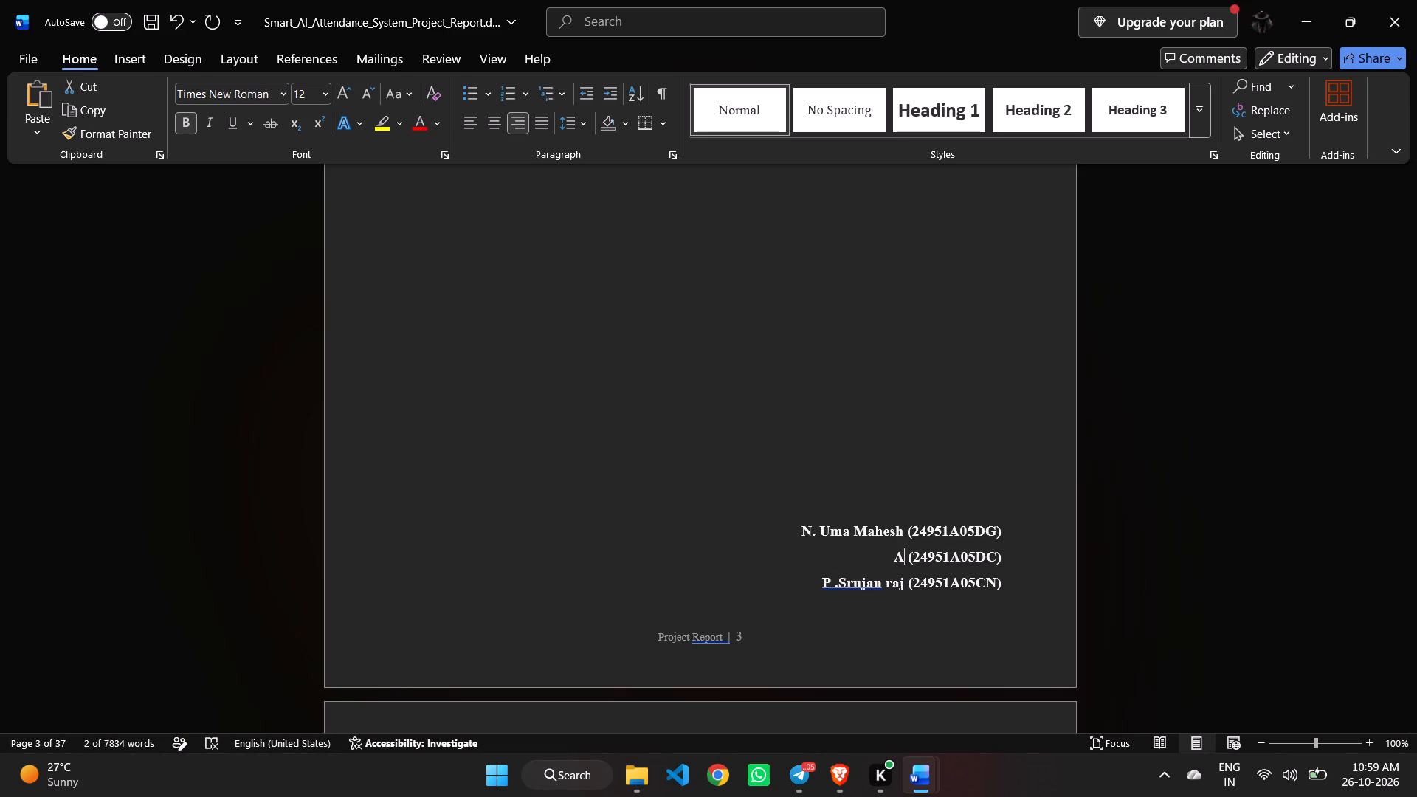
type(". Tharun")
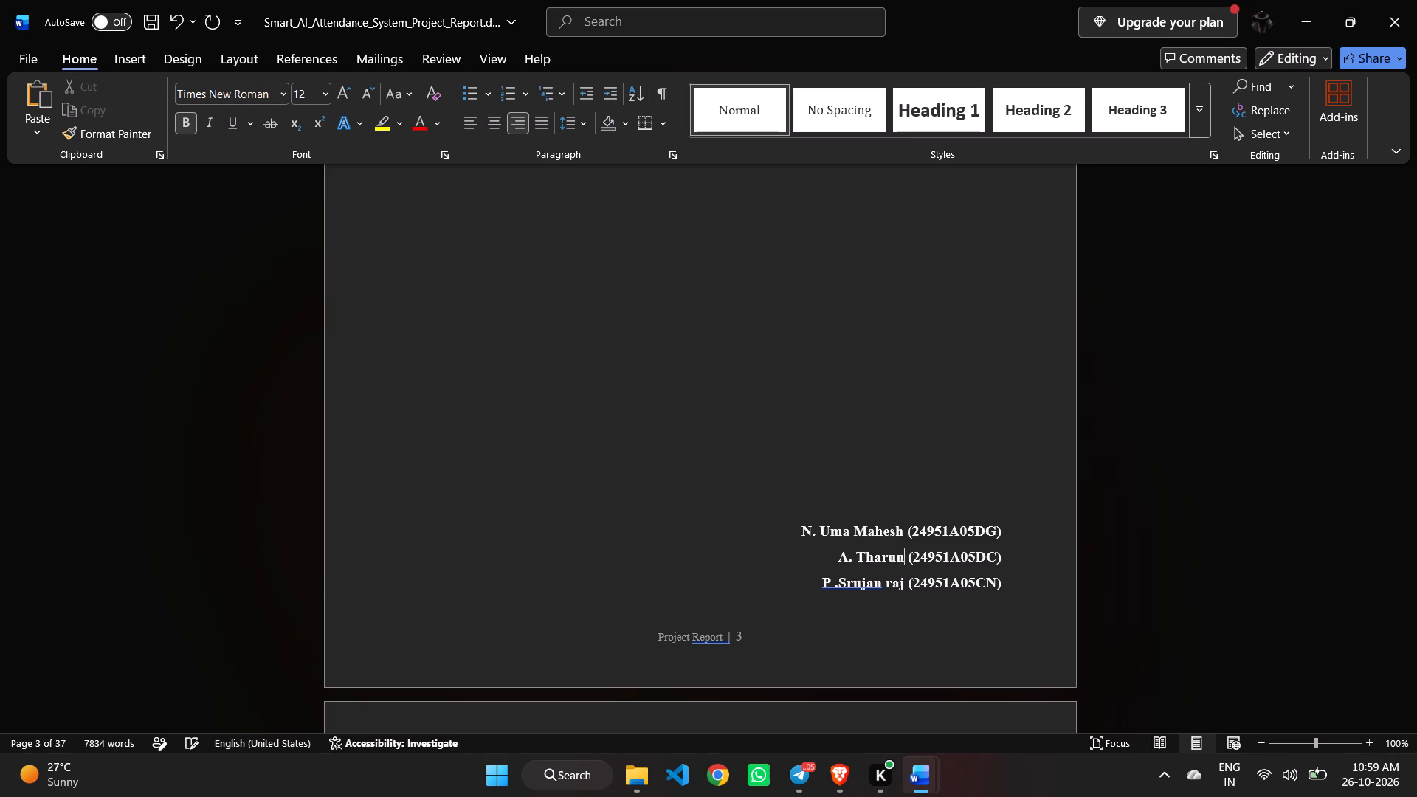
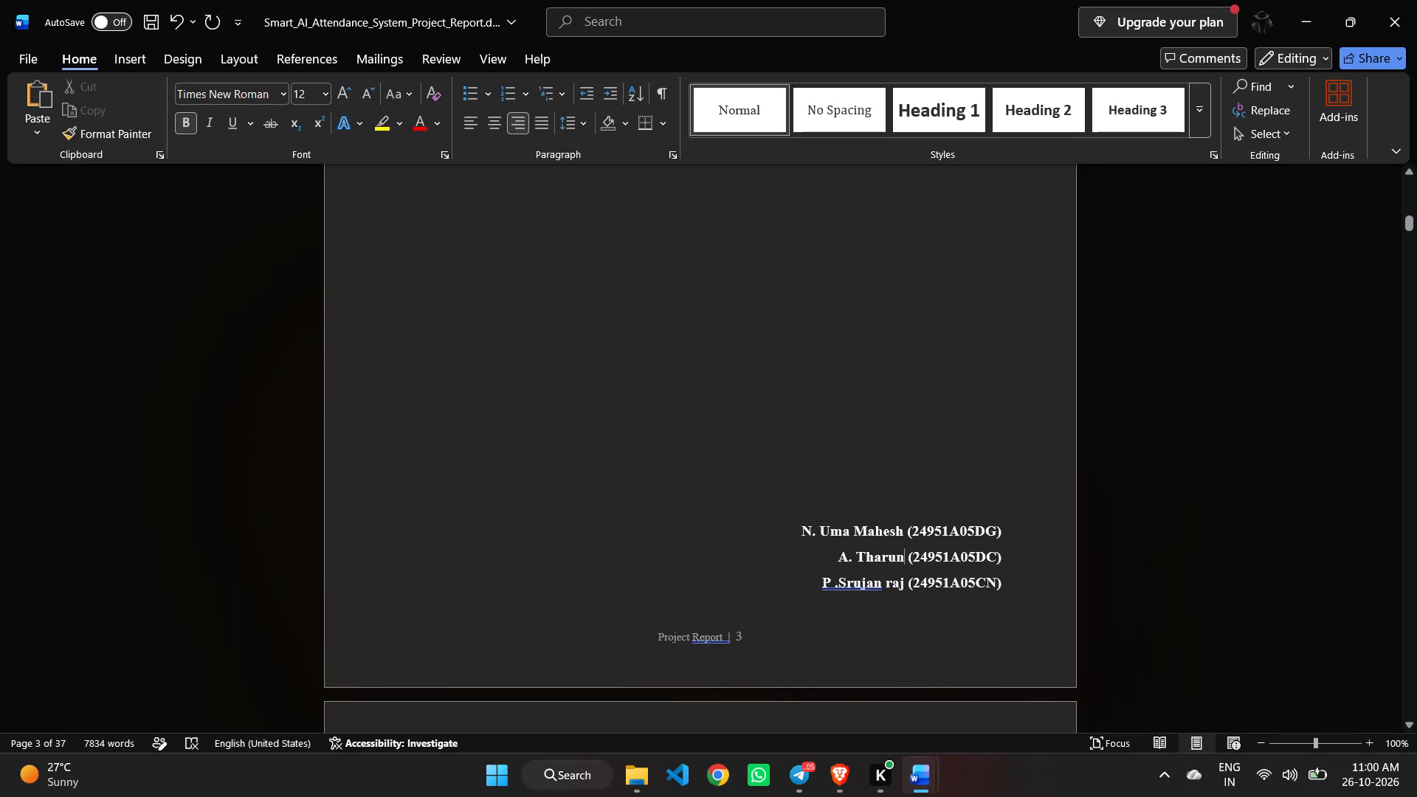
Correct the third student's name on page 3: period directly after the initial, a space after it, and the last word capitalized.
left_click(836, 589)
key("BackSpace")
key("Right")
key("space")
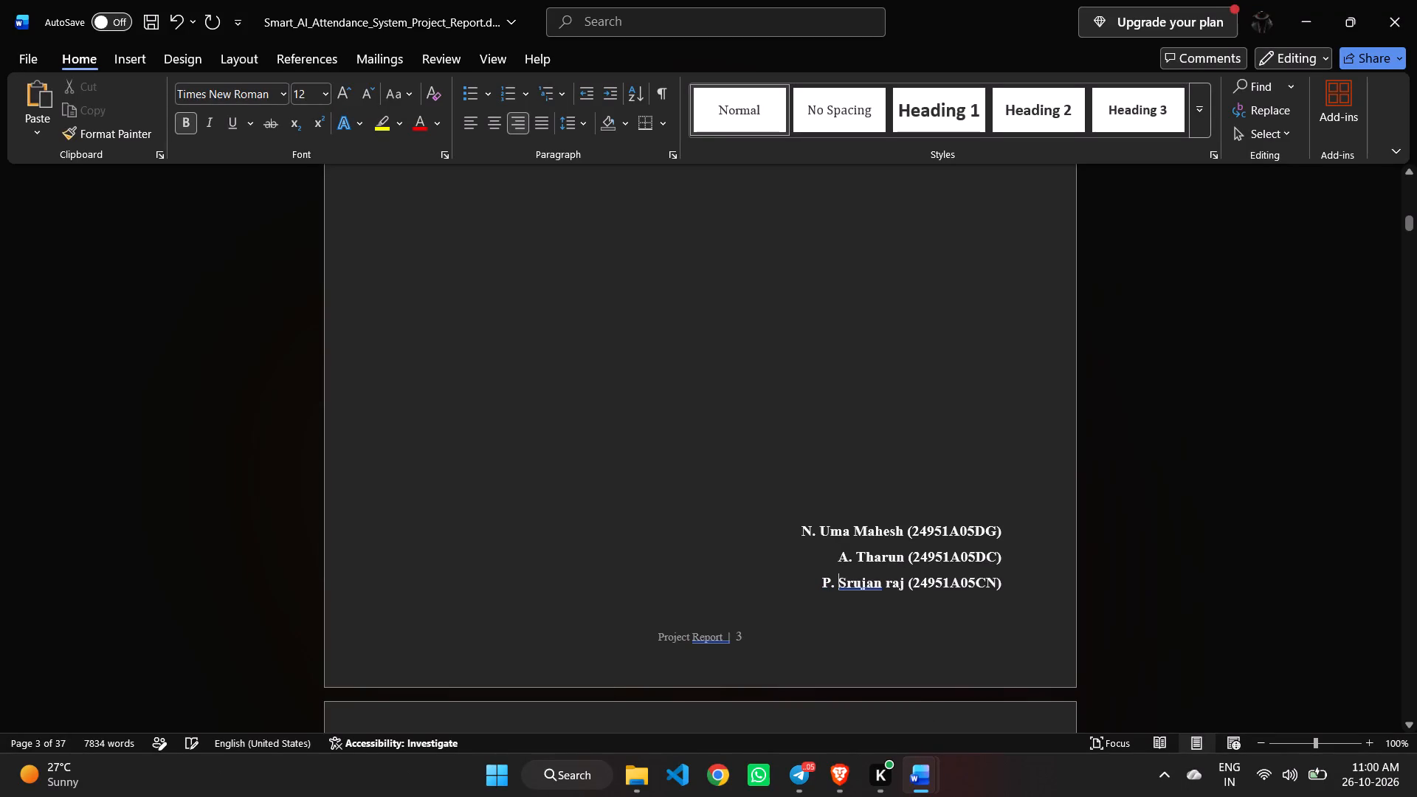
left_click(889, 587)
key("Right")
key("BackSpace")
key("shift+r")
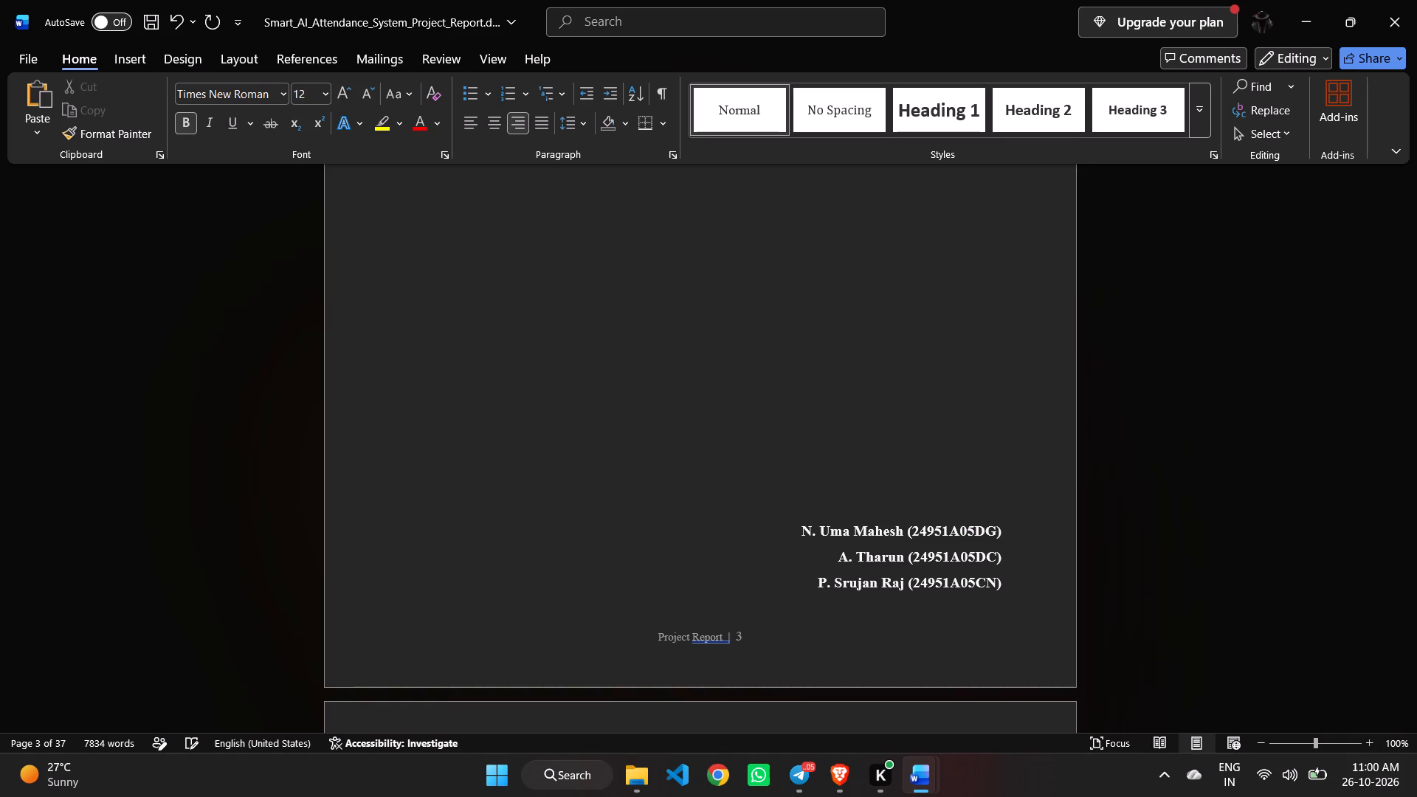
Centre the HANDWRITTEN DIGIT CLASSIFICATION SYSTEM heading at the top of page 3.
scroll(1055, 407, "up", 1)
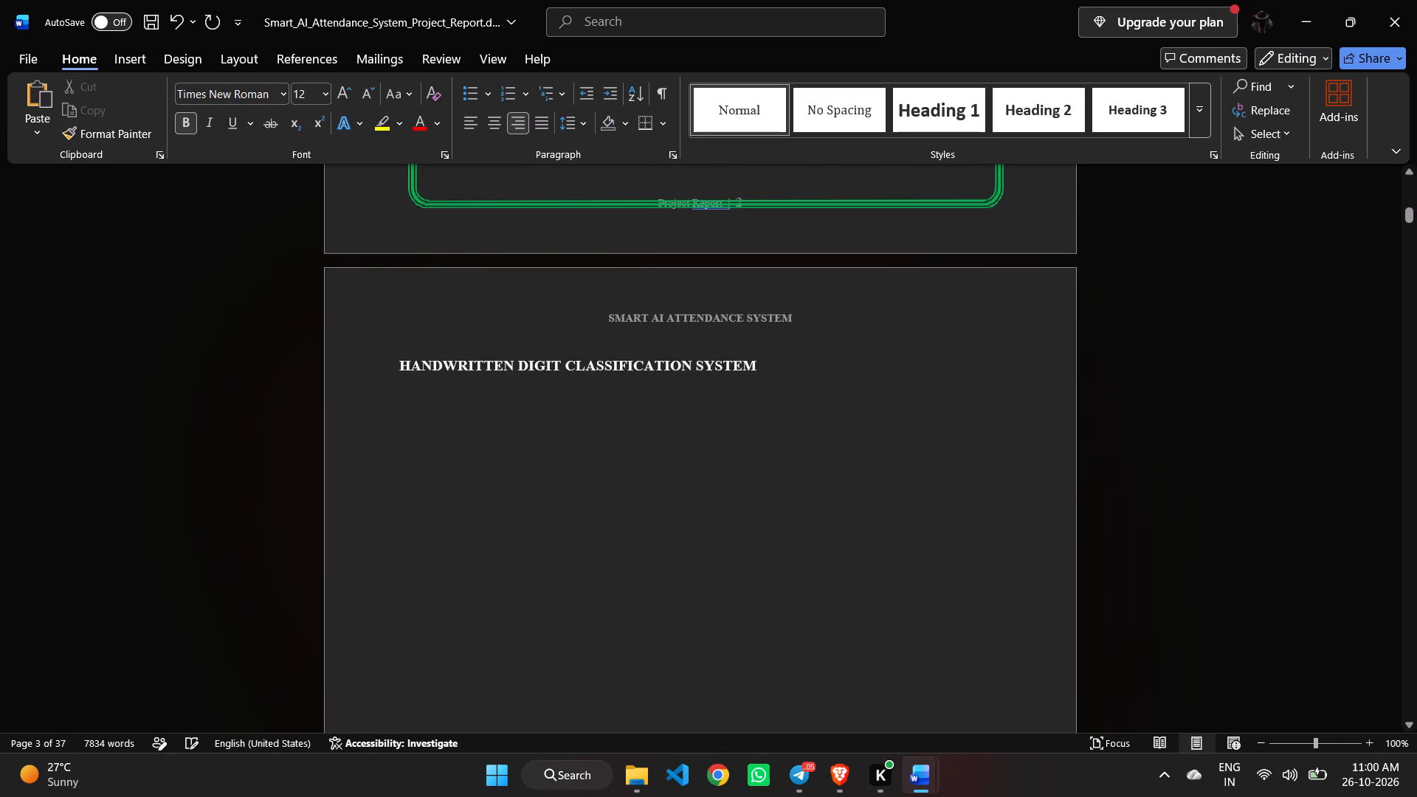
left_click_drag(771, 373, 425, 362)
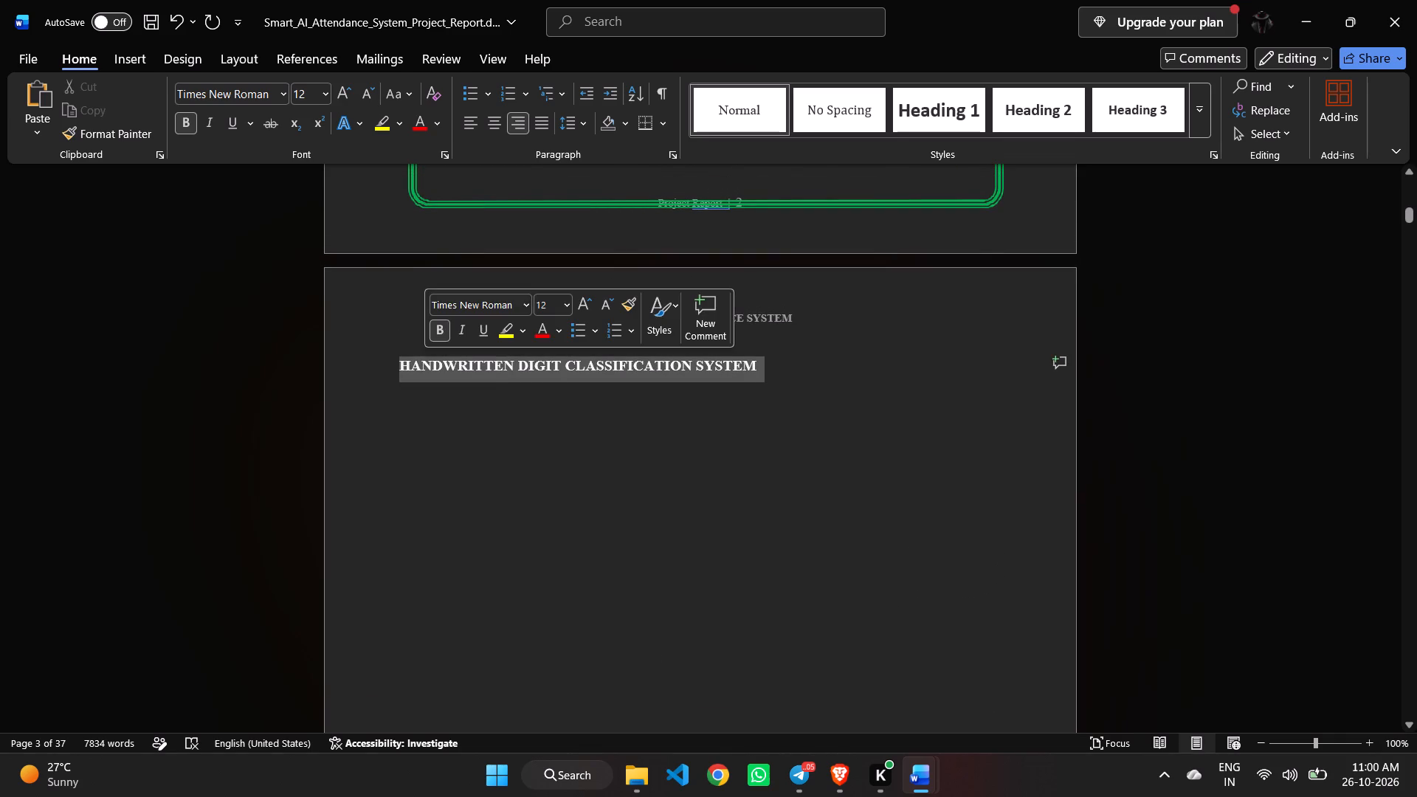
left_click(491, 118)
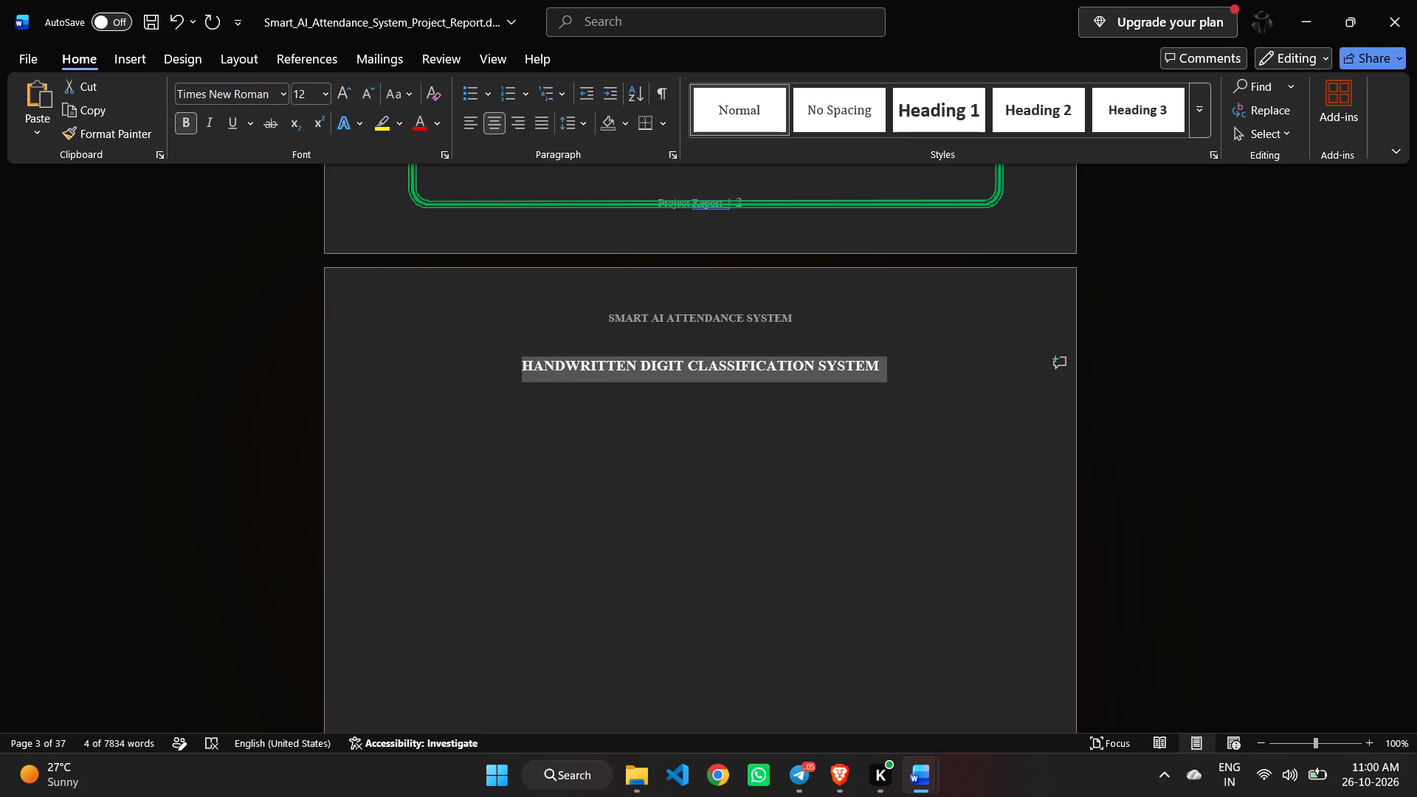
Review the layout of the front matter from the cover page through the original title page to the declaration.
scroll(840, 387, "up", 3)
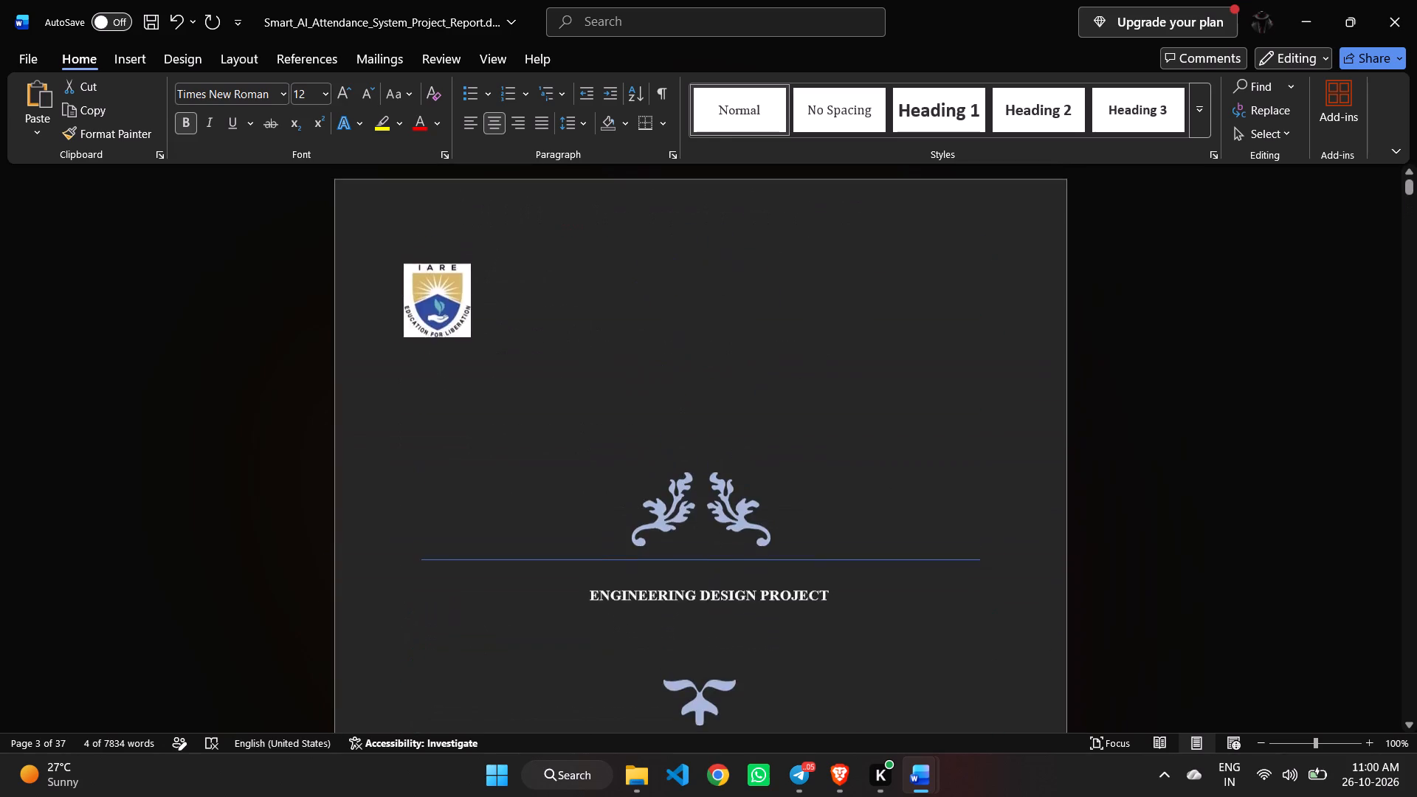
scroll(840, 387, "down", 5)
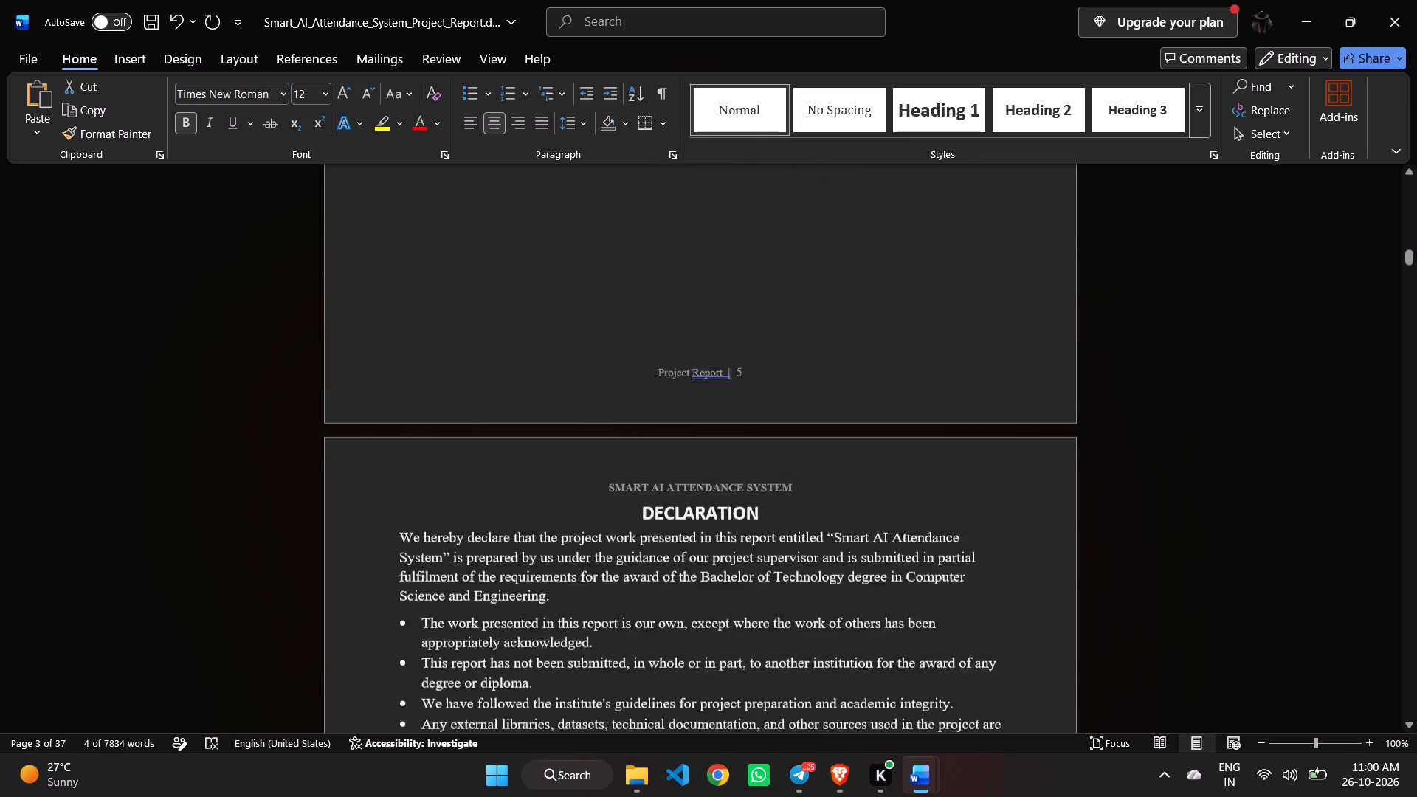
scroll(840, 387, "up", 1)
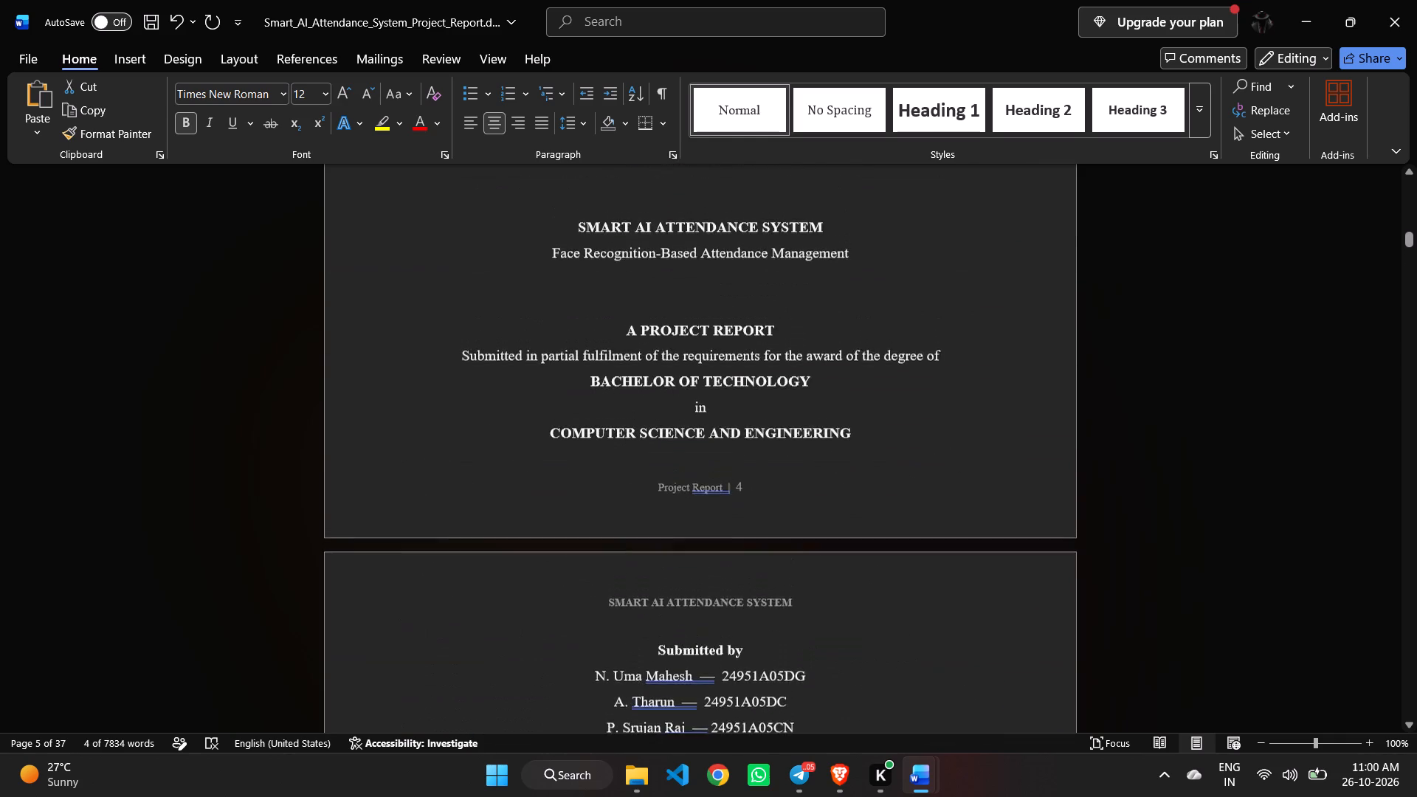
scroll(840, 387, "up", 1)
scroll(840, 387, "down", 1)
scroll(840, 387, "up", 1)
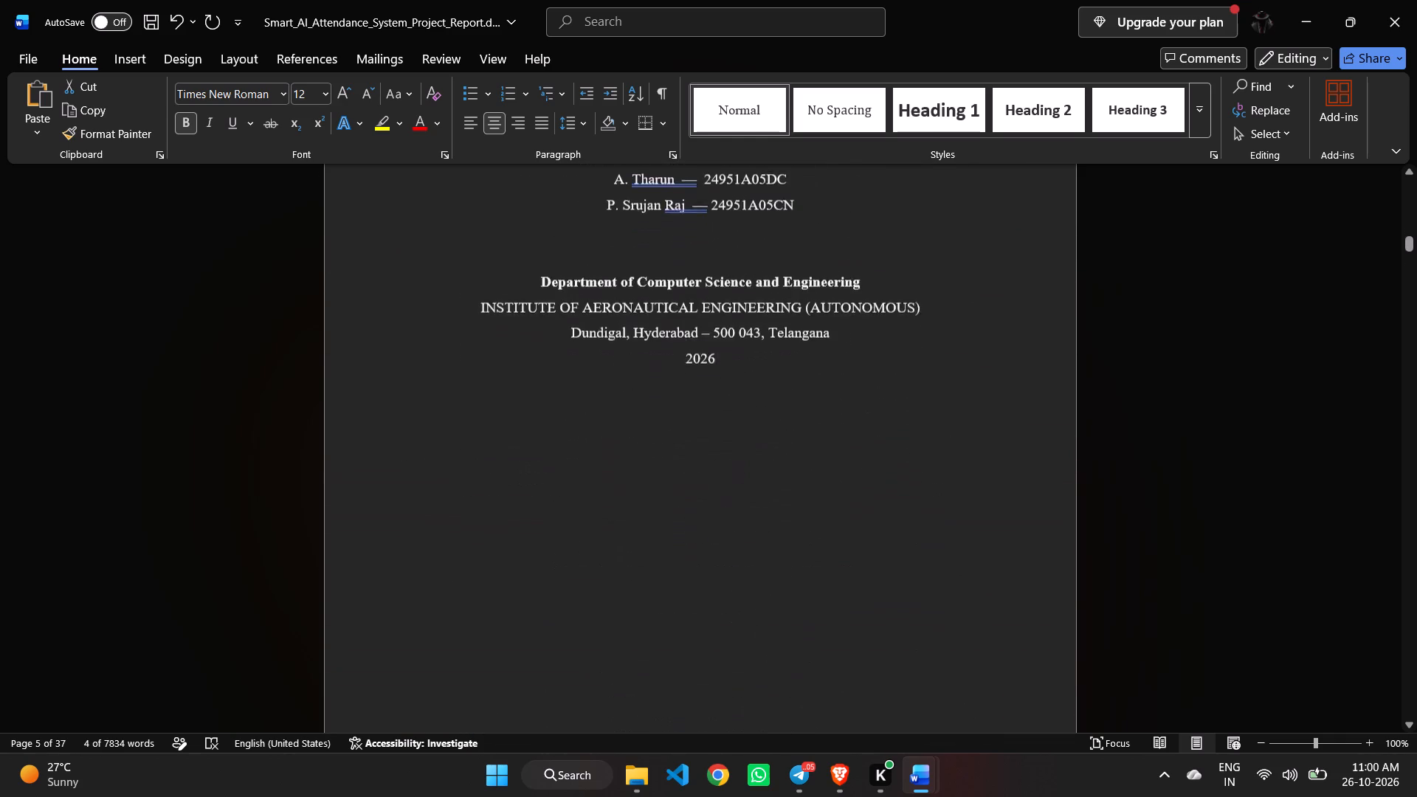
scroll(840, 387, "up", 2)
scroll(840, 387, "down", 1)
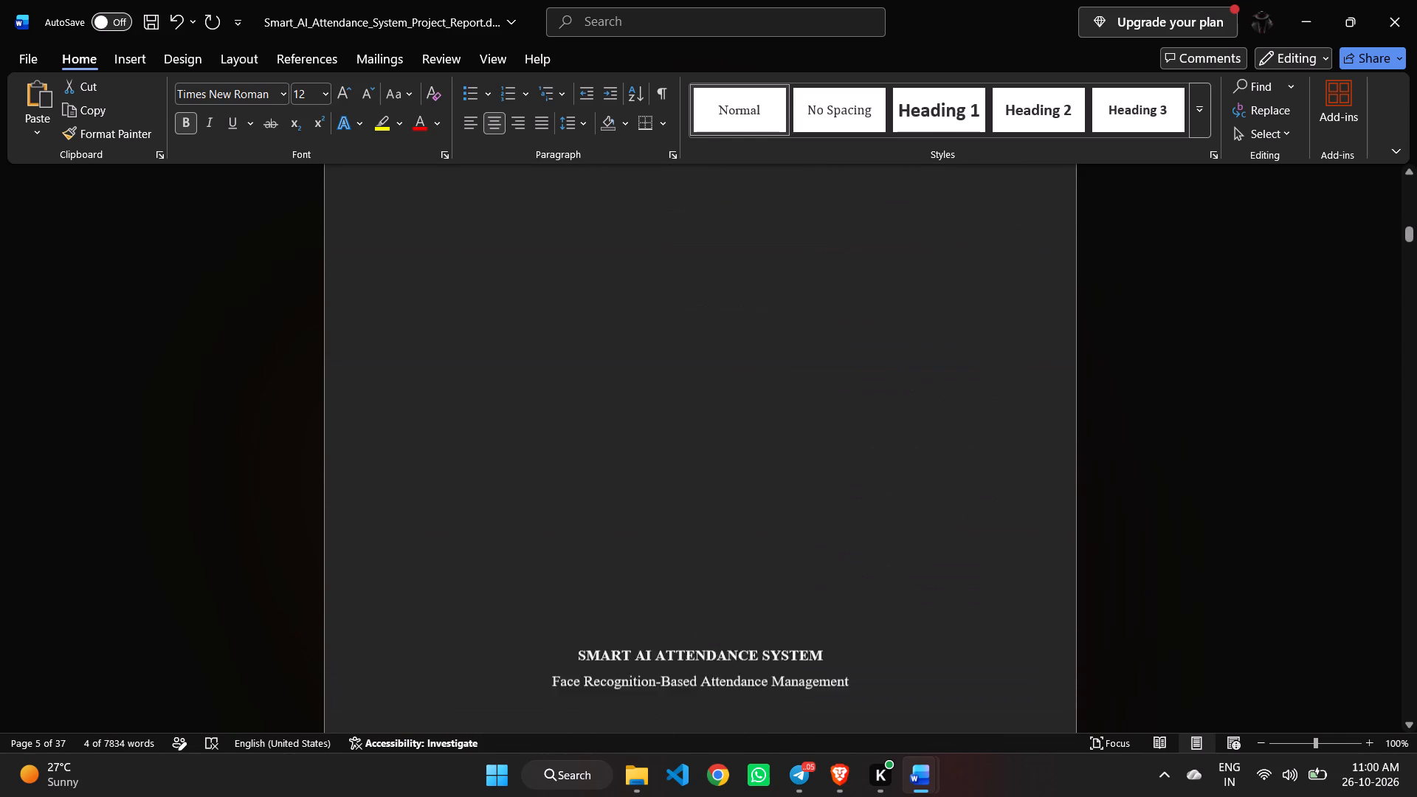
scroll(840, 387, "down", 1)
scroll(734, 399, "down", 2)
scroll(734, 399, "up", 1)
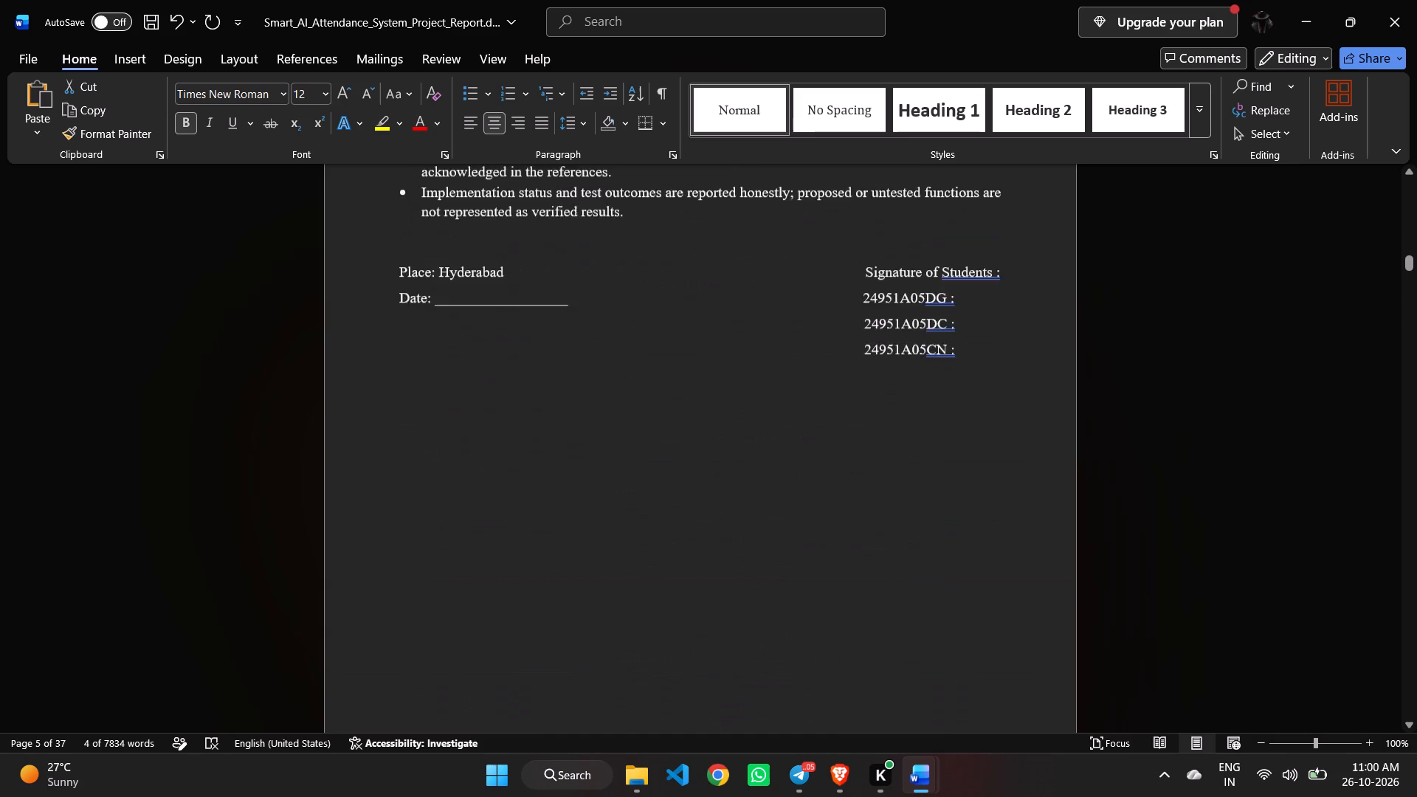
scroll(734, 399, "up", 1)
scroll(667, 422, "up", 1)
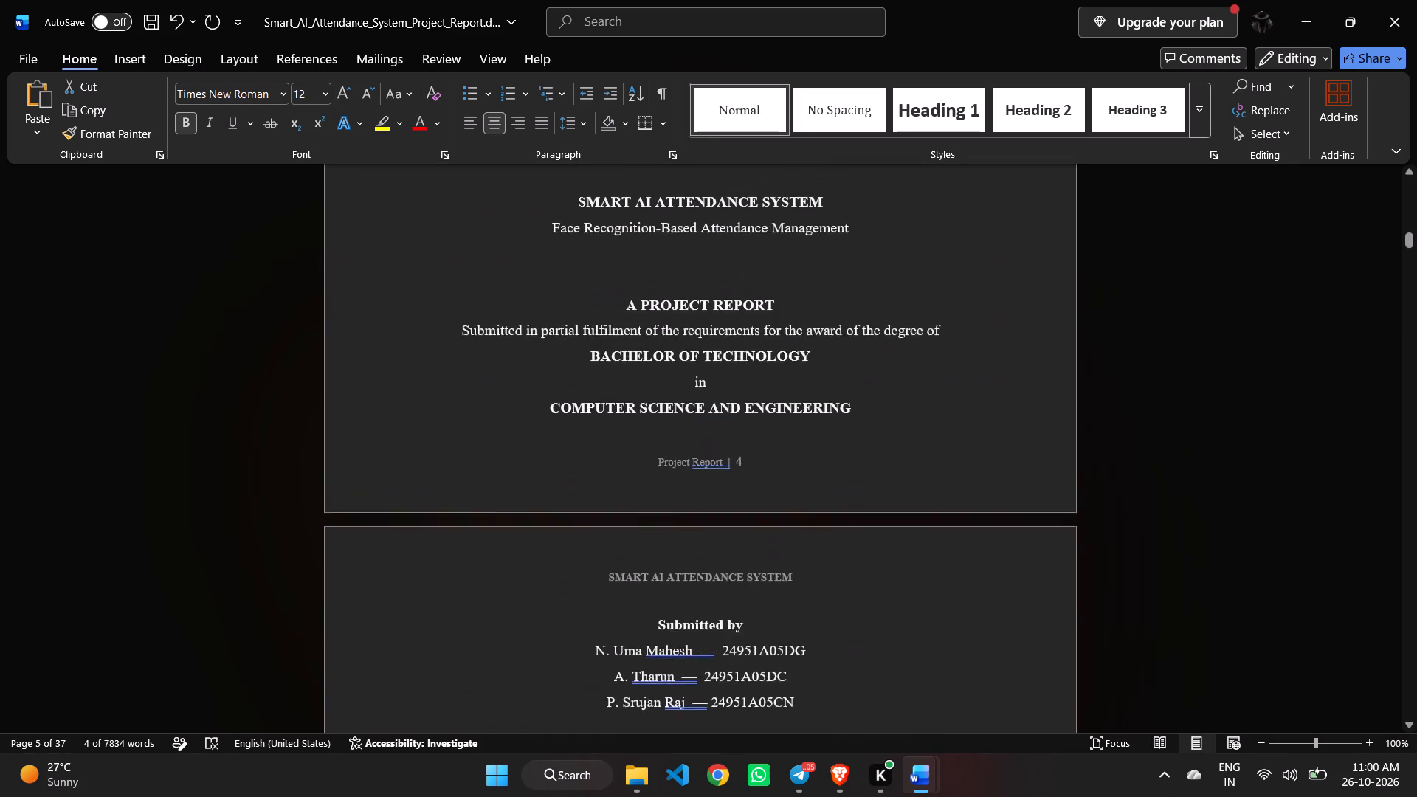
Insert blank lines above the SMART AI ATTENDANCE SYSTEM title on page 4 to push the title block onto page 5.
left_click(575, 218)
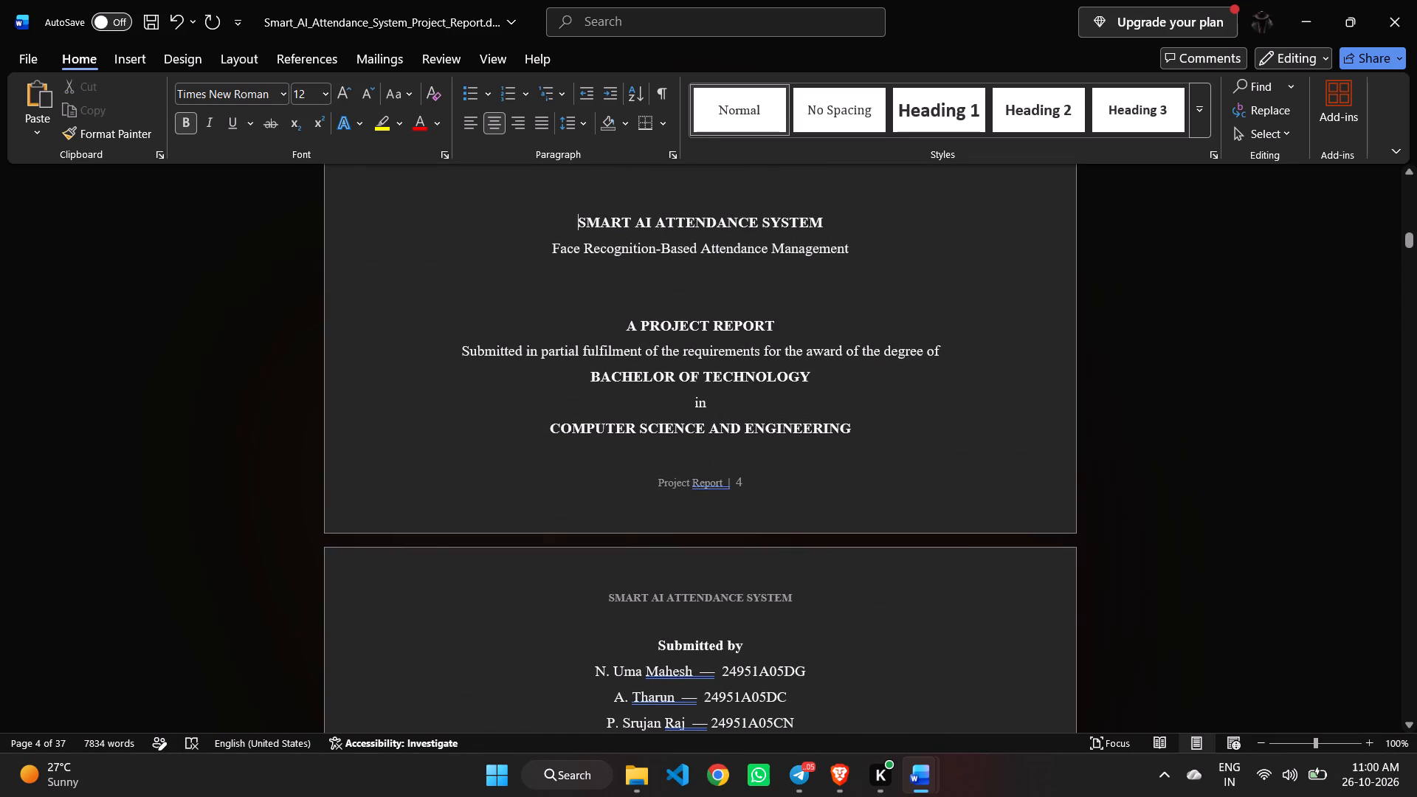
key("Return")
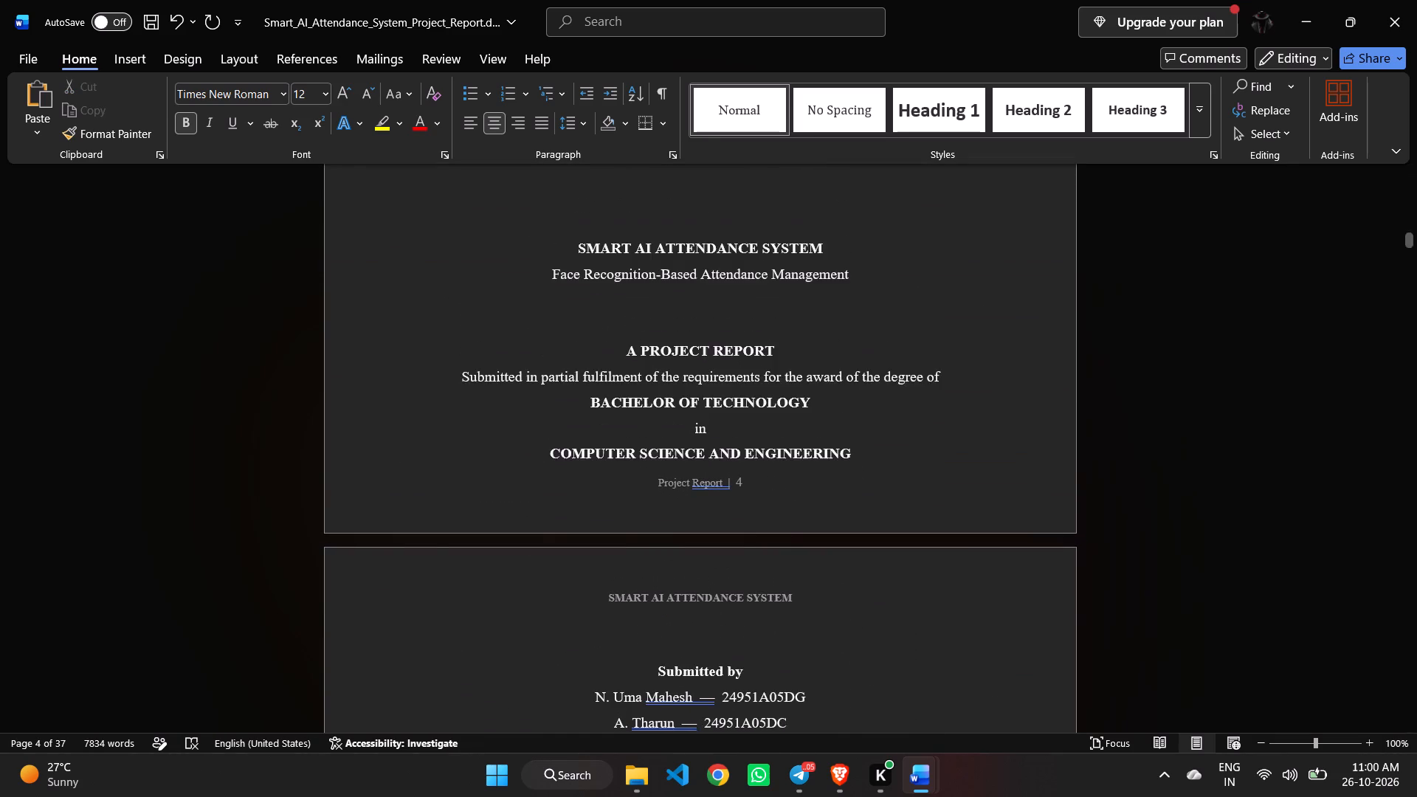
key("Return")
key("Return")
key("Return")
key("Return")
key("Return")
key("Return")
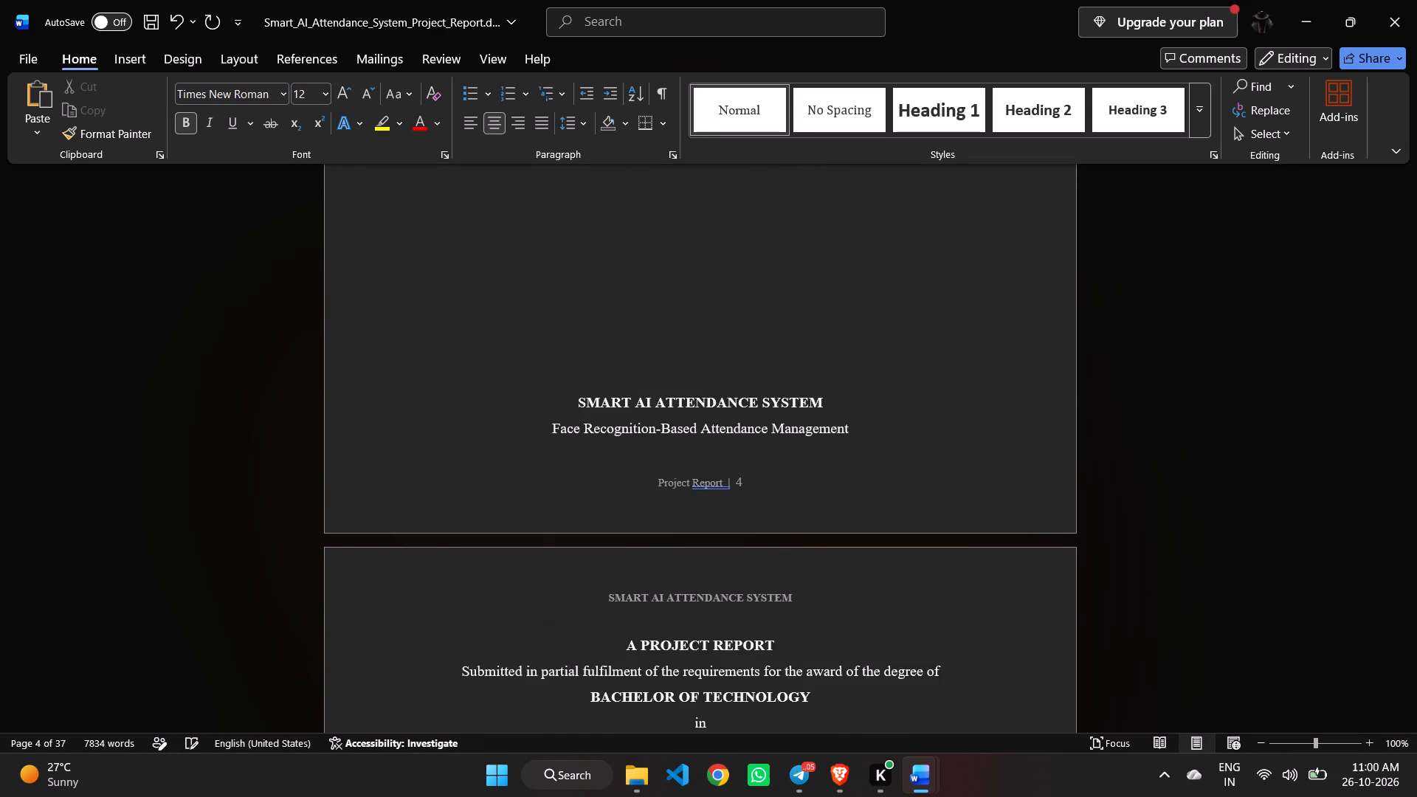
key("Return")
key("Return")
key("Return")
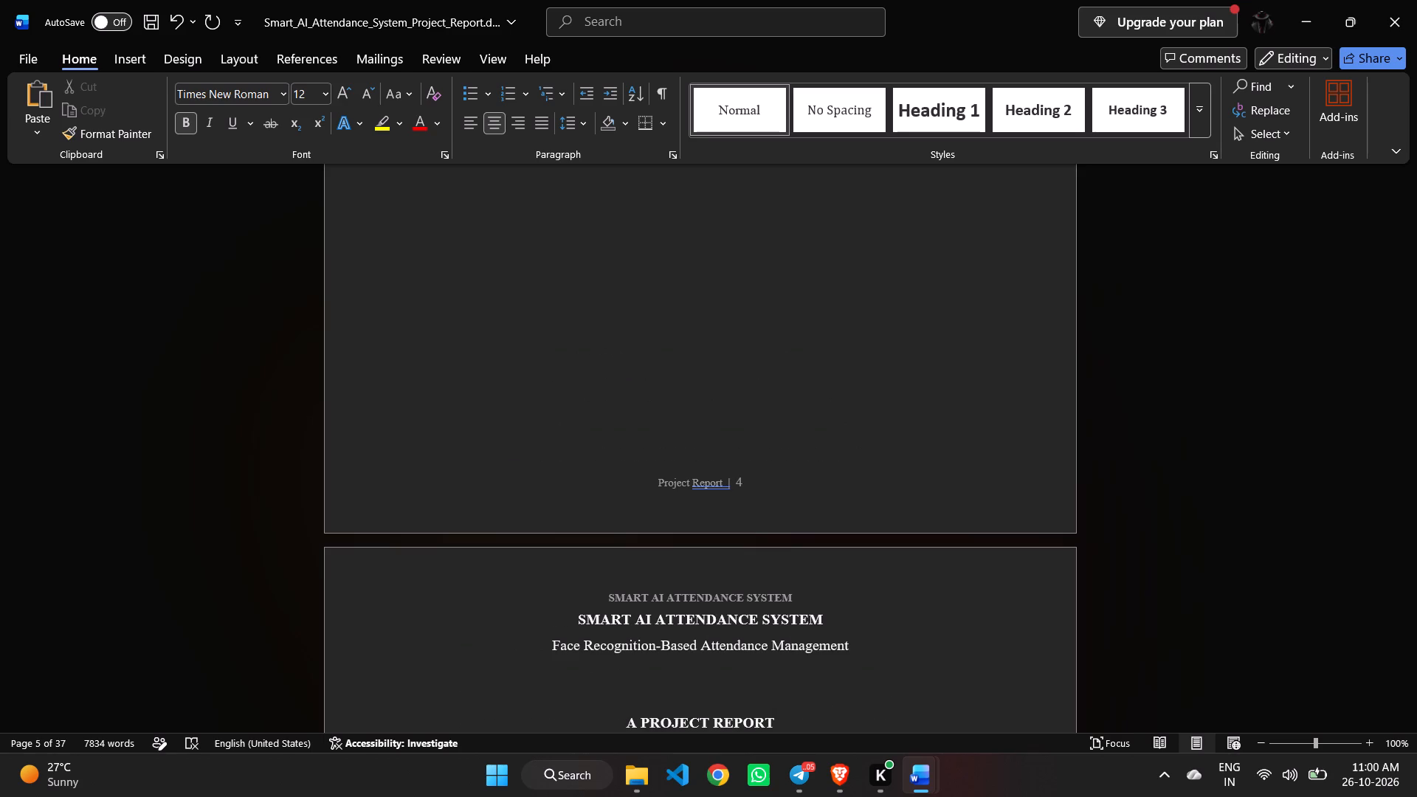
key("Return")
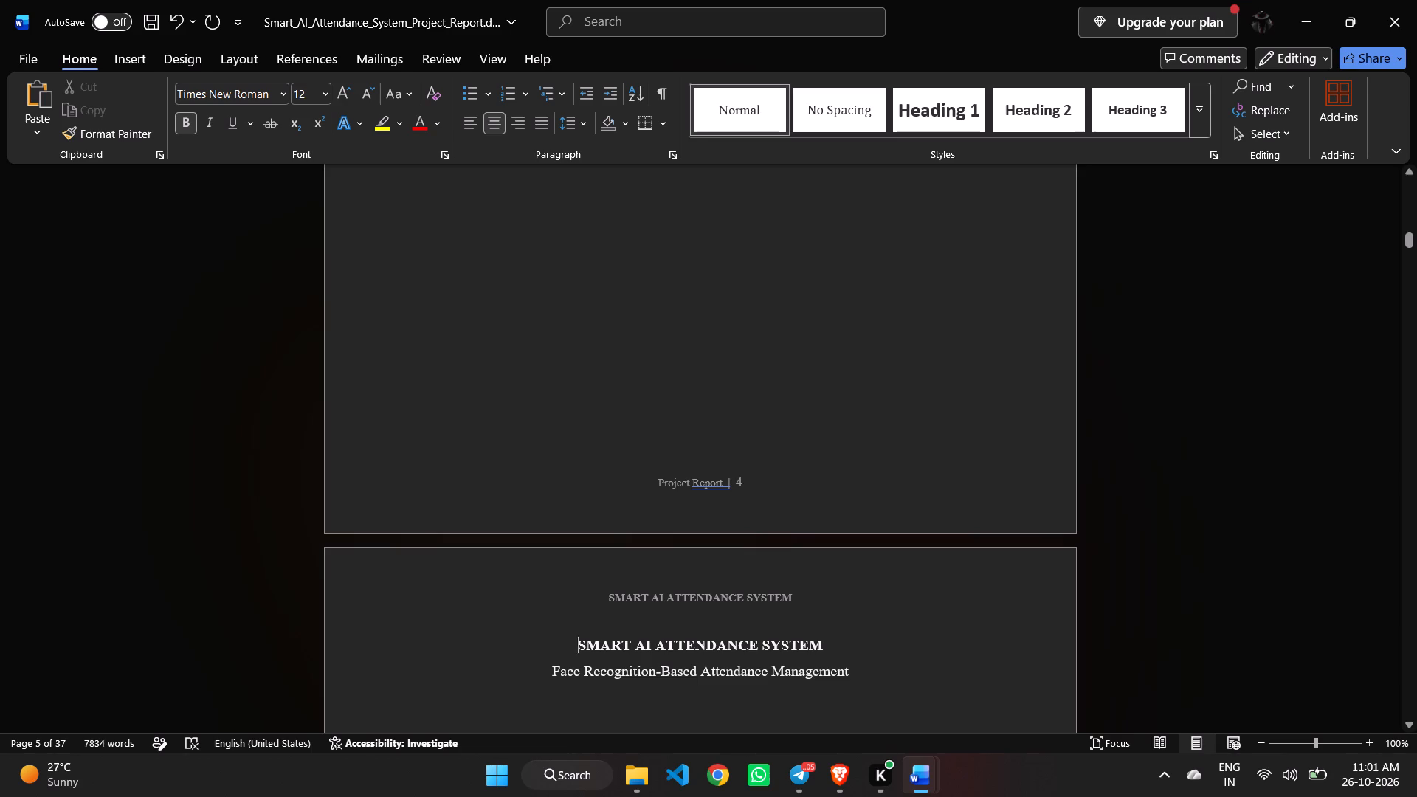
Delete surplus blank lines on page 4 above the SMART AI ATTENDANCE SYSTEM title to bring the title block back onto that page.
scroll(1080, 242, "up", 2)
scroll(1080, 242, "down", 1)
scroll(1080, 242, "up", 1)
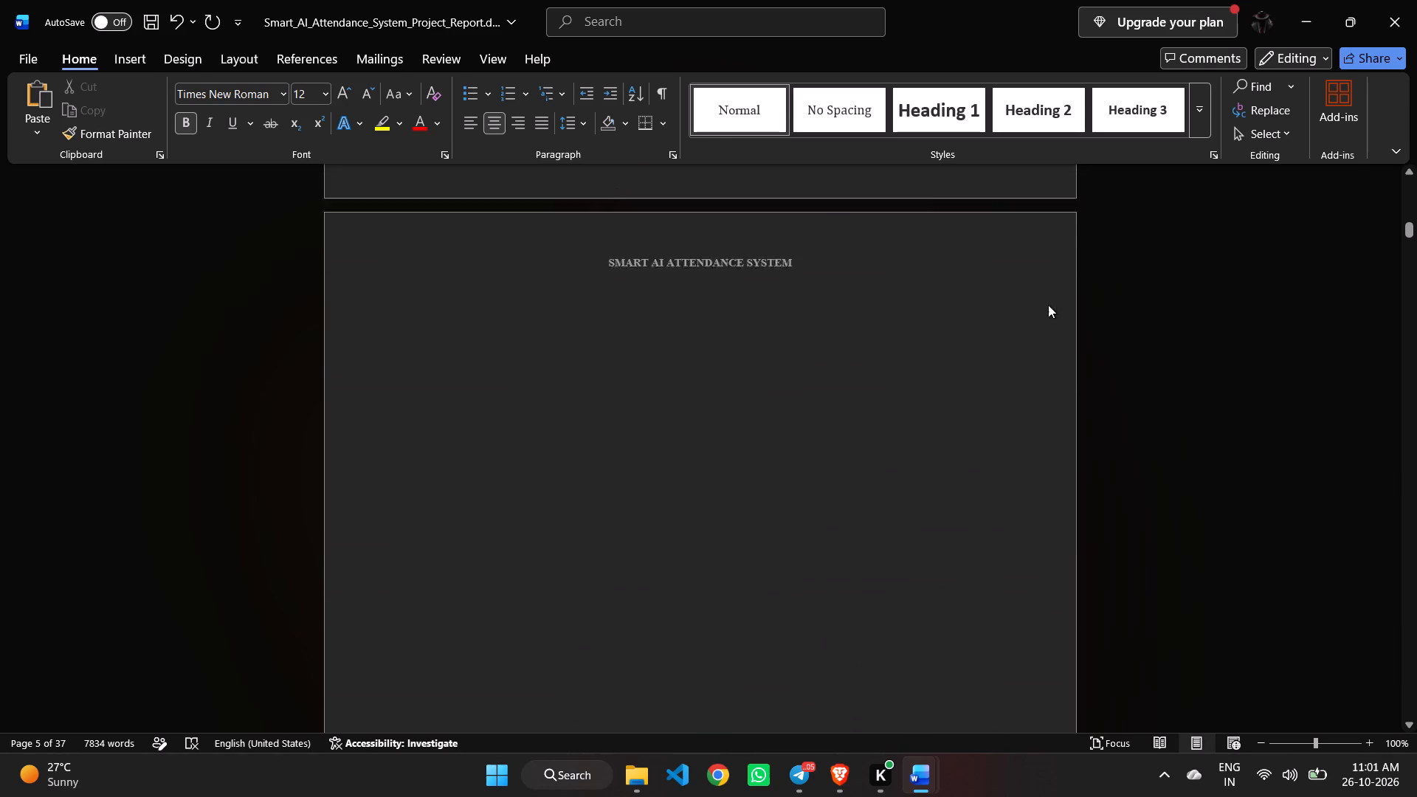
left_click(934, 405)
key("BackSpace")
key("BackSpace")
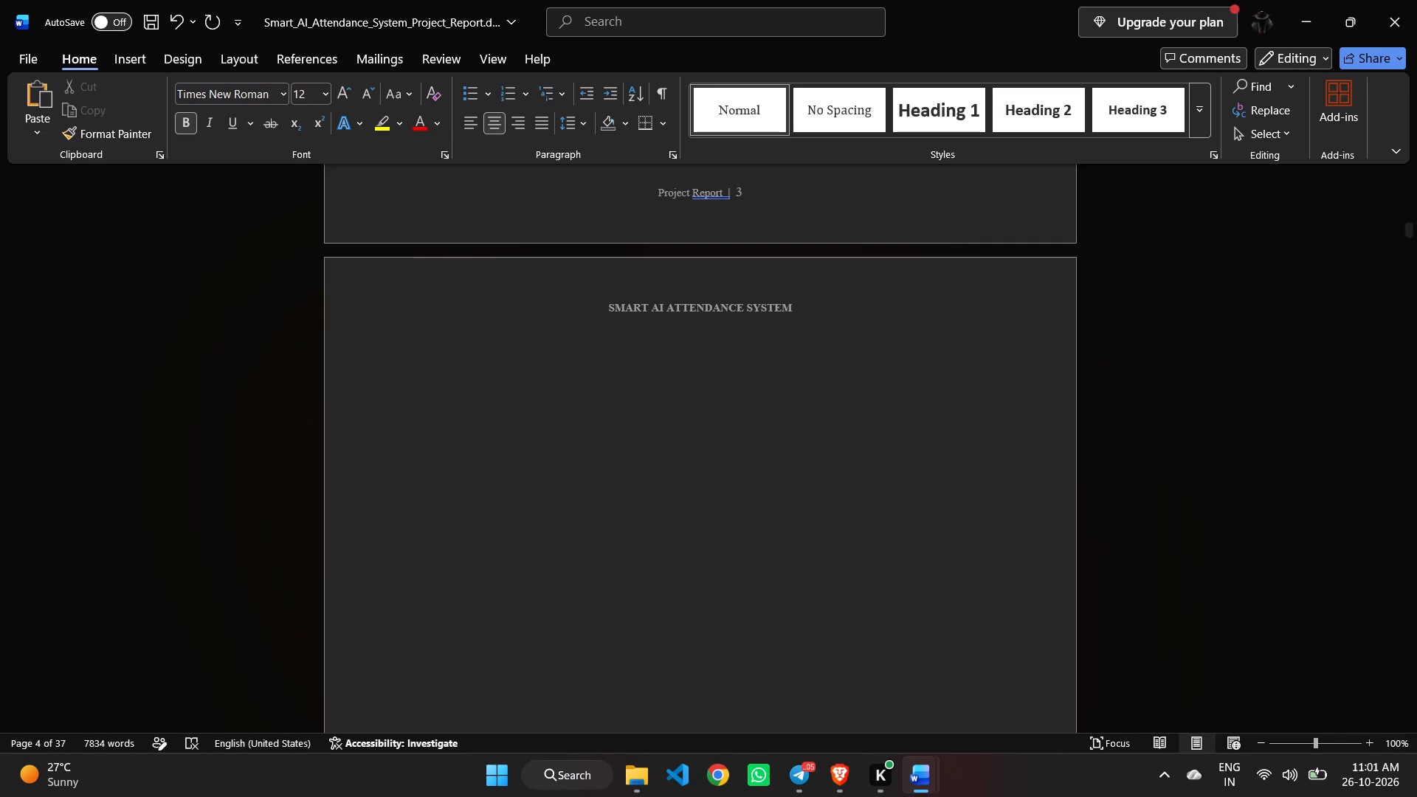
key("BackSpace")
key("BackSpace")
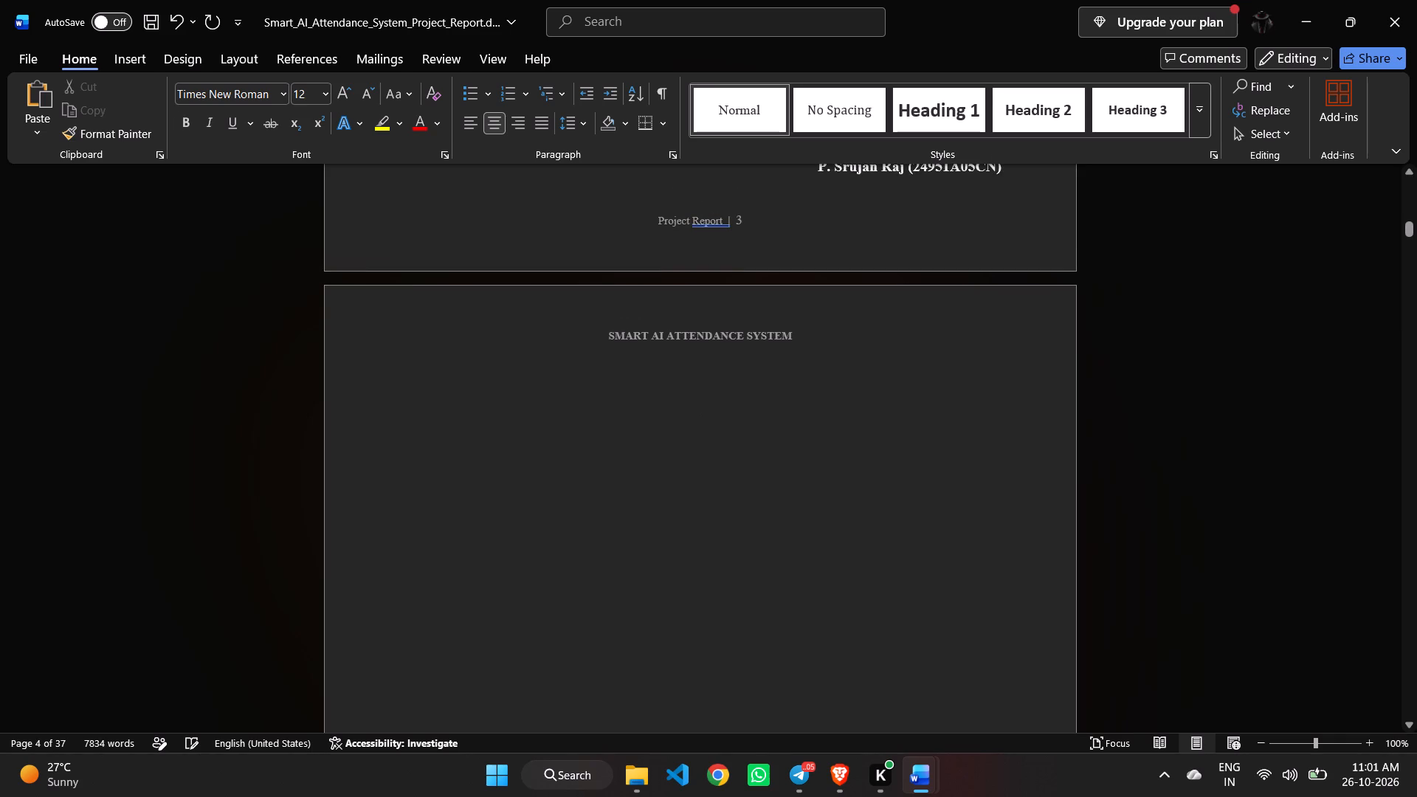
left_click(629, 493)
key("Delete")
key("Delete")
key("BackSpace")
key("BackSpace")
key("BackSpace")
key("BackSpace")
key("BackSpace")
key("BackSpace")
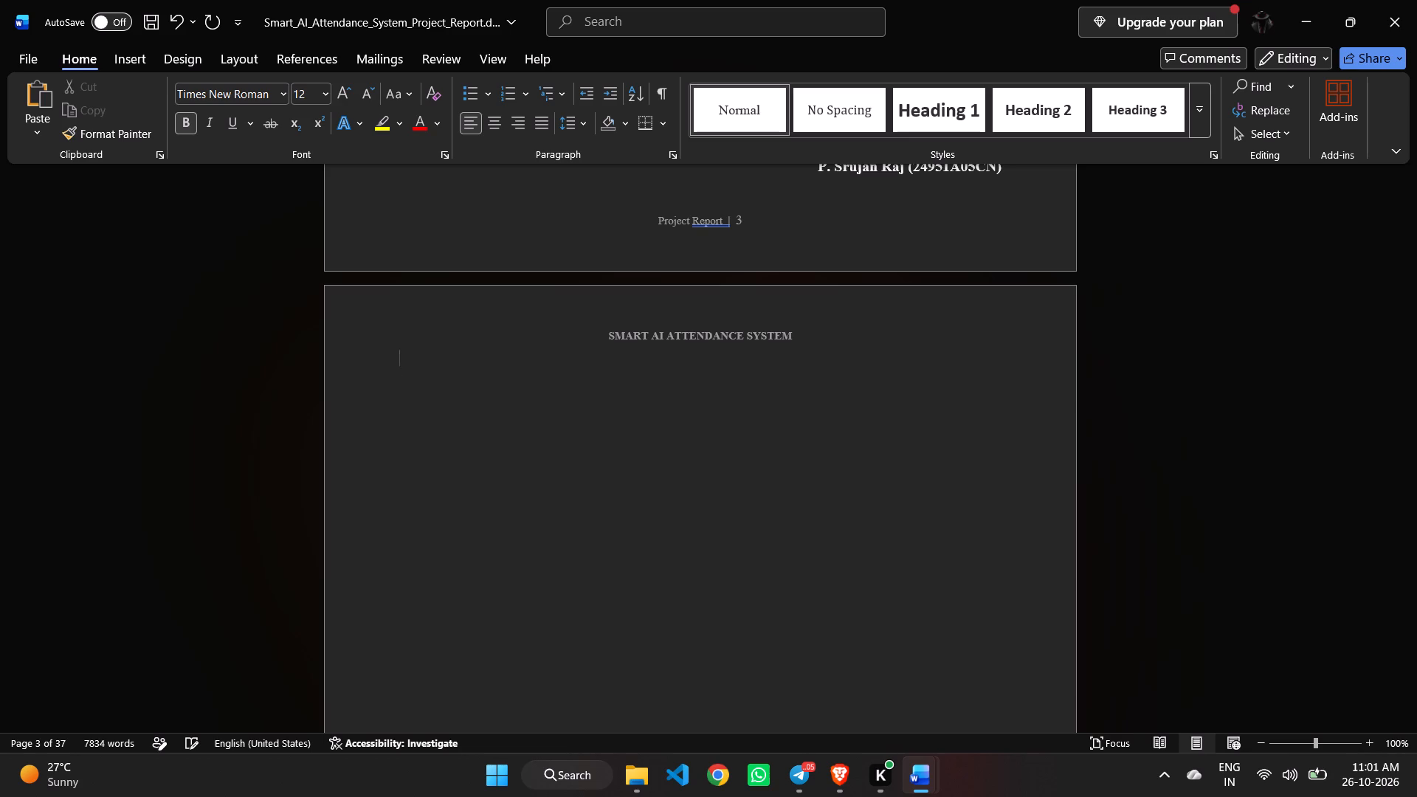
key("Delete")
key("Delete")
key("Delete")
key("Delete")
key("Delete")
key("BackSpace")
key("BackSpace")
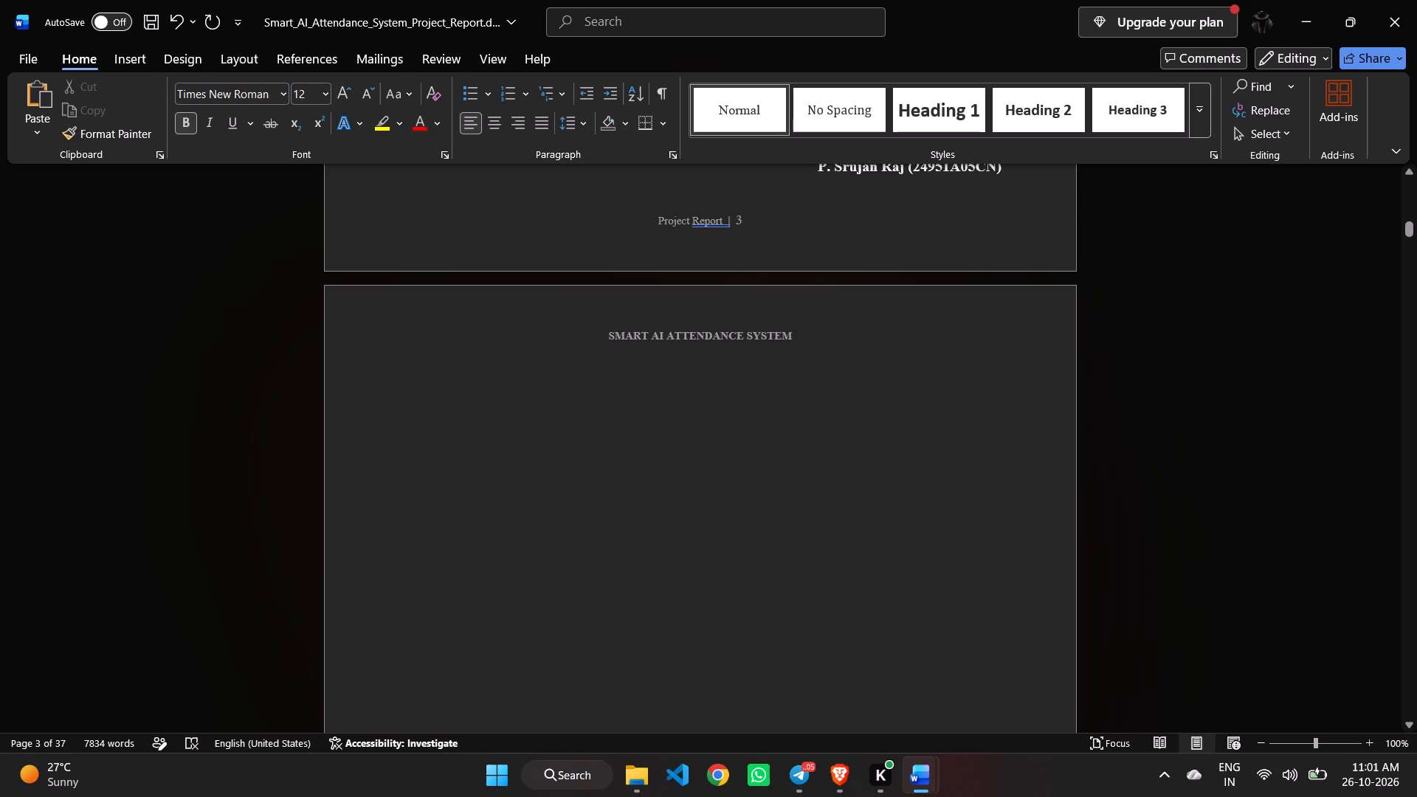
Delete the blank lines above the SMART AI ATTENDANCE SYSTEM title on page 4 to move the title block to the page's top.
scroll(814, 567, "down", 2)
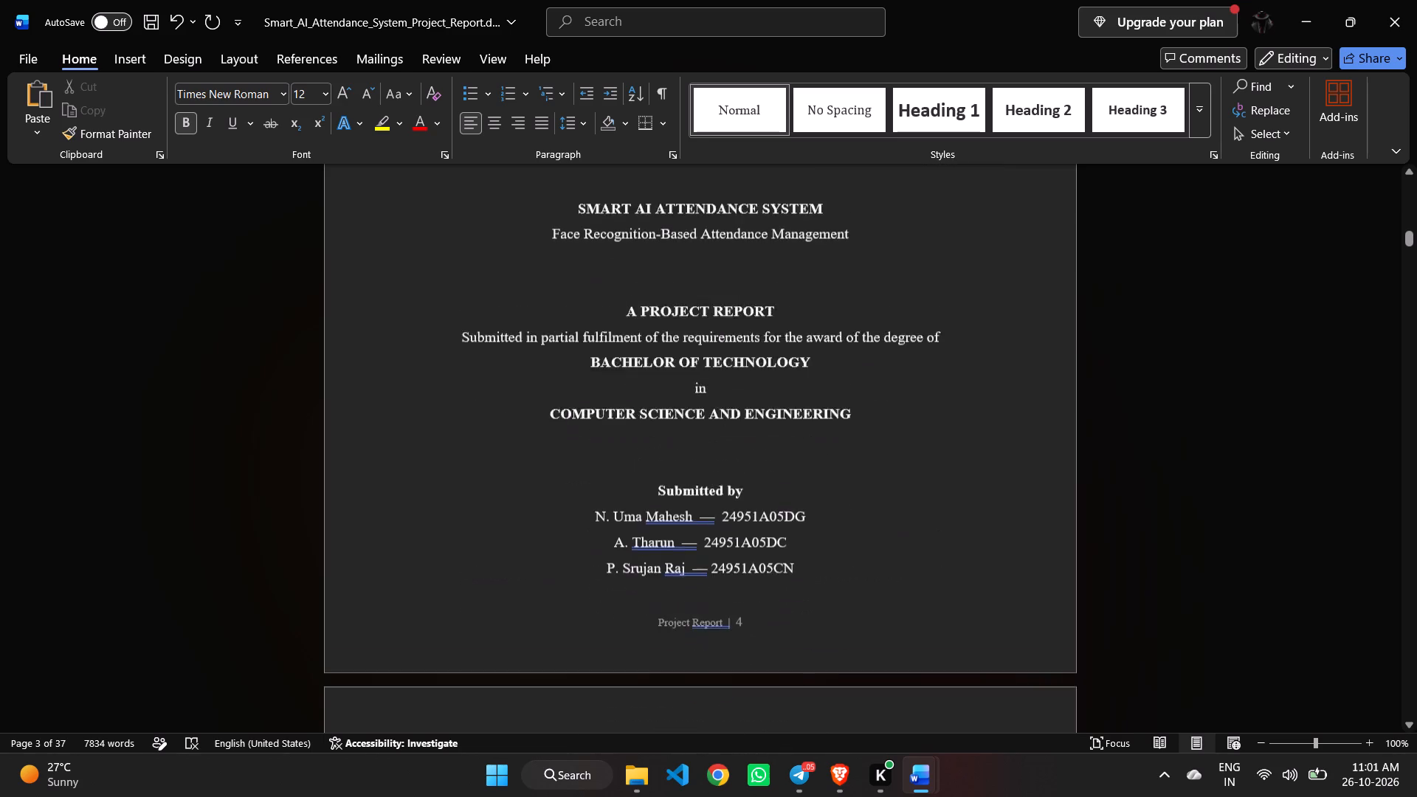
scroll(814, 567, "down", 1)
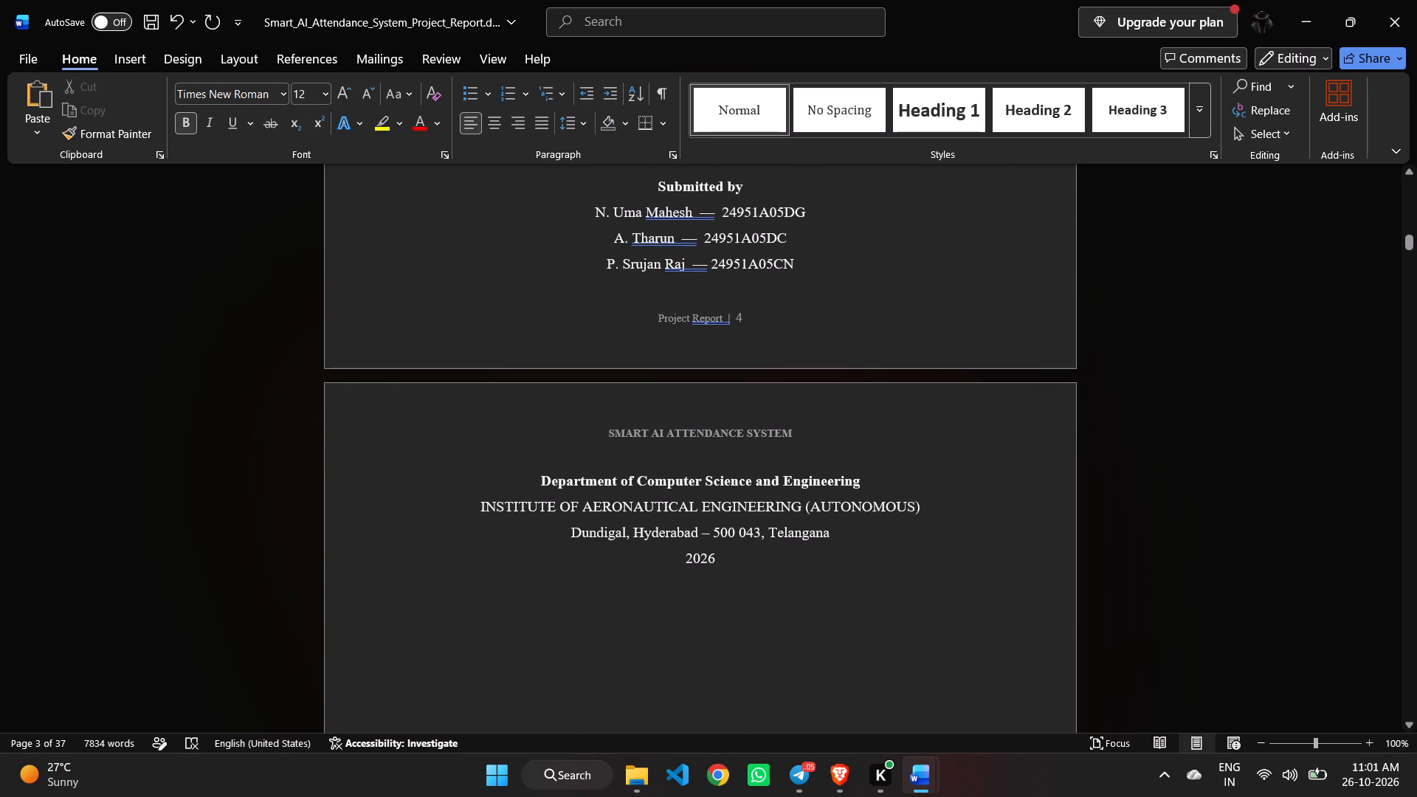
scroll(814, 567, "up", 2)
scroll(795, 579, "down", 1)
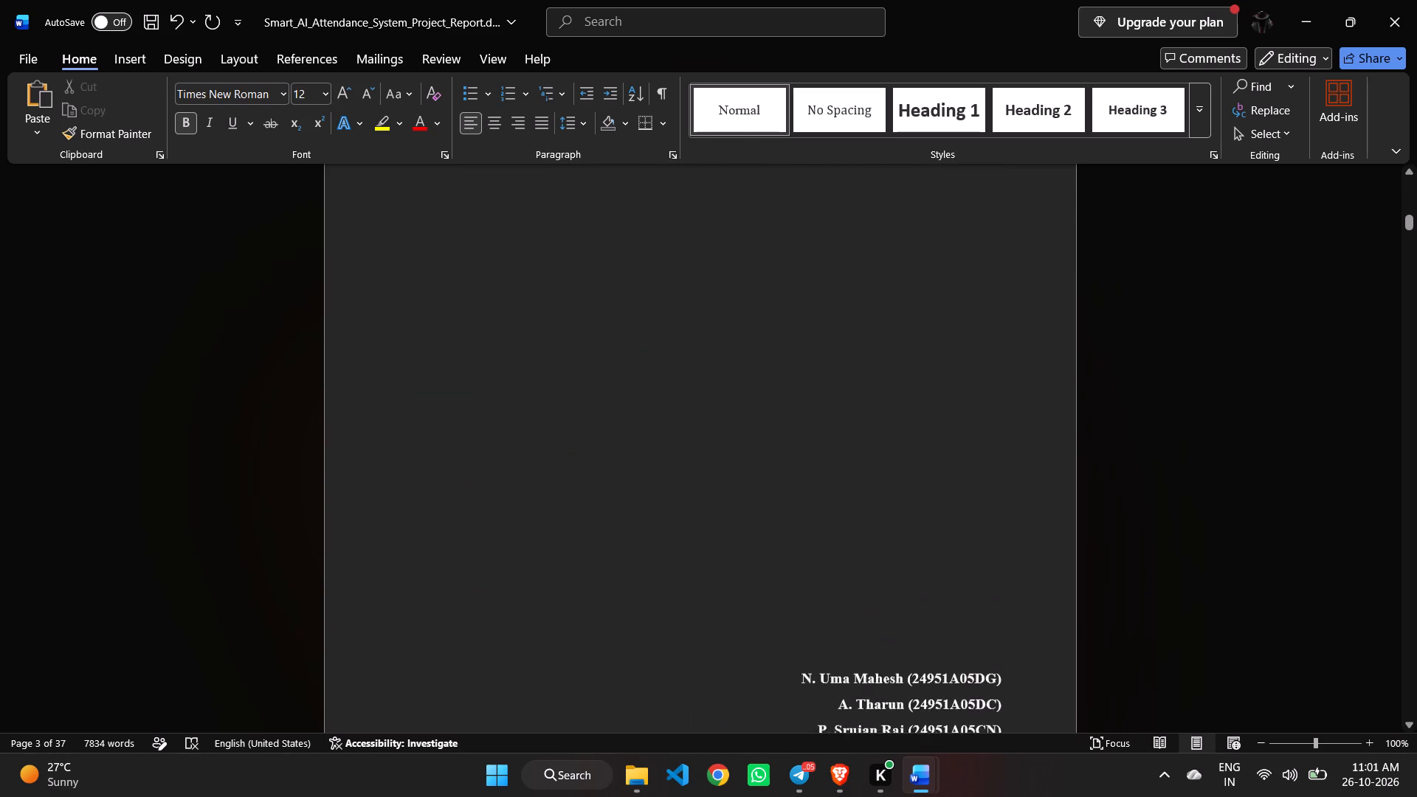
scroll(795, 579, "down", 3)
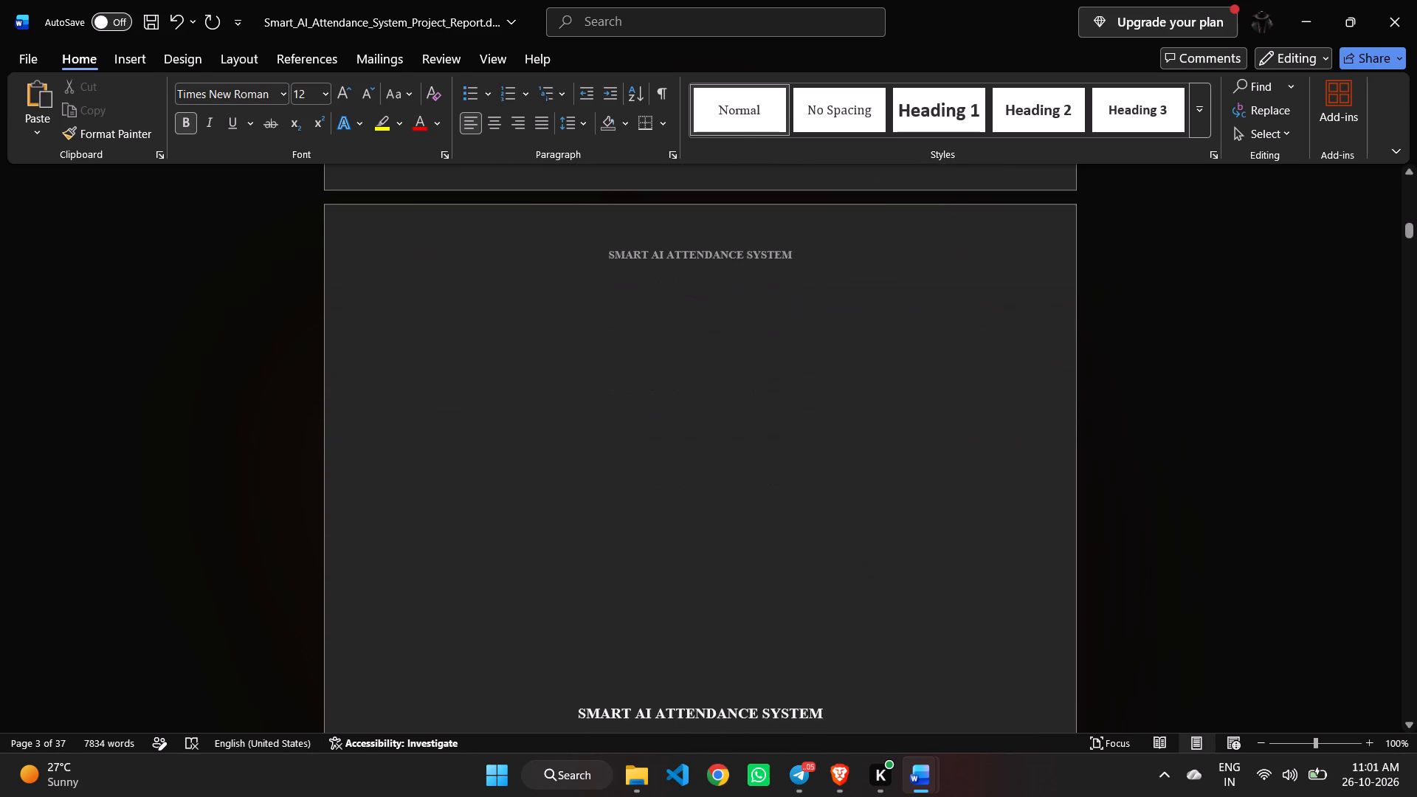
left_click(707, 644)
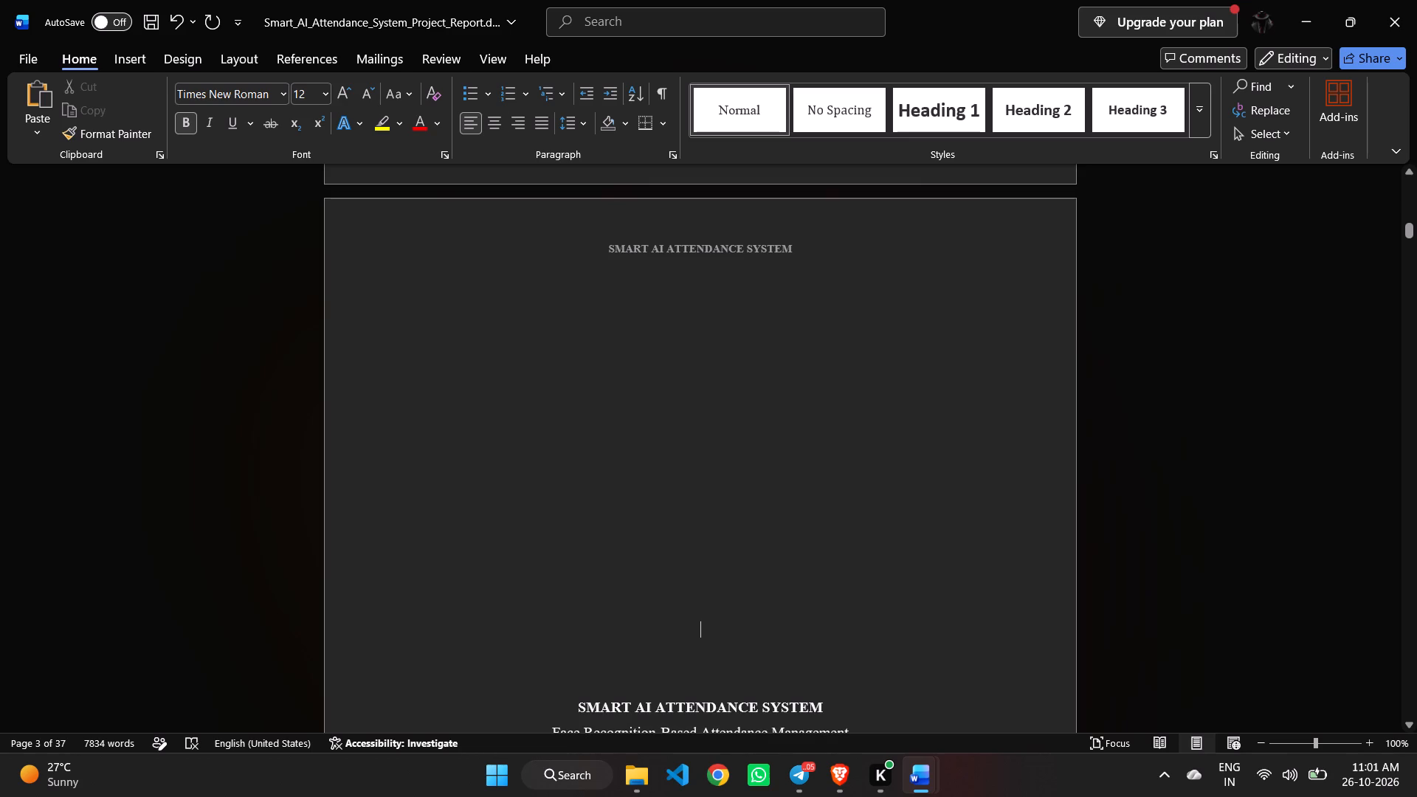
left_click(681, 671)
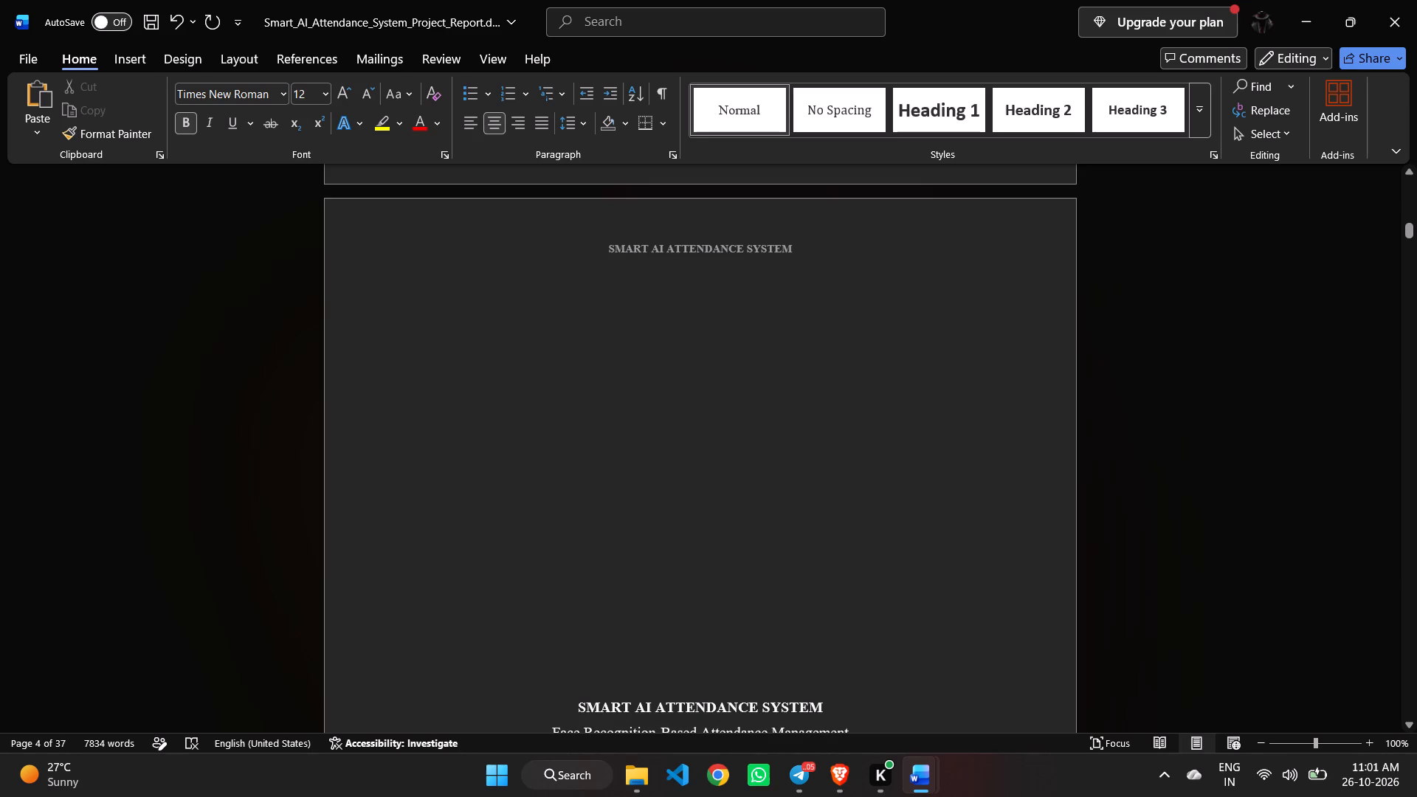
left_click(682, 684)
key("BackSpace")
key("BackSpace")
key("BackSpace")
key("BackSpace")
key("BackSpace")
key("BackSpace")
key("BackSpace")
key("BackSpace")
key("BackSpace")
key("BackSpace")
key("BackSpace")
key("BackSpace")
key("BackSpace")
key("BackSpace")
key("BackSpace")
key("BackSpace")
key("BackSpace")
key("BackSpace")
key("BackSpace")
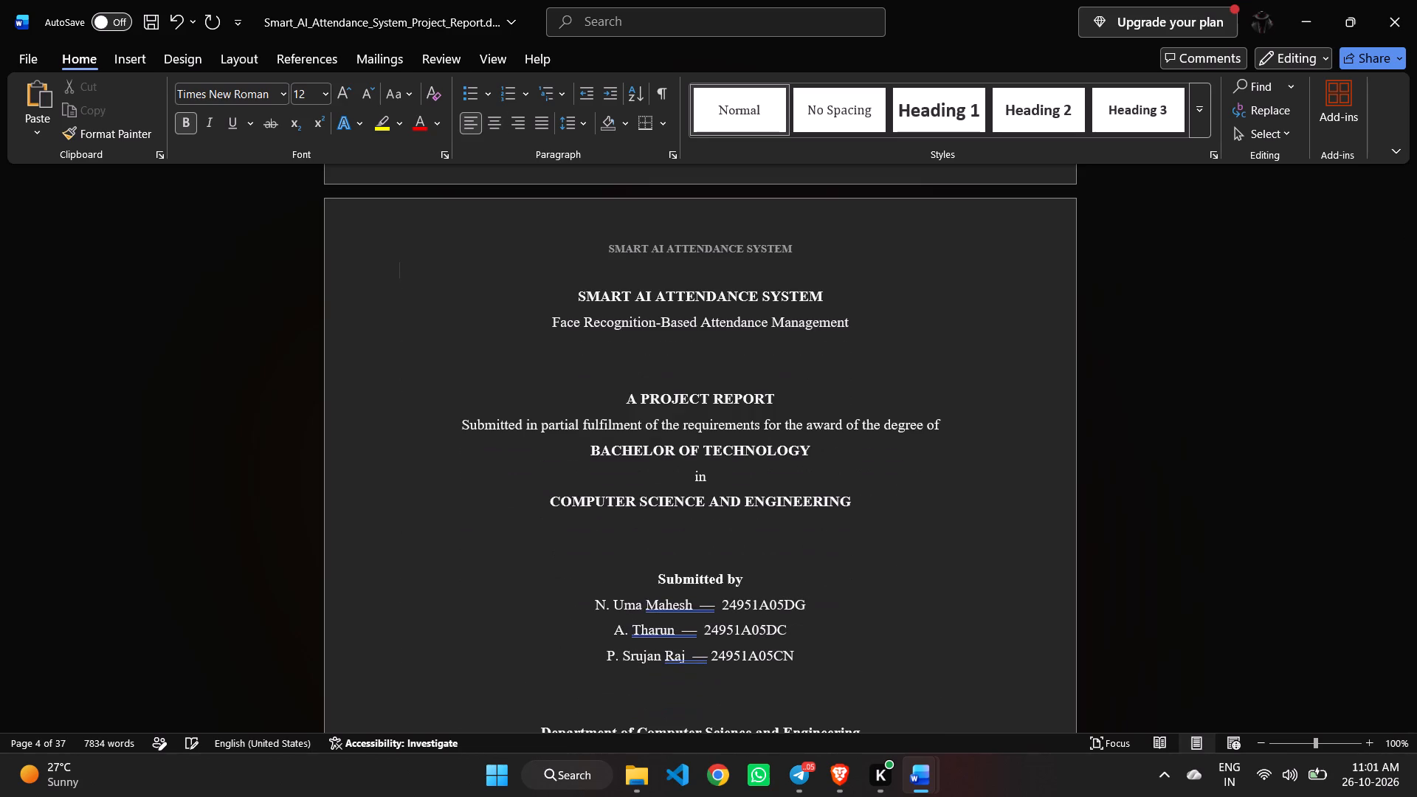
Review the page layout from the certificate page through the title pages to the declaration.
scroll(1212, 638, "down", 2)
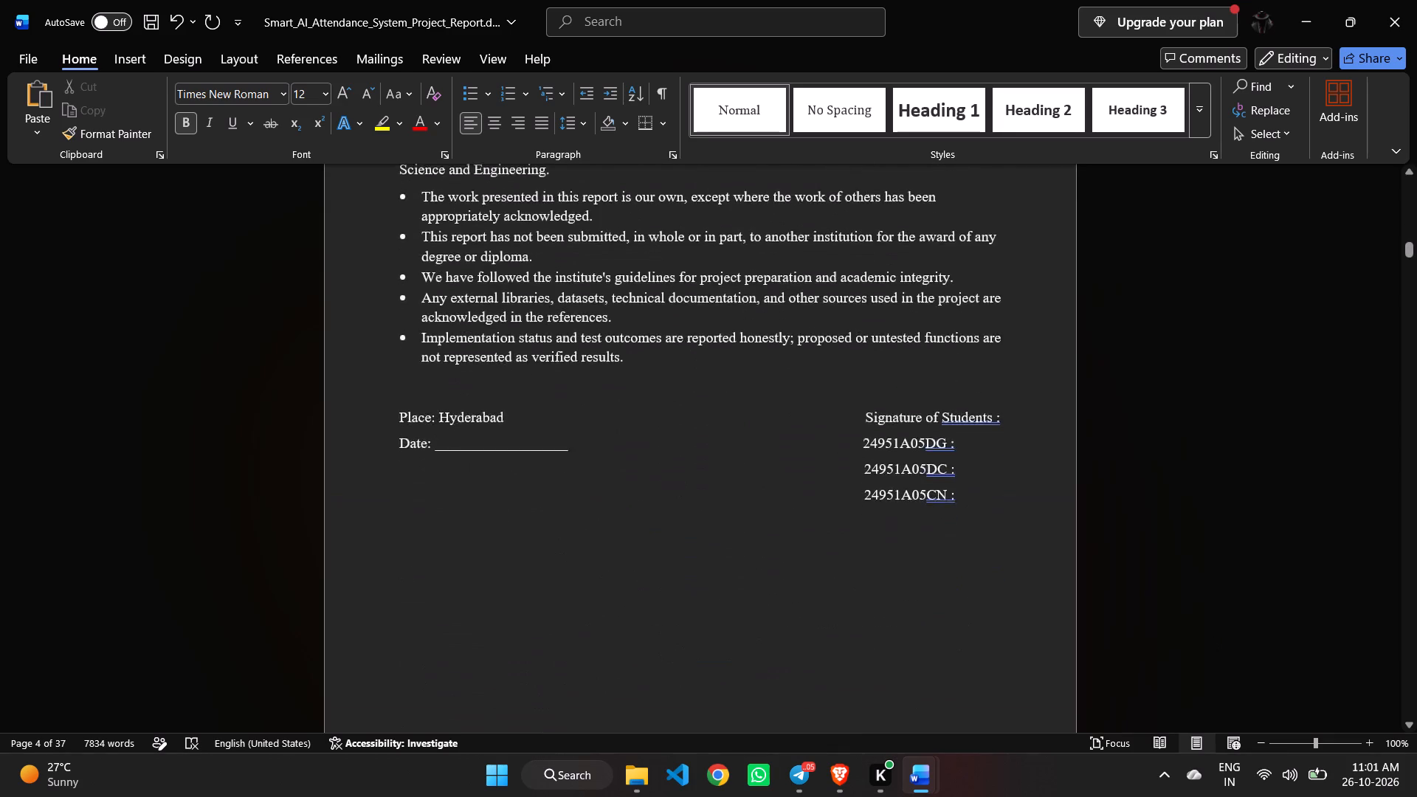
scroll(1212, 638, "up", 4)
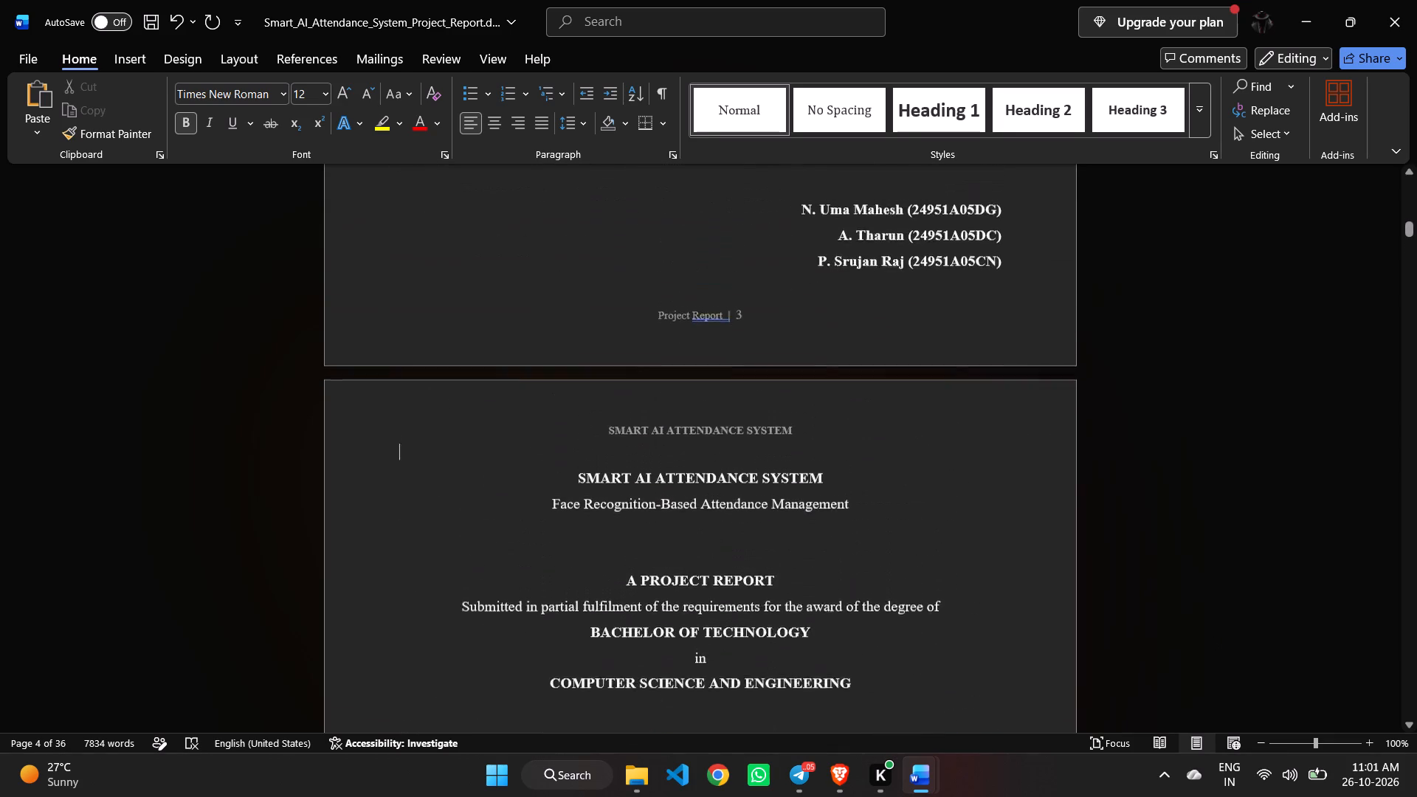
scroll(1212, 638, "up", 2)
scroll(1212, 638, "down", 2)
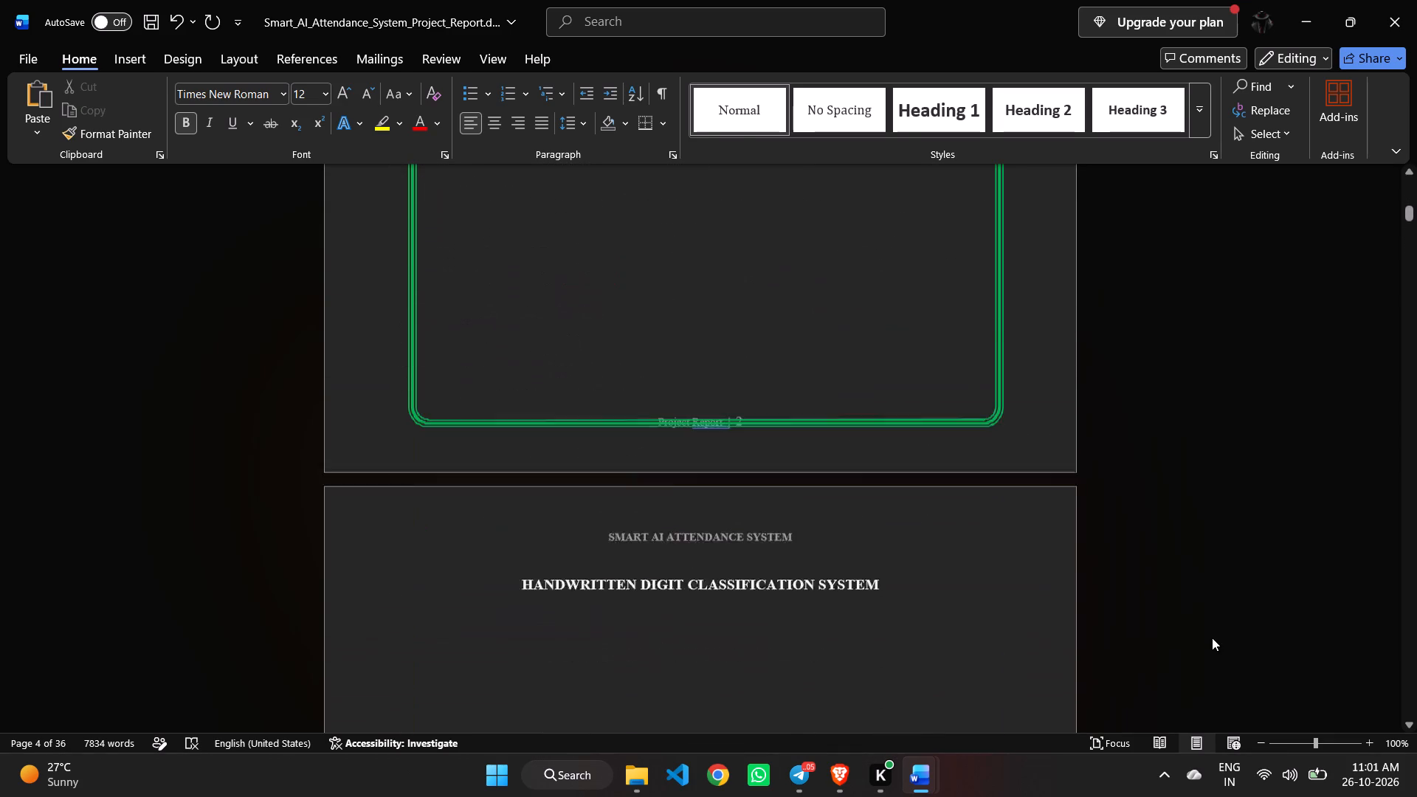
scroll(897, 520, "down", 1)
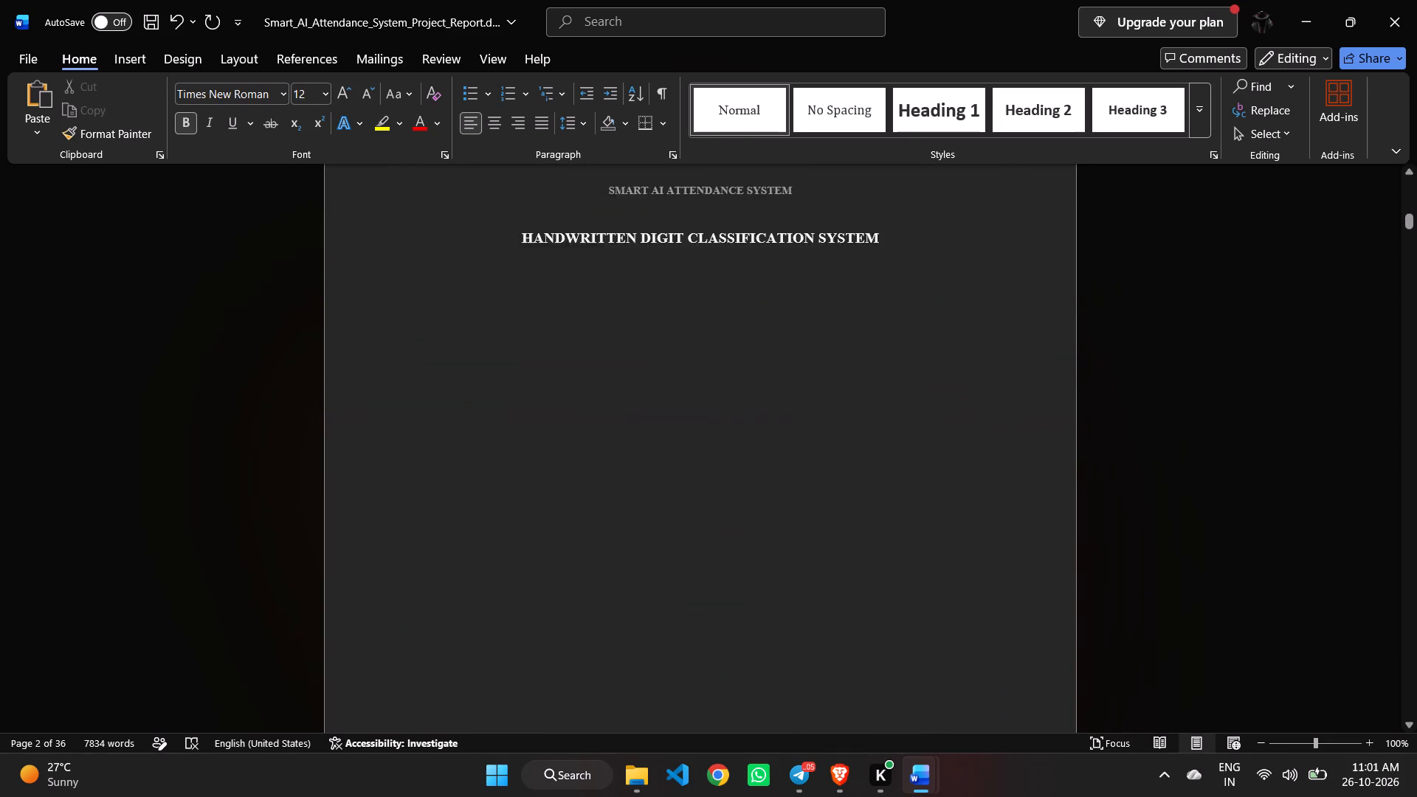
scroll(897, 520, "down", 1)
scroll(897, 520, "up", 1)
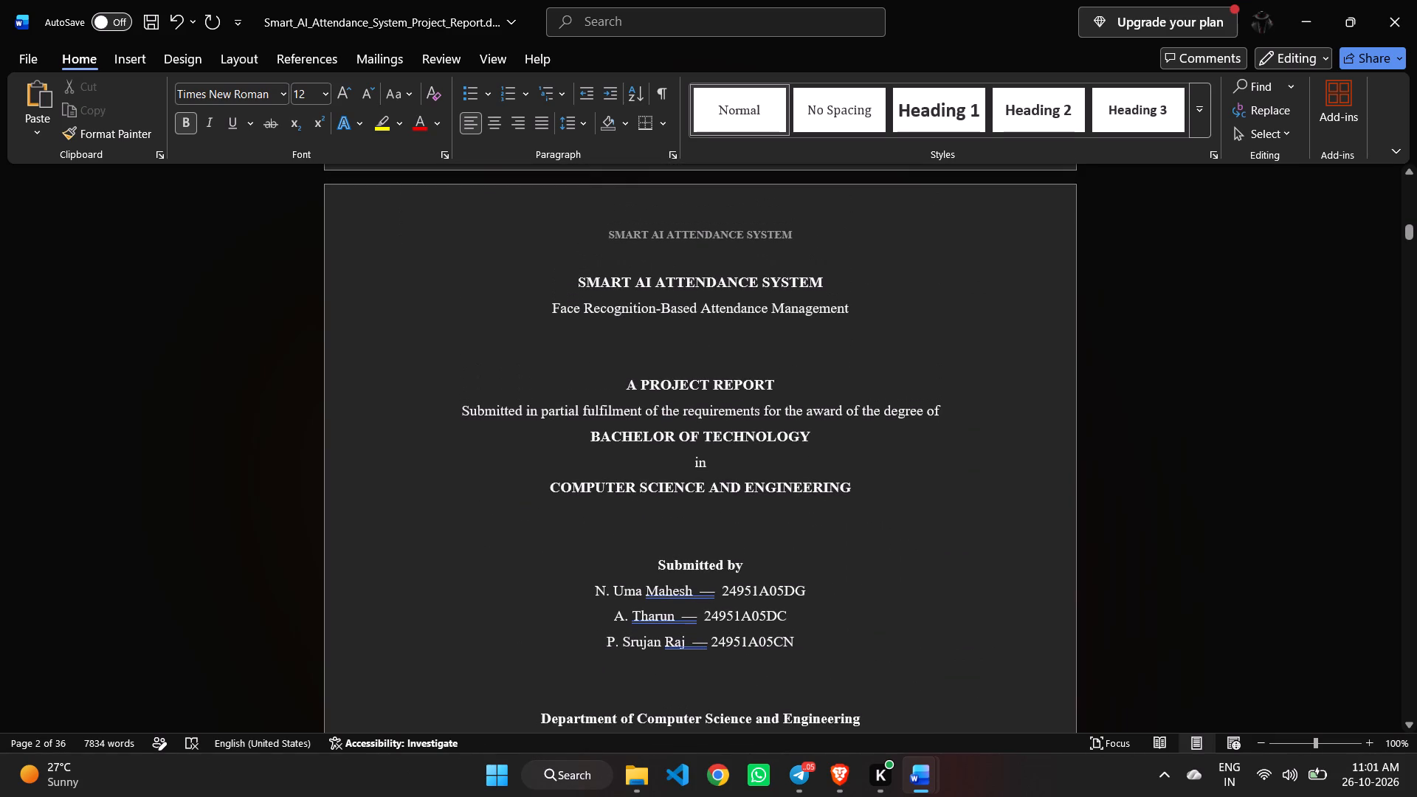
Replace the HANDWRITTEN DIGIT CLASSIFICATION SYSTEM heading on page 3 with a copy of page 4's SMART AI ATTENDANCE SYSTEM title and subtitle.
left_click_drag(830, 279, 576, 281)
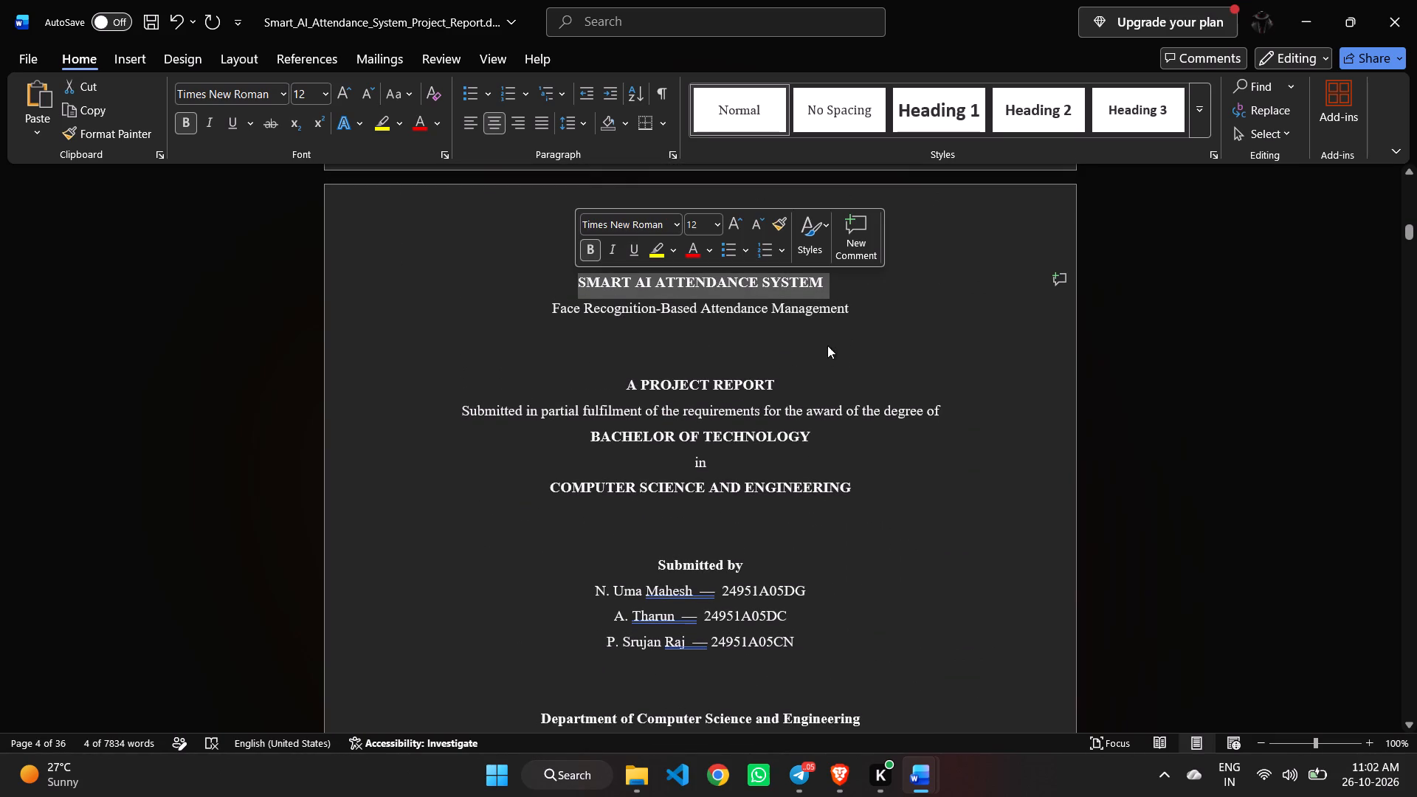
left_click(855, 303)
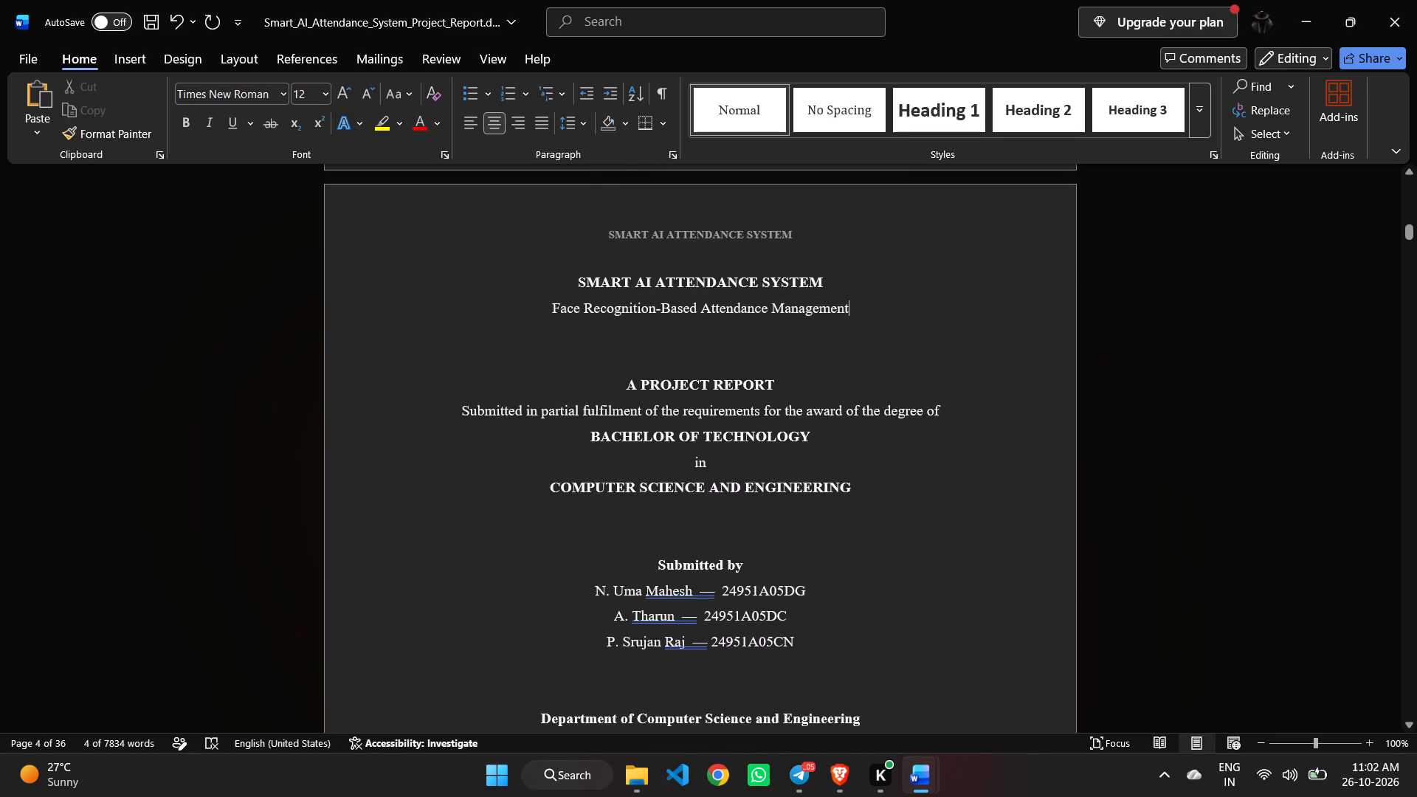
left_click_drag(862, 306, 580, 276)
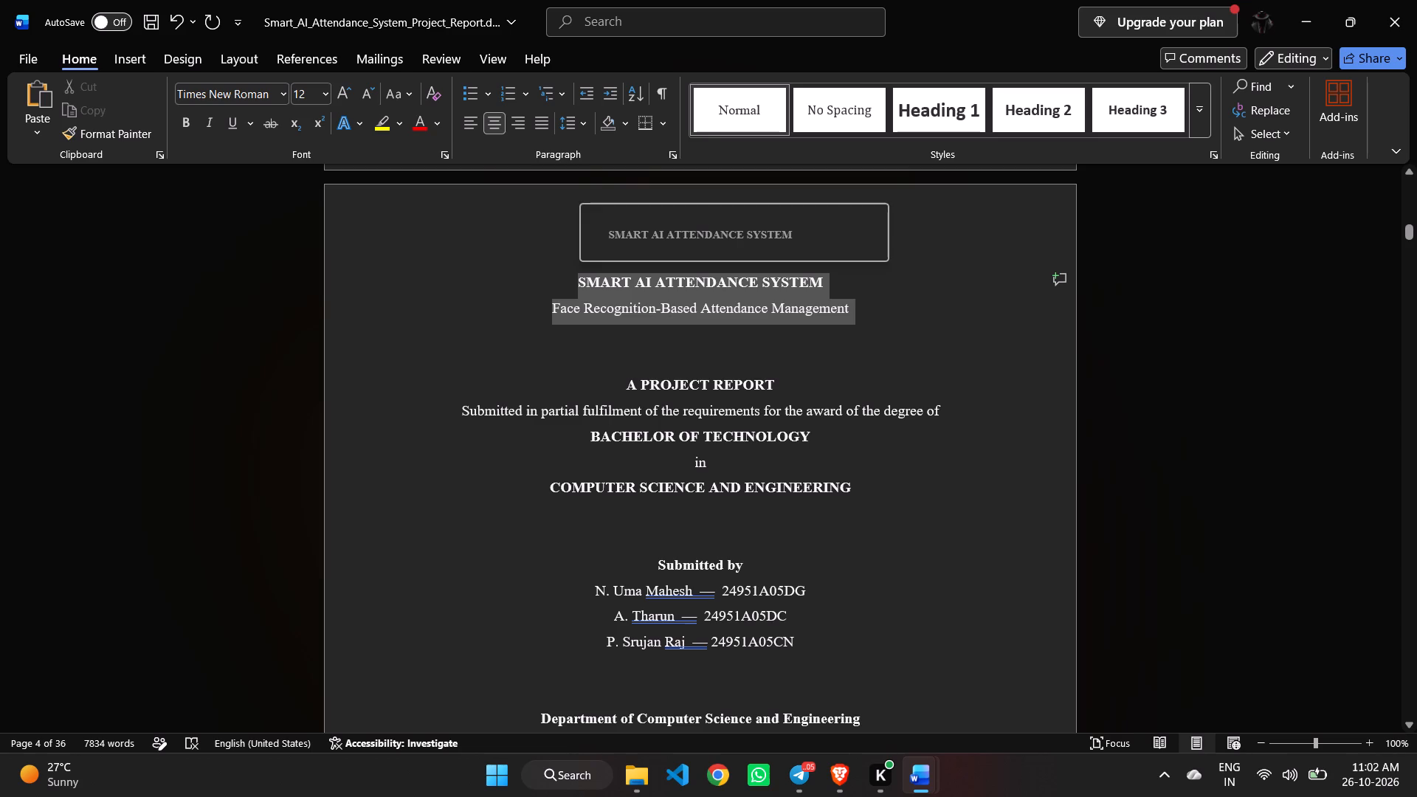
key("ctrl+c")
scroll(580, 276, "up", 2)
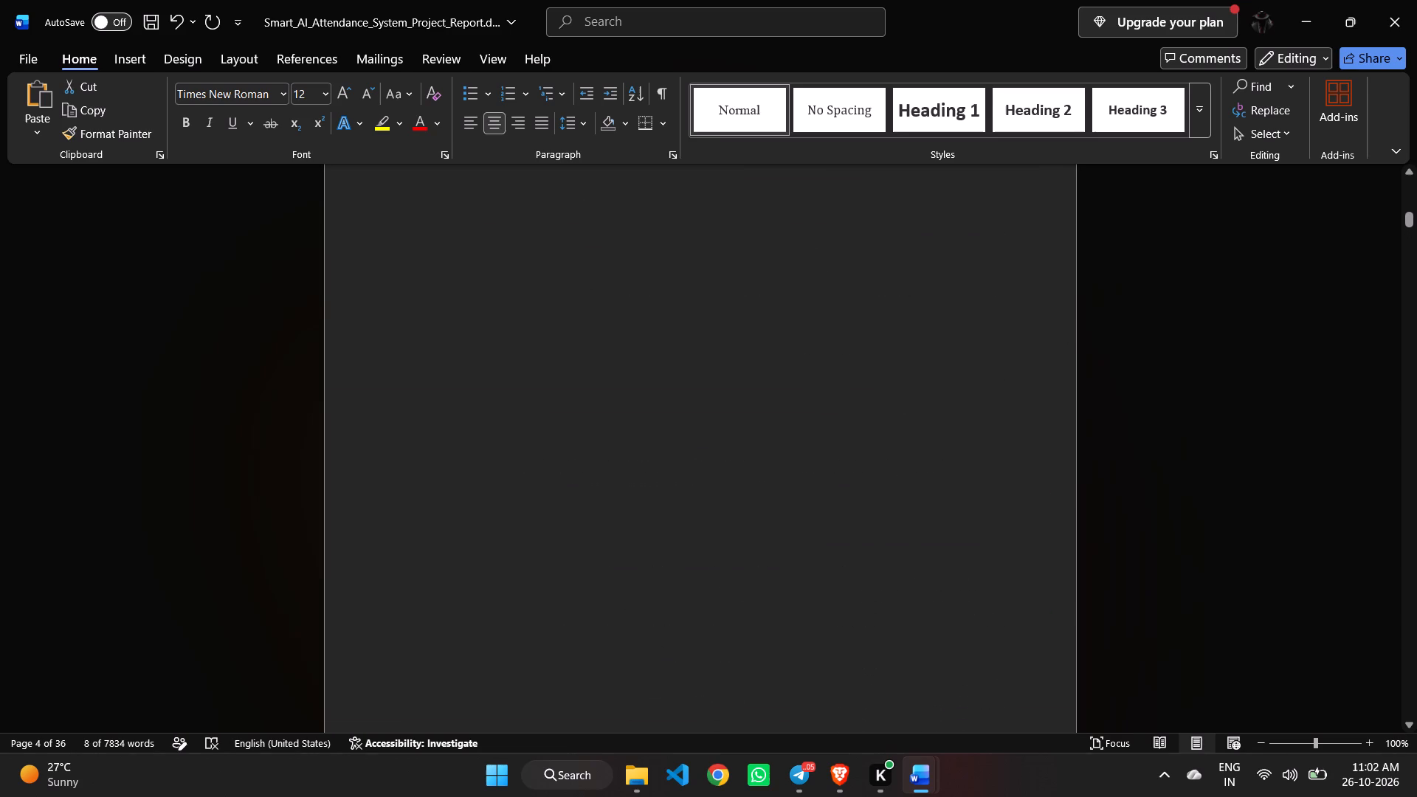
scroll(644, 356, "up", 1)
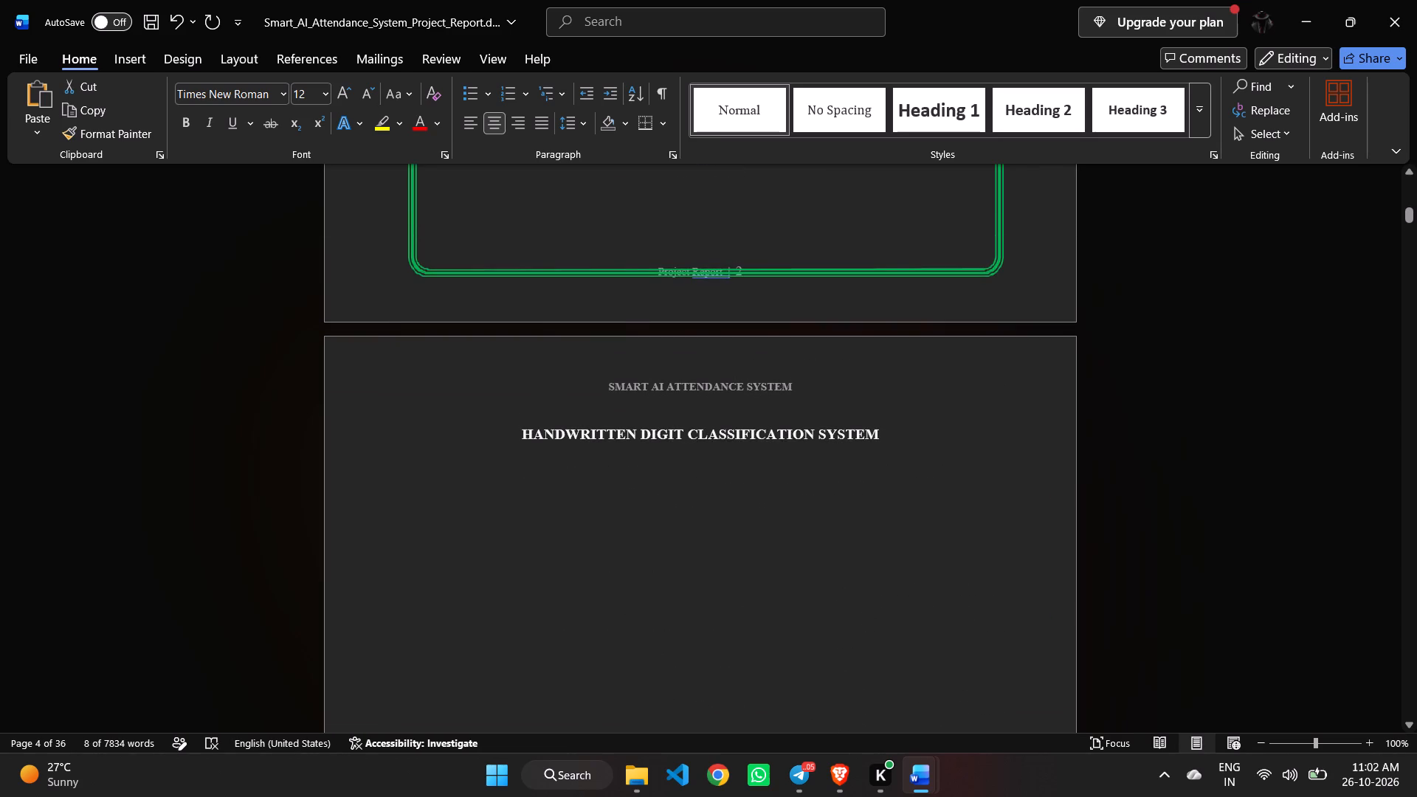
left_click_drag(891, 432, 561, 441)
key("ctrl+v")
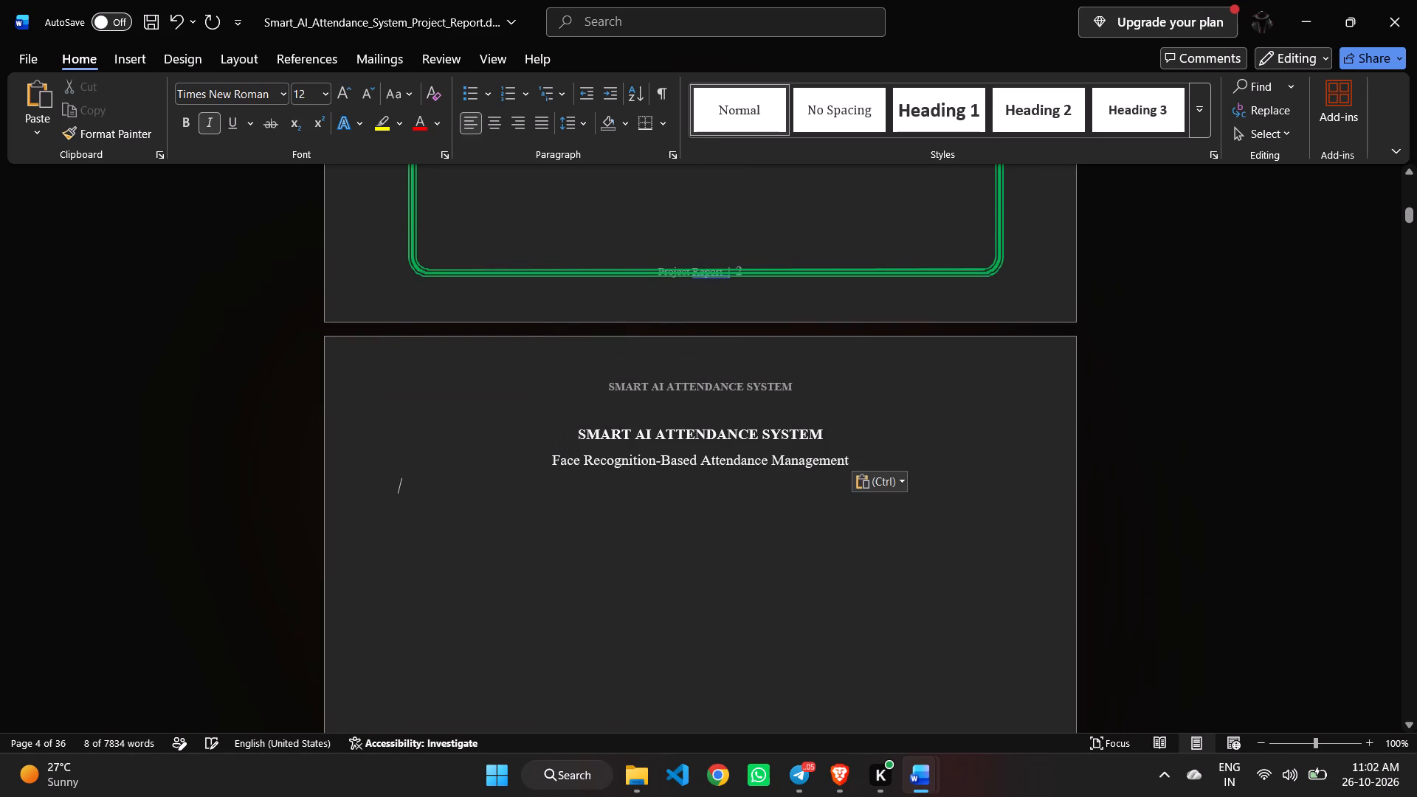
Increase the font size of the title and subtitle at the top of page 3 to 14.
left_click(865, 460)
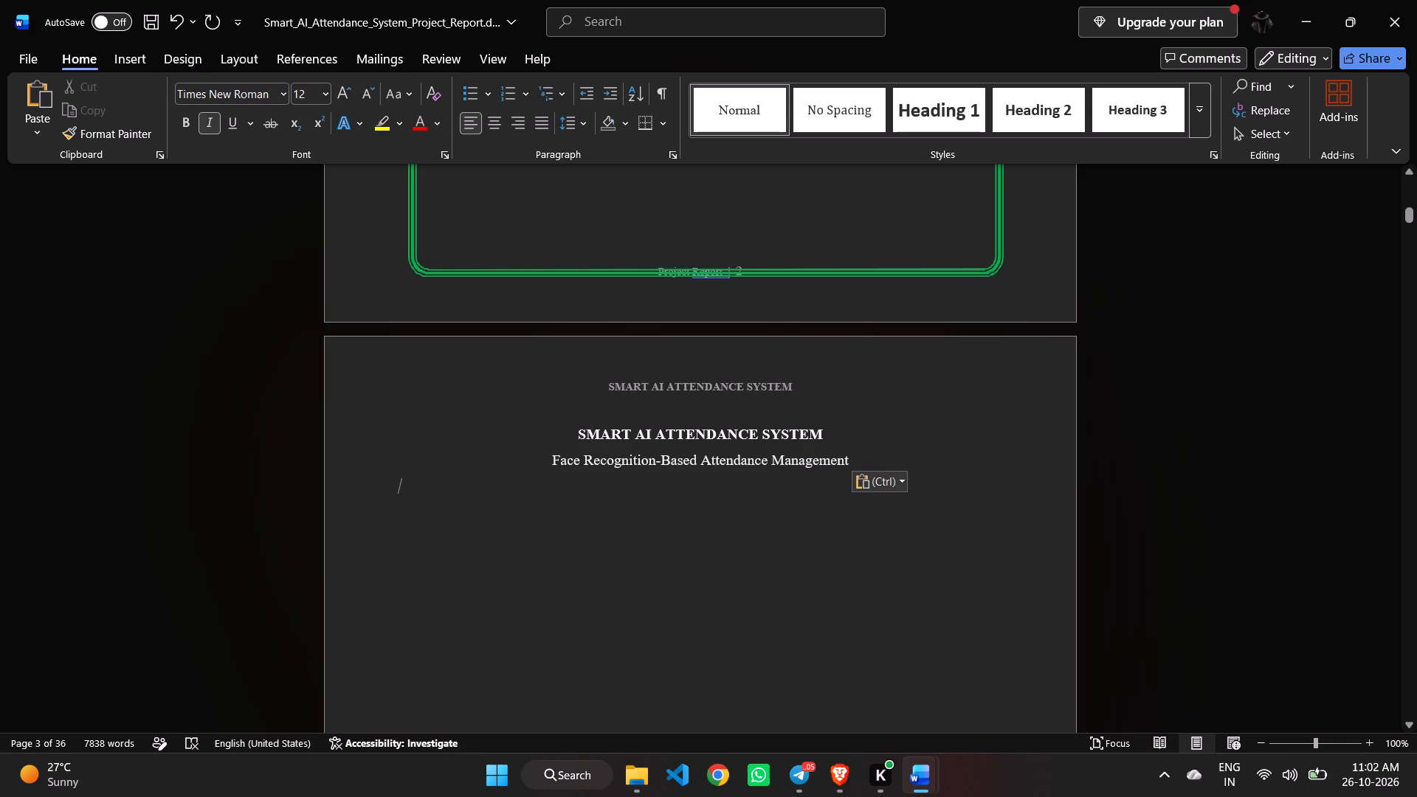
left_click_drag(865, 460, 576, 435)
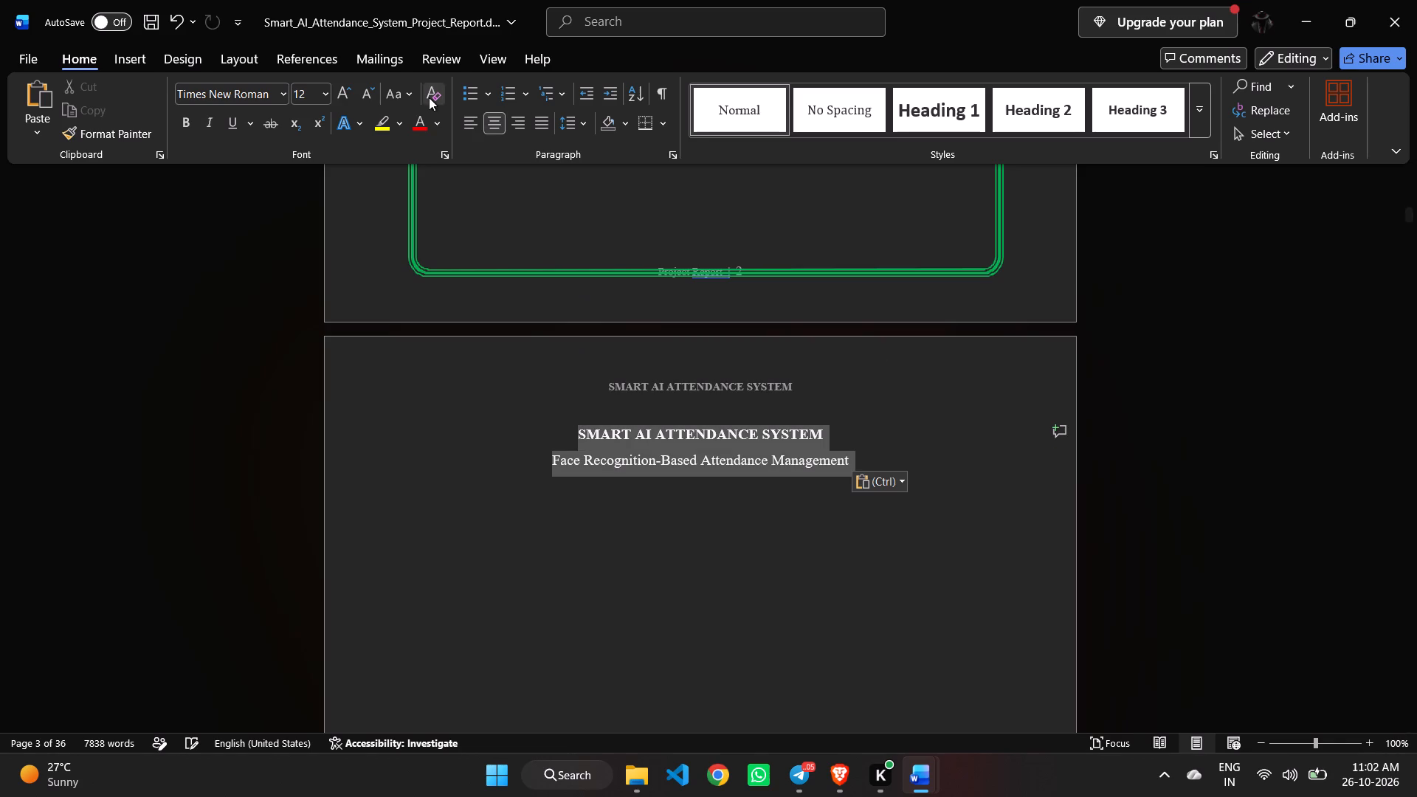
left_click(344, 92)
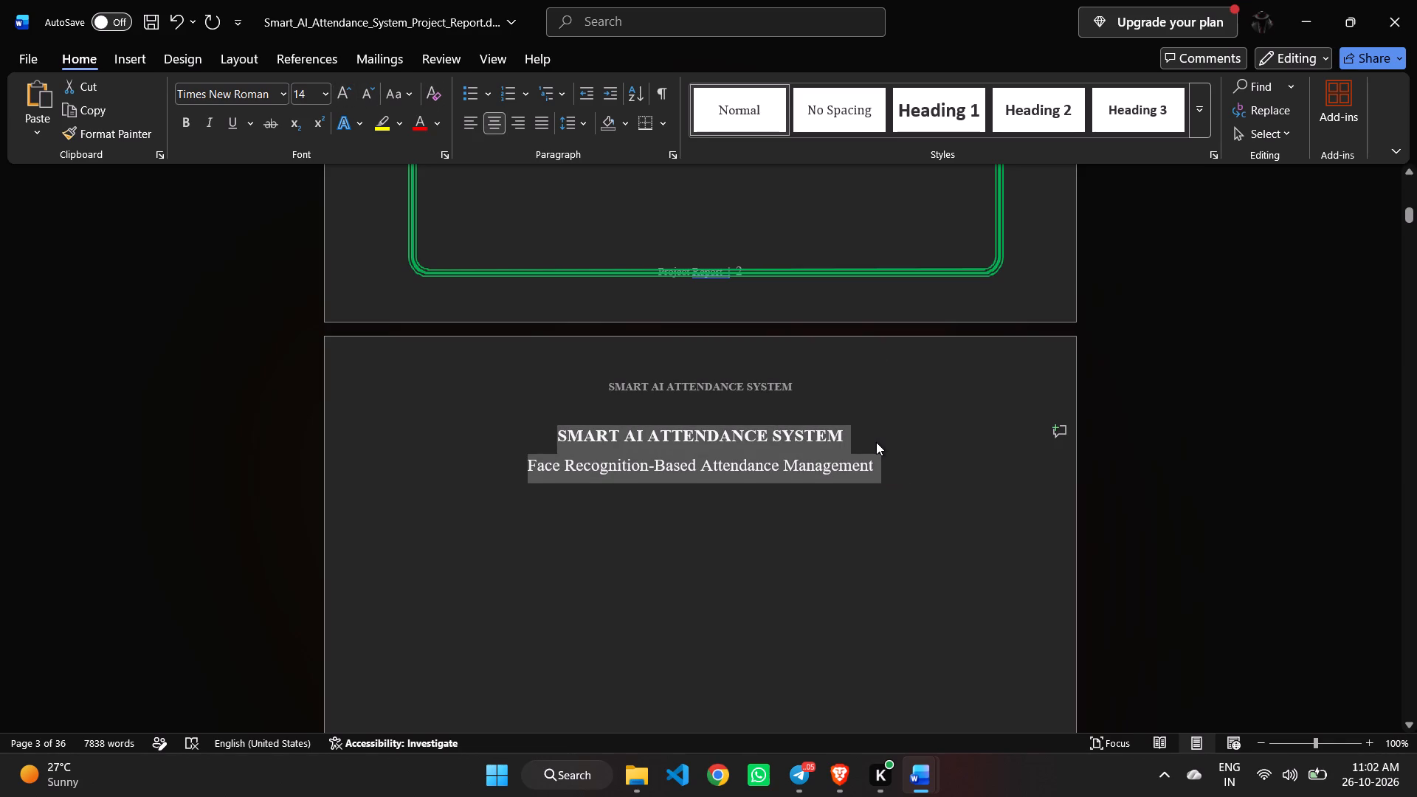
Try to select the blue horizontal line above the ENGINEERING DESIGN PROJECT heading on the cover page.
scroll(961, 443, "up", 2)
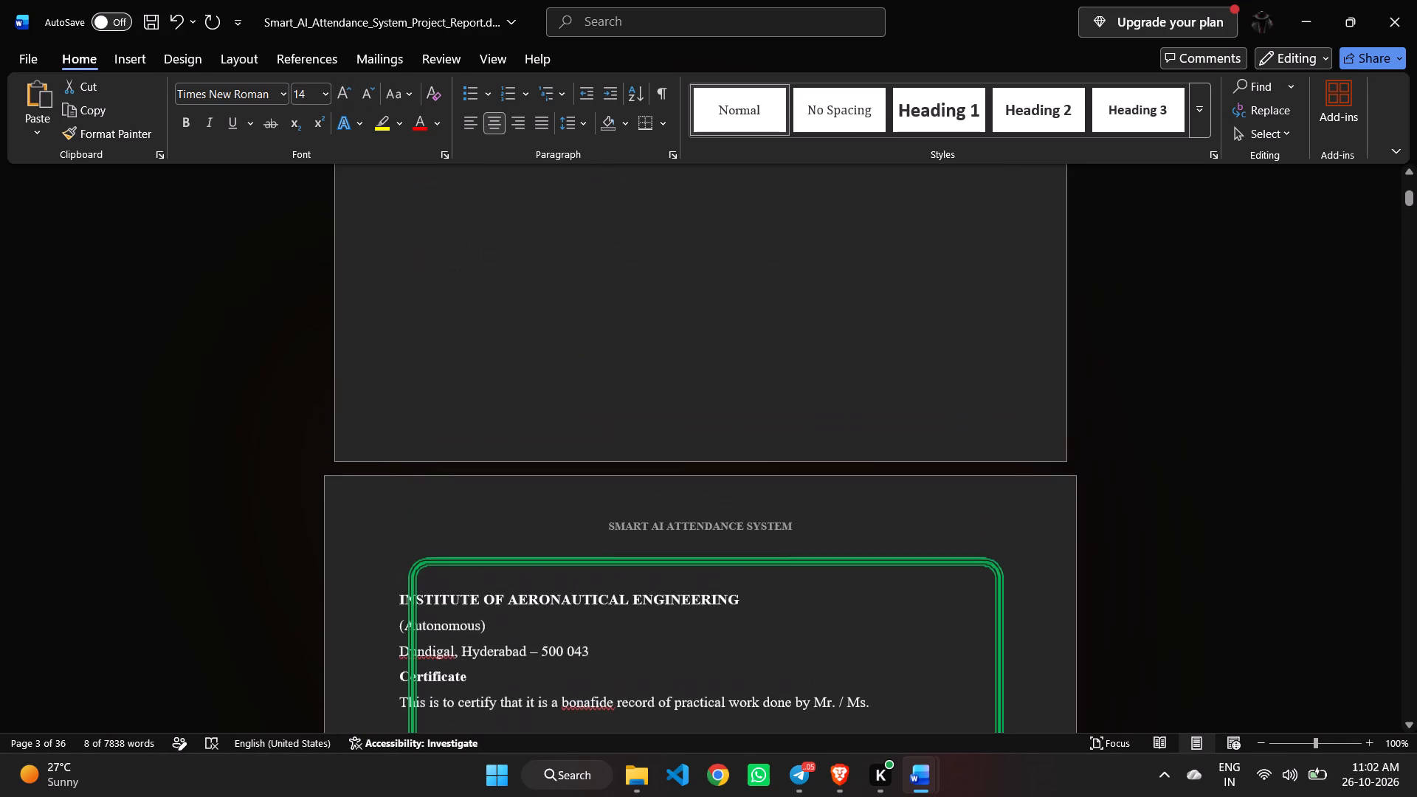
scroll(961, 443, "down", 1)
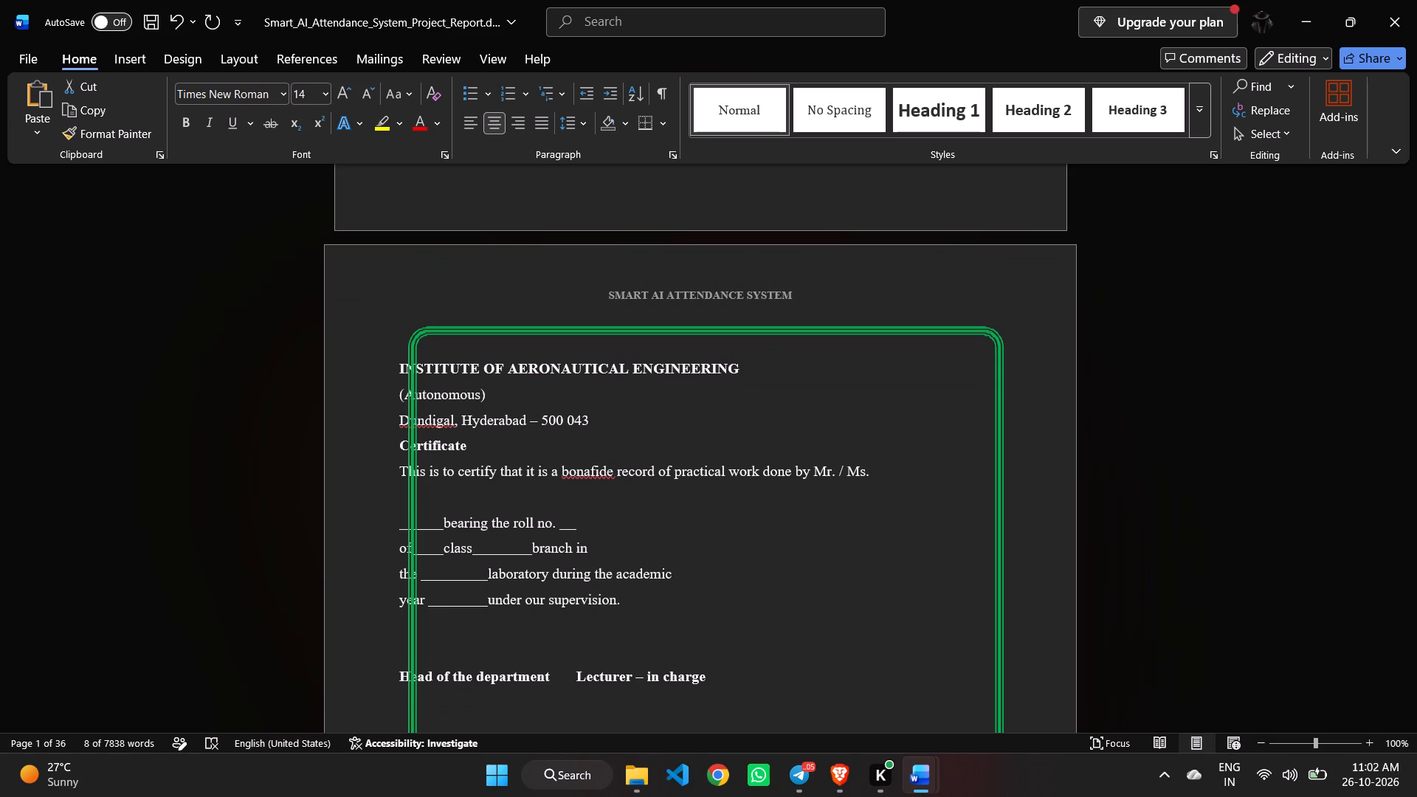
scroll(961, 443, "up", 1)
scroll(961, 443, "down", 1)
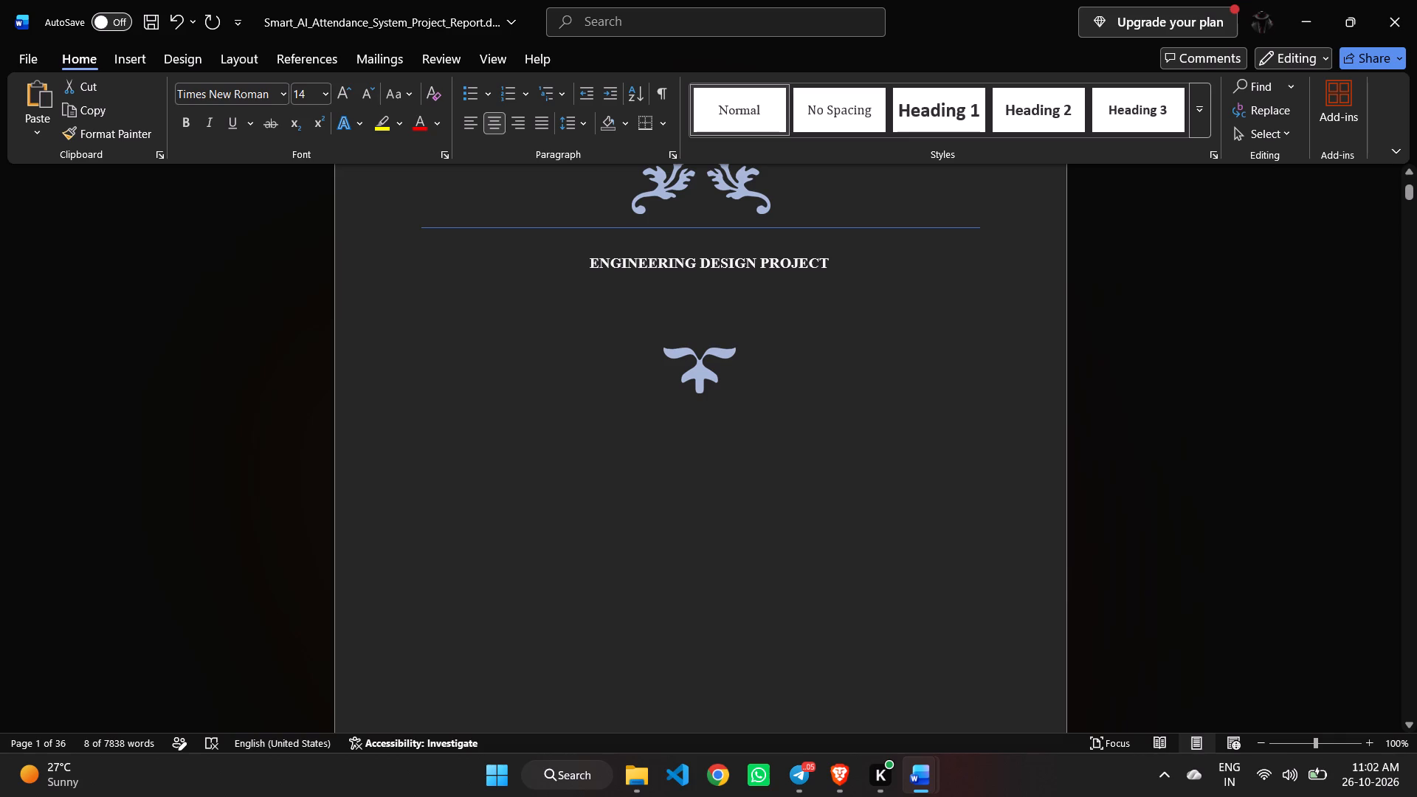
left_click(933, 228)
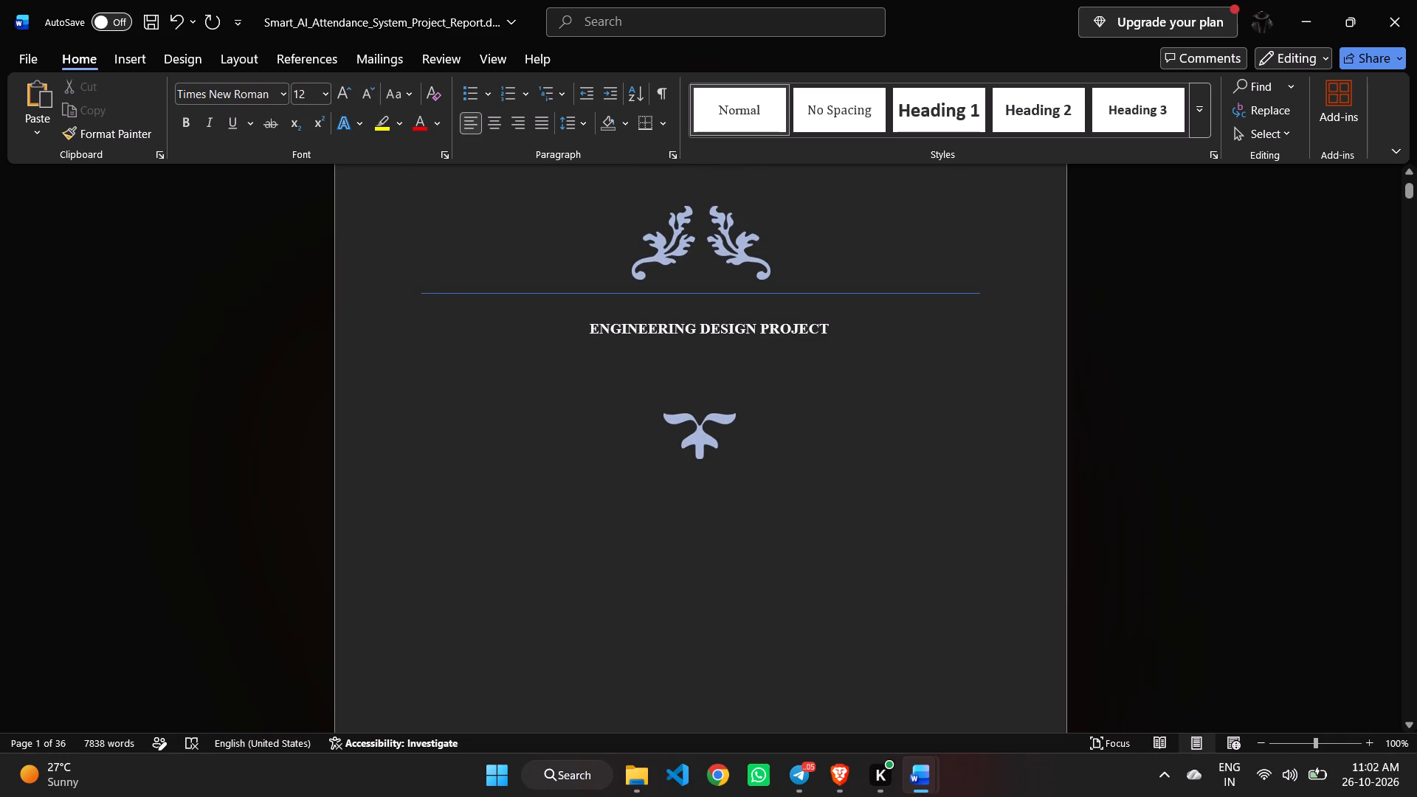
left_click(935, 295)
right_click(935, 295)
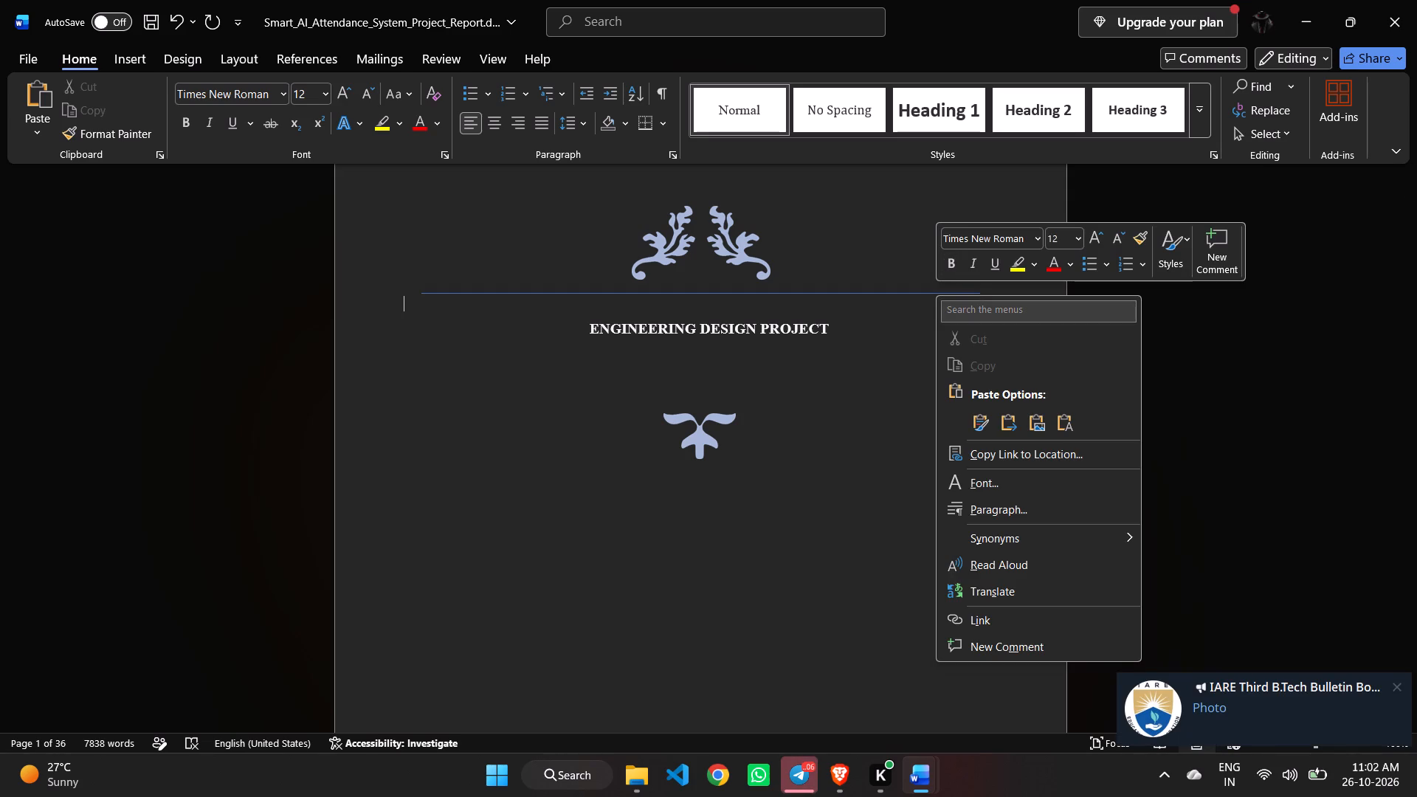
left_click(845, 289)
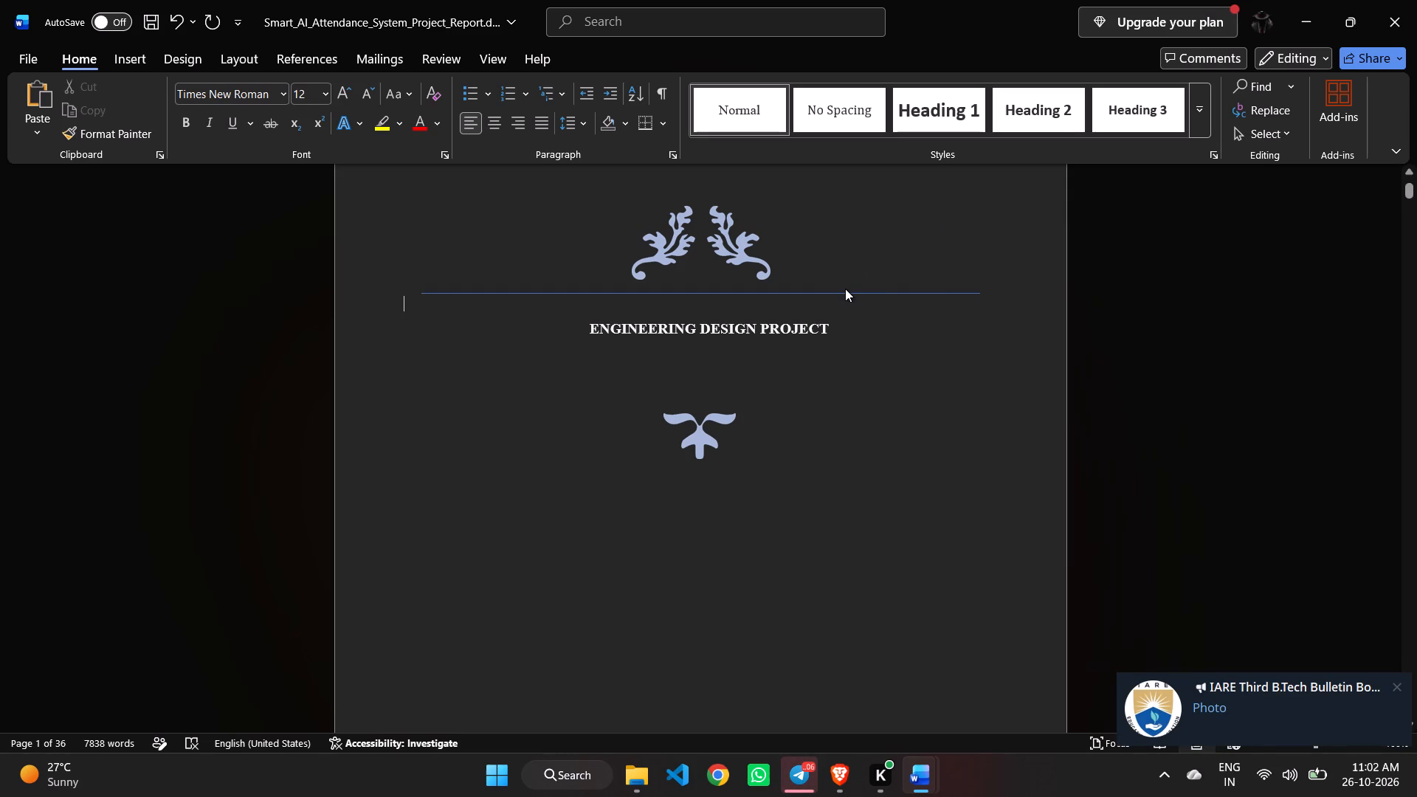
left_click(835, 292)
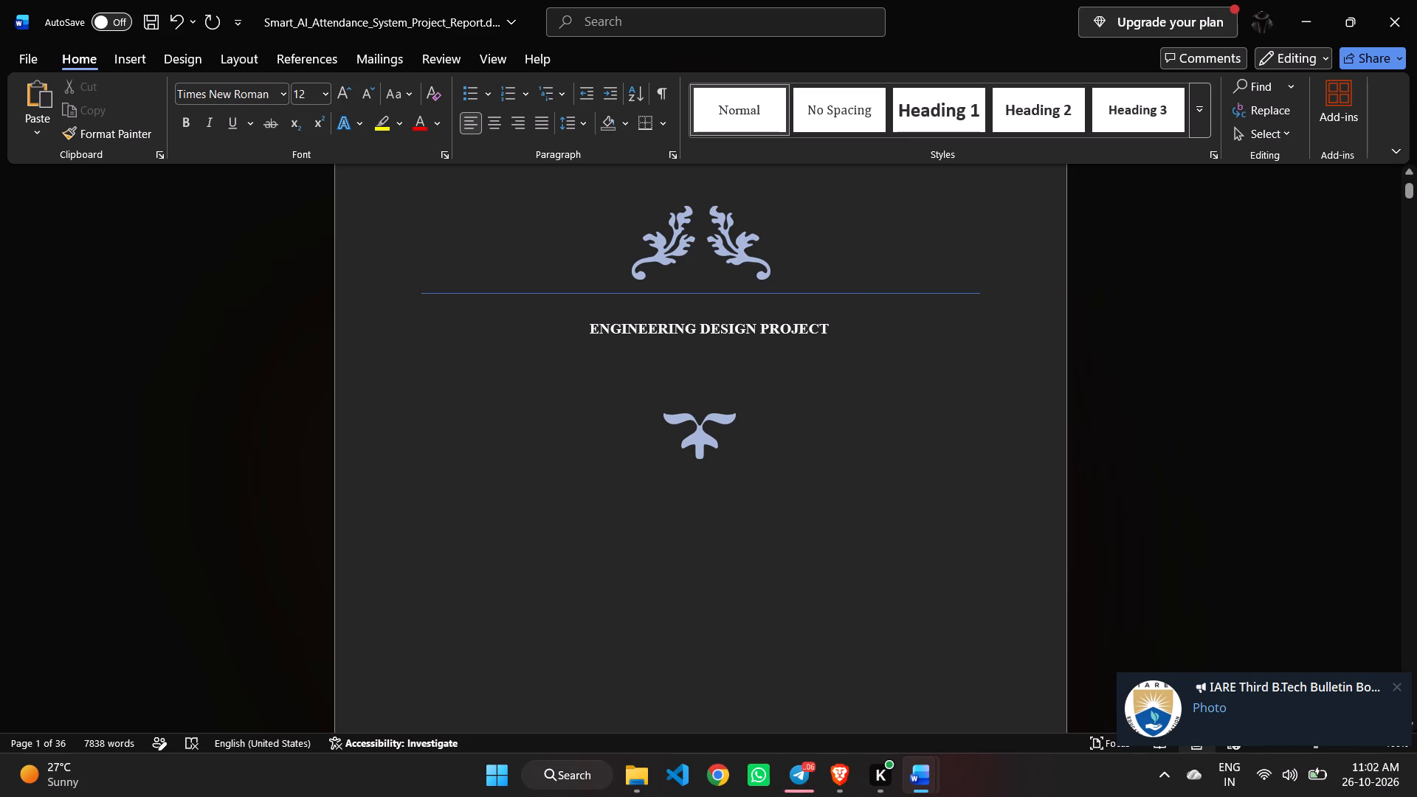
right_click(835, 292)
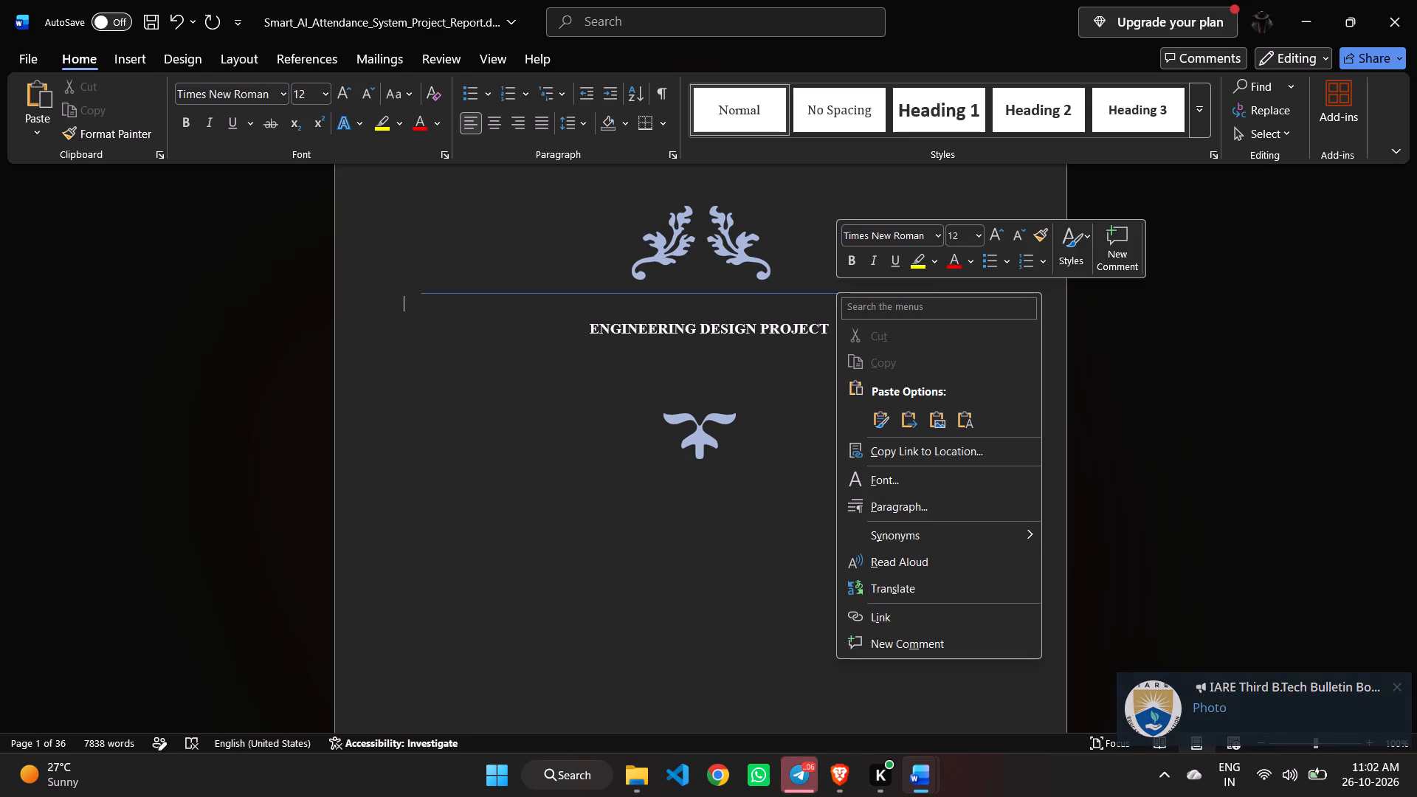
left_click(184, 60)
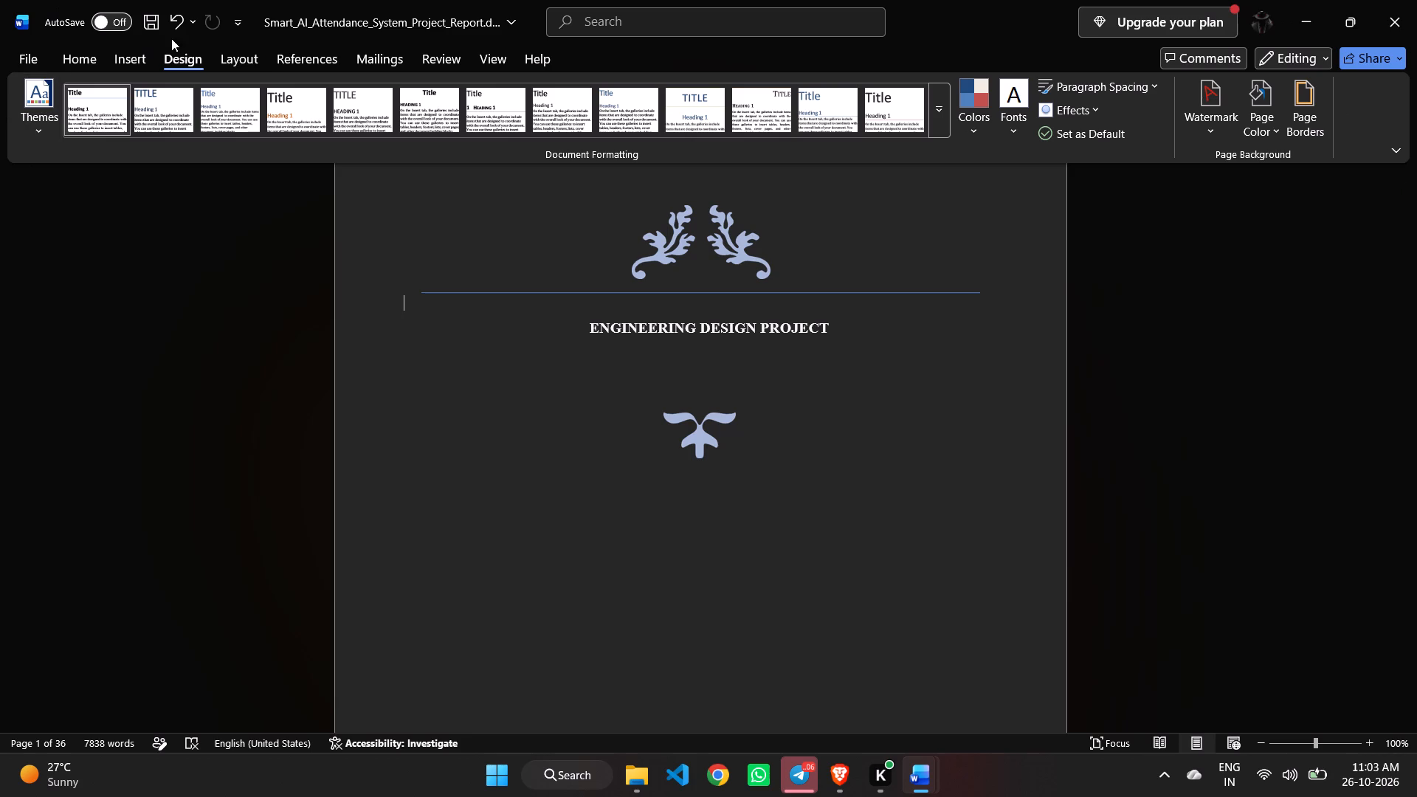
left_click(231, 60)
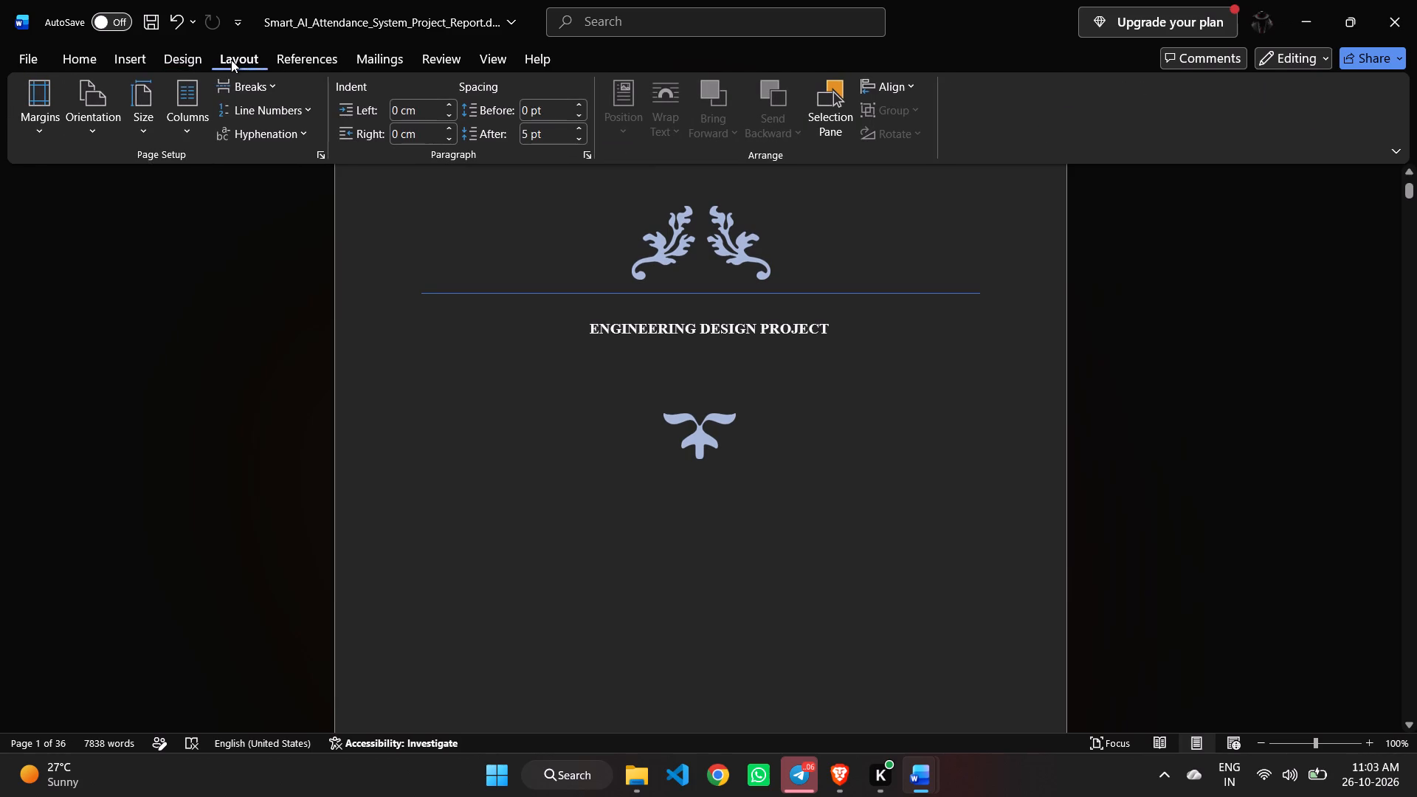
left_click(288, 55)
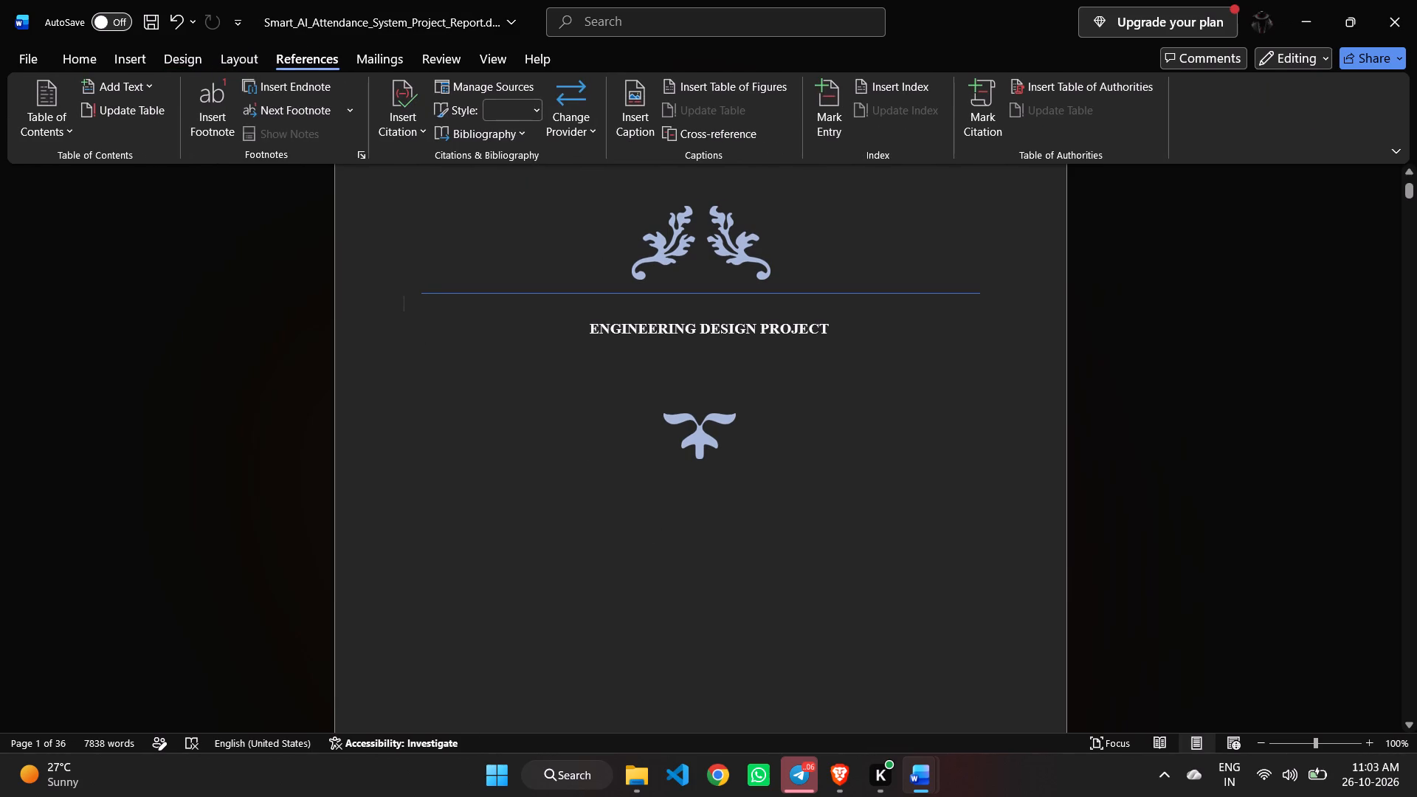
Copy the cover page's leaf ornament, blue line and ENGINEERING DESIGN PROJECT heading, and paste a duplicate below the original heading.
left_click_drag(369, 340, 461, 317)
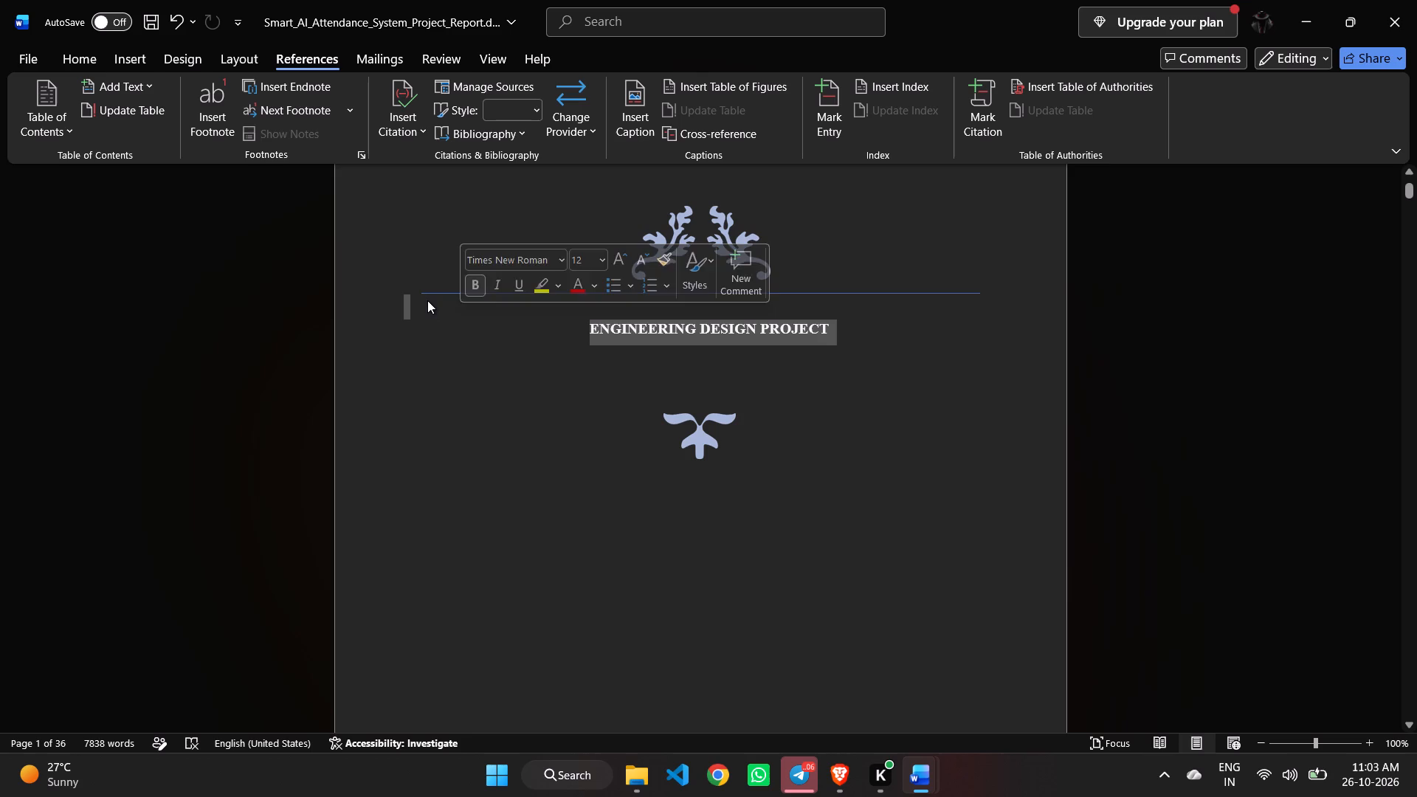
left_click(427, 300)
left_click_drag(404, 243, 457, 300)
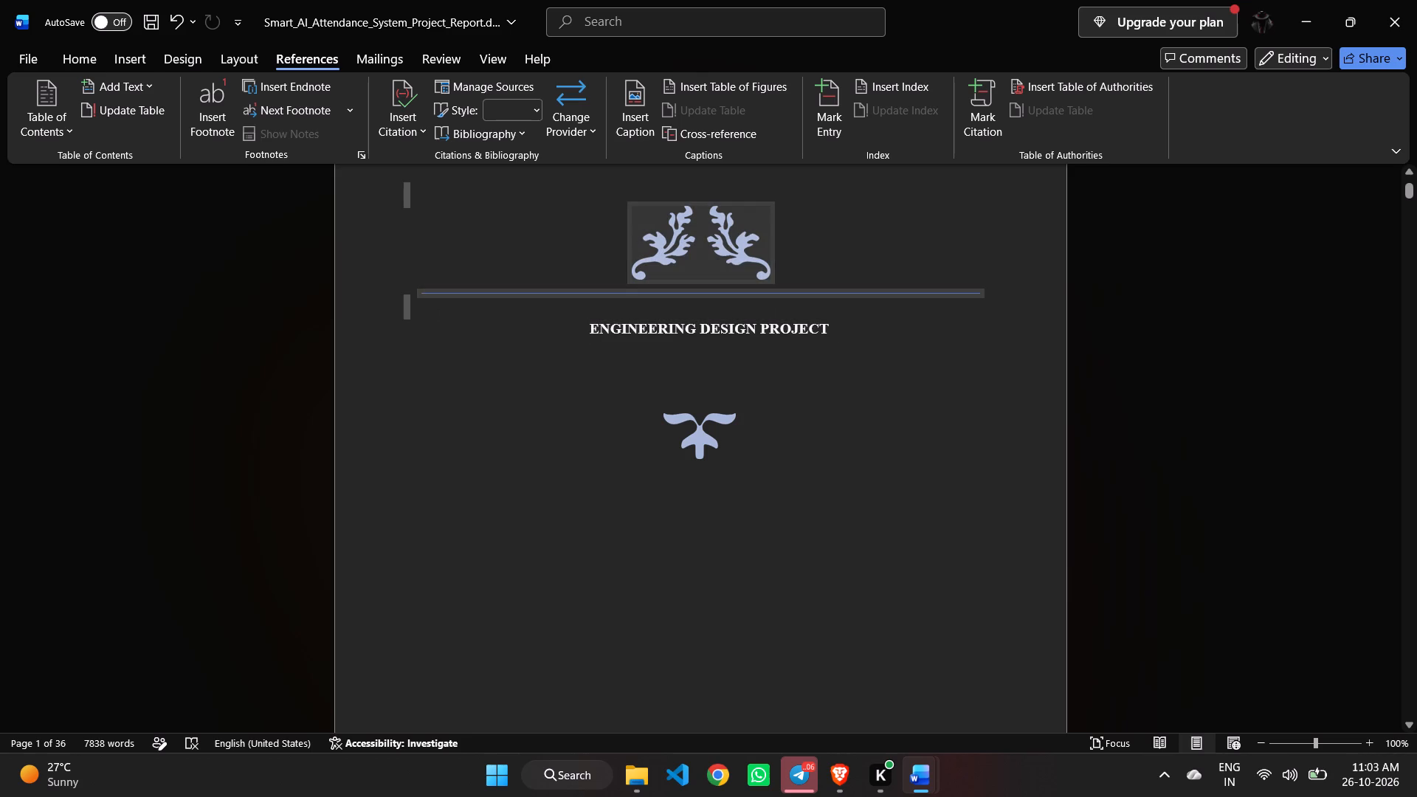
left_click_drag(457, 300, 469, 280)
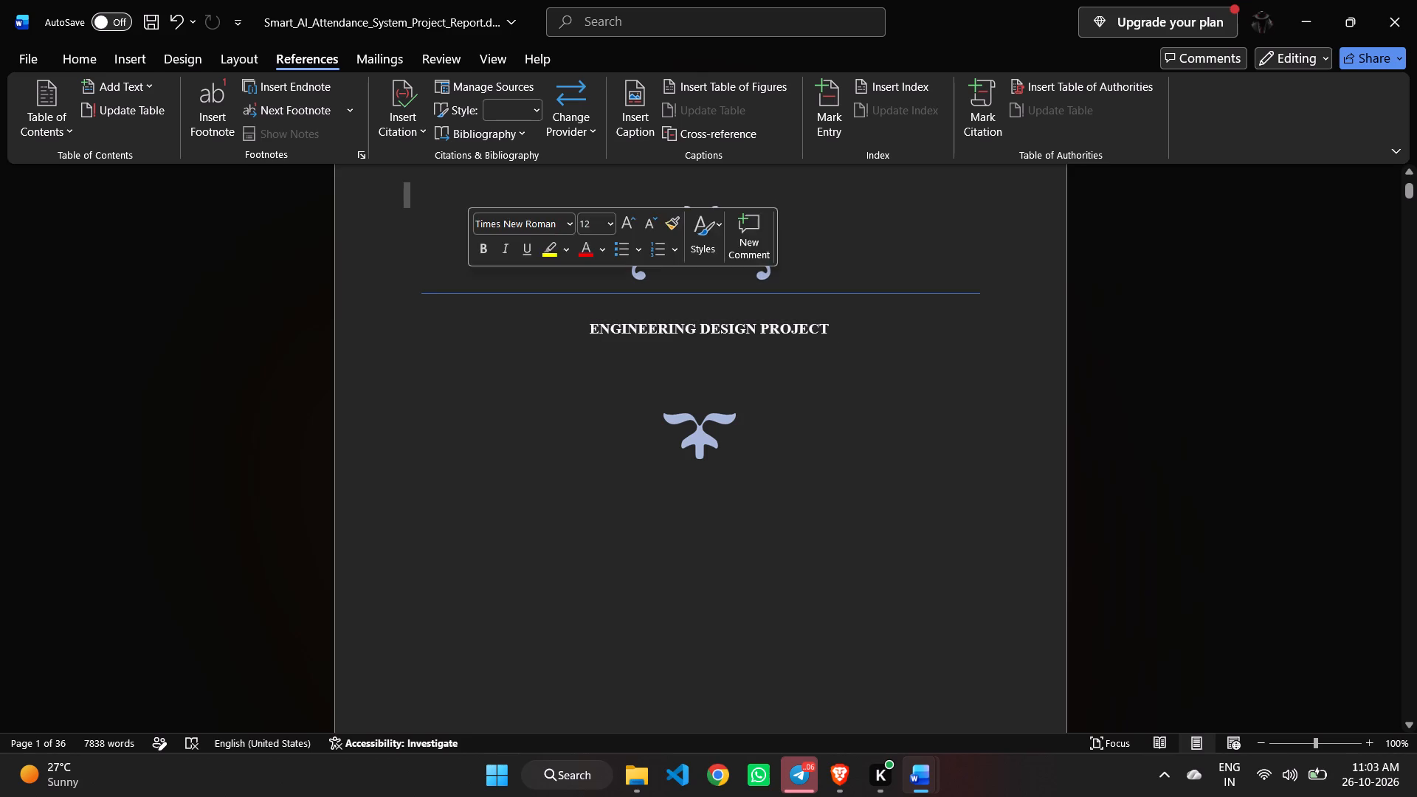
left_click(410, 268)
left_click_drag(410, 268, 475, 311)
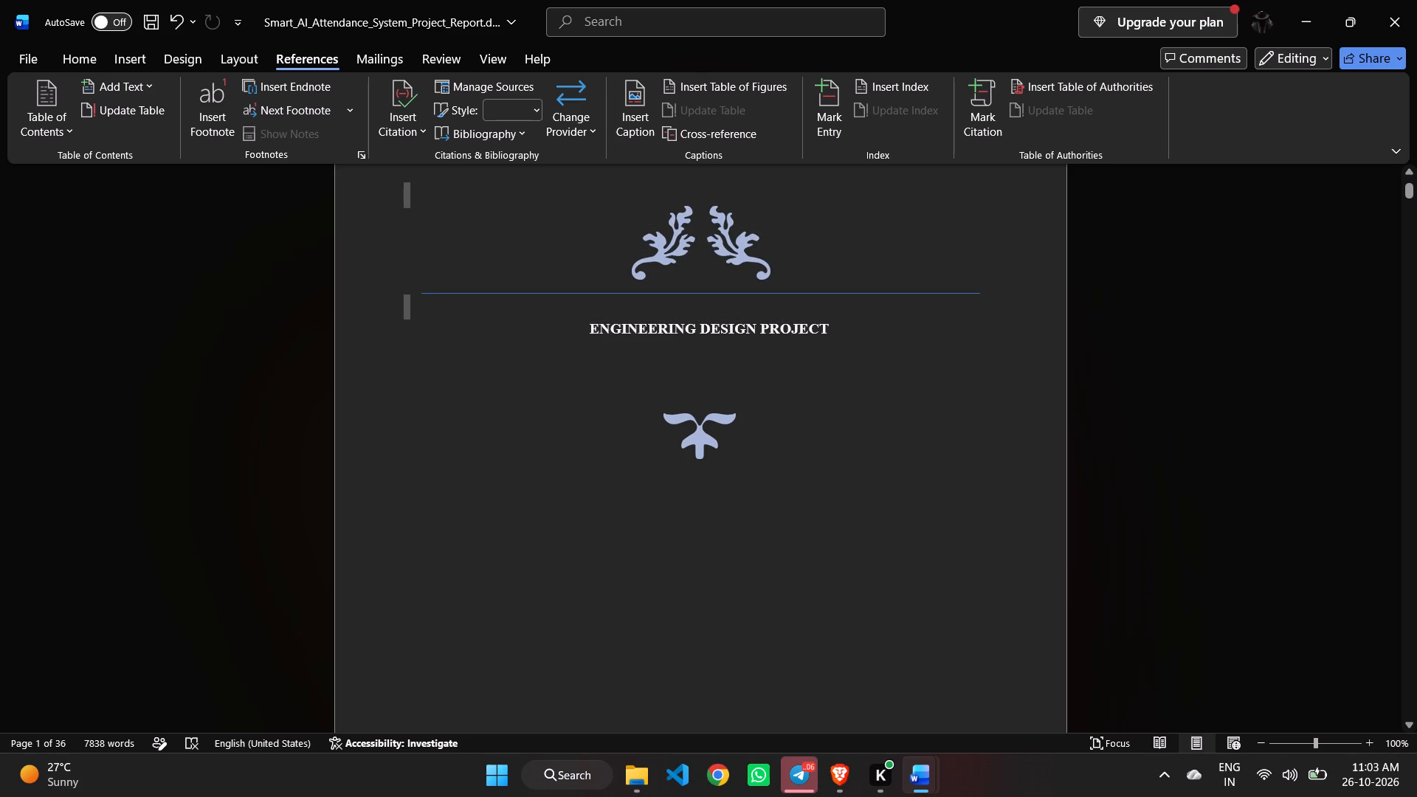
left_click_drag(475, 311, 923, 272)
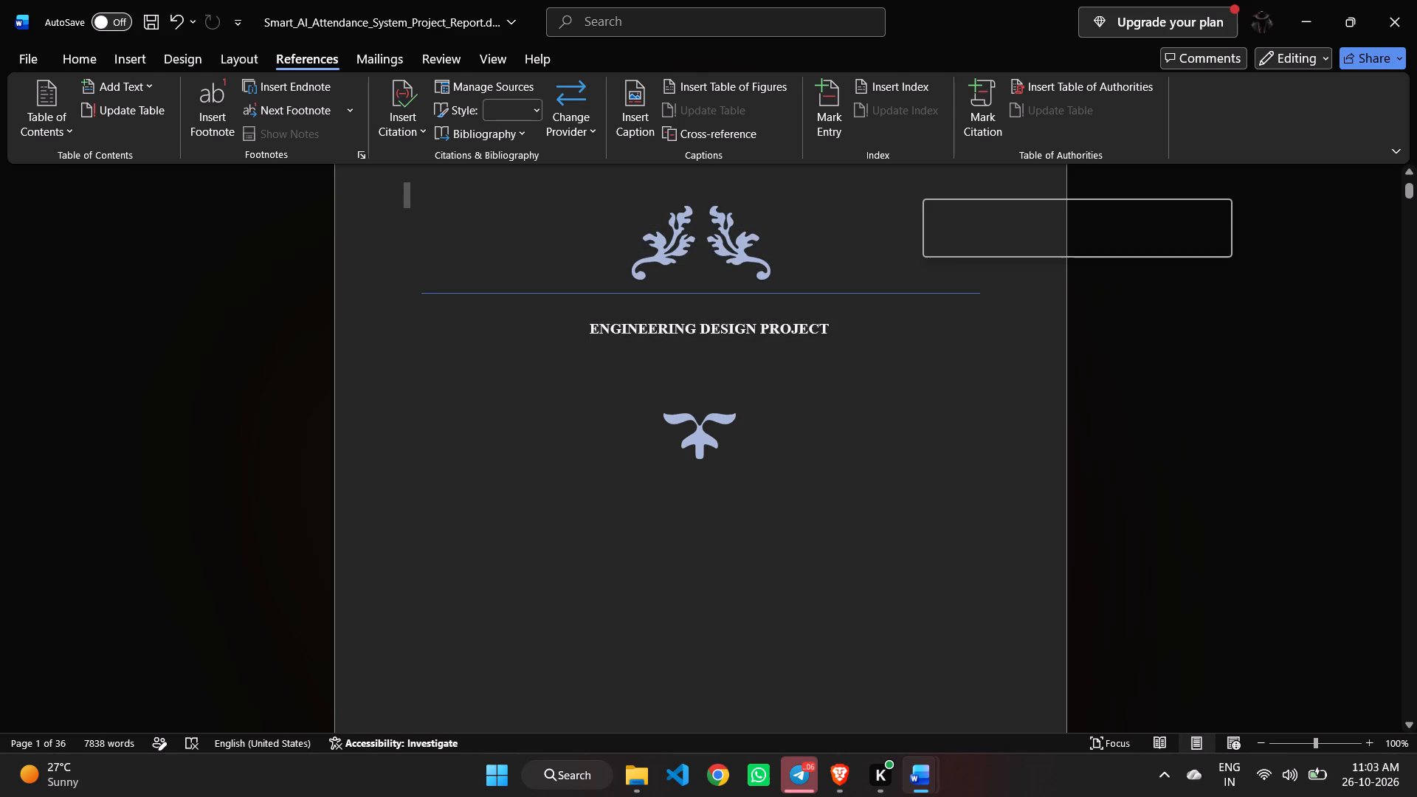
left_click(865, 360)
left_click_drag(865, 360, 600, 287)
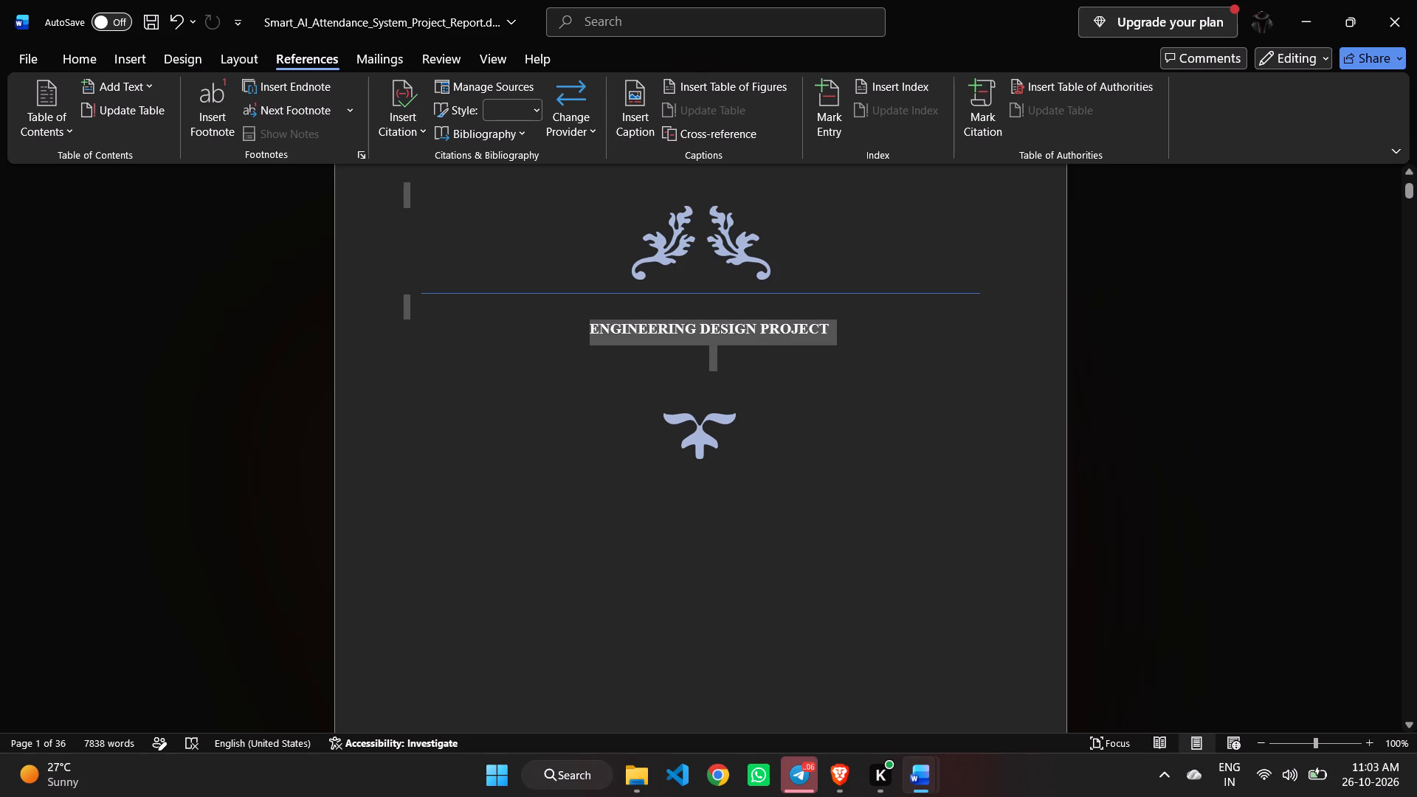
left_click_drag(600, 287, 554, 442)
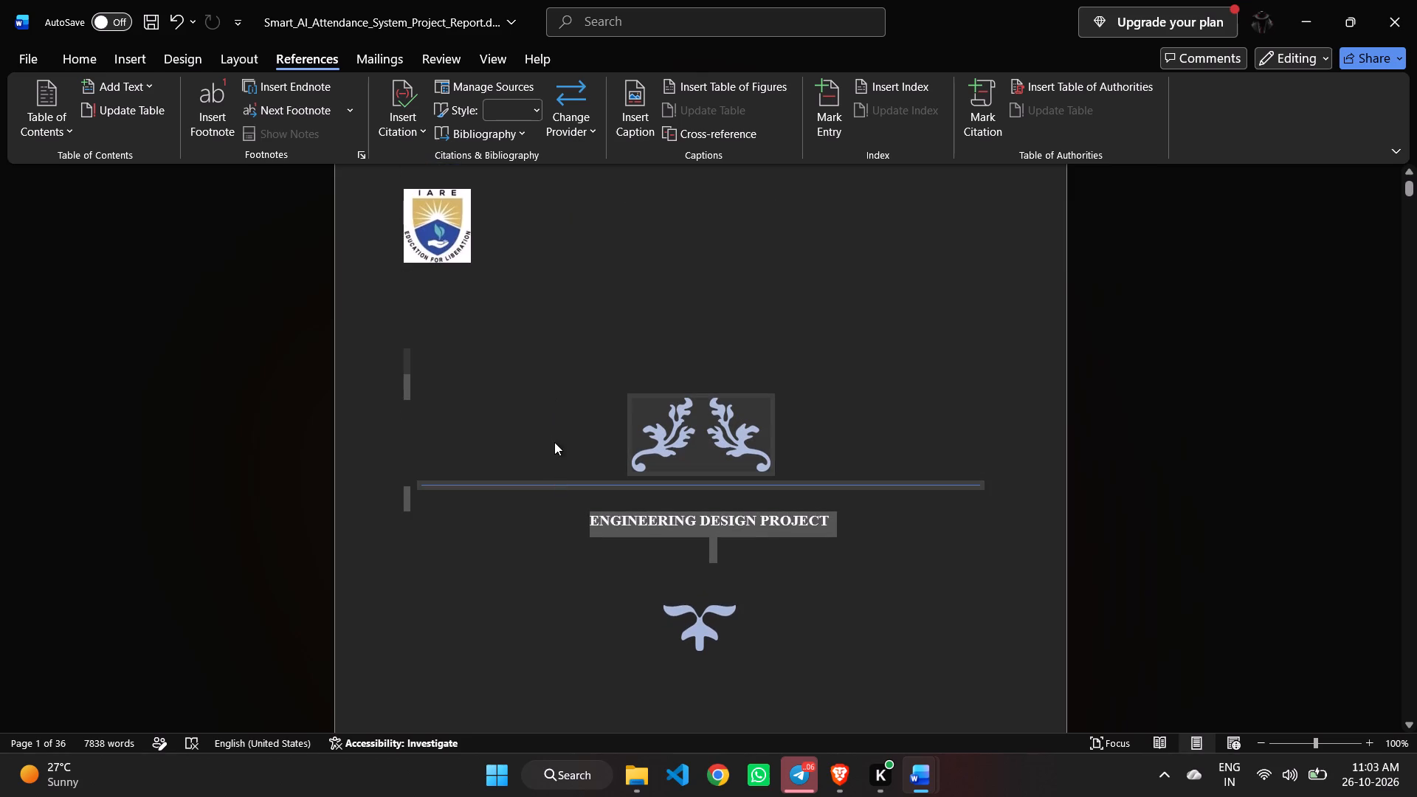
left_click_drag(554, 442, 553, 367)
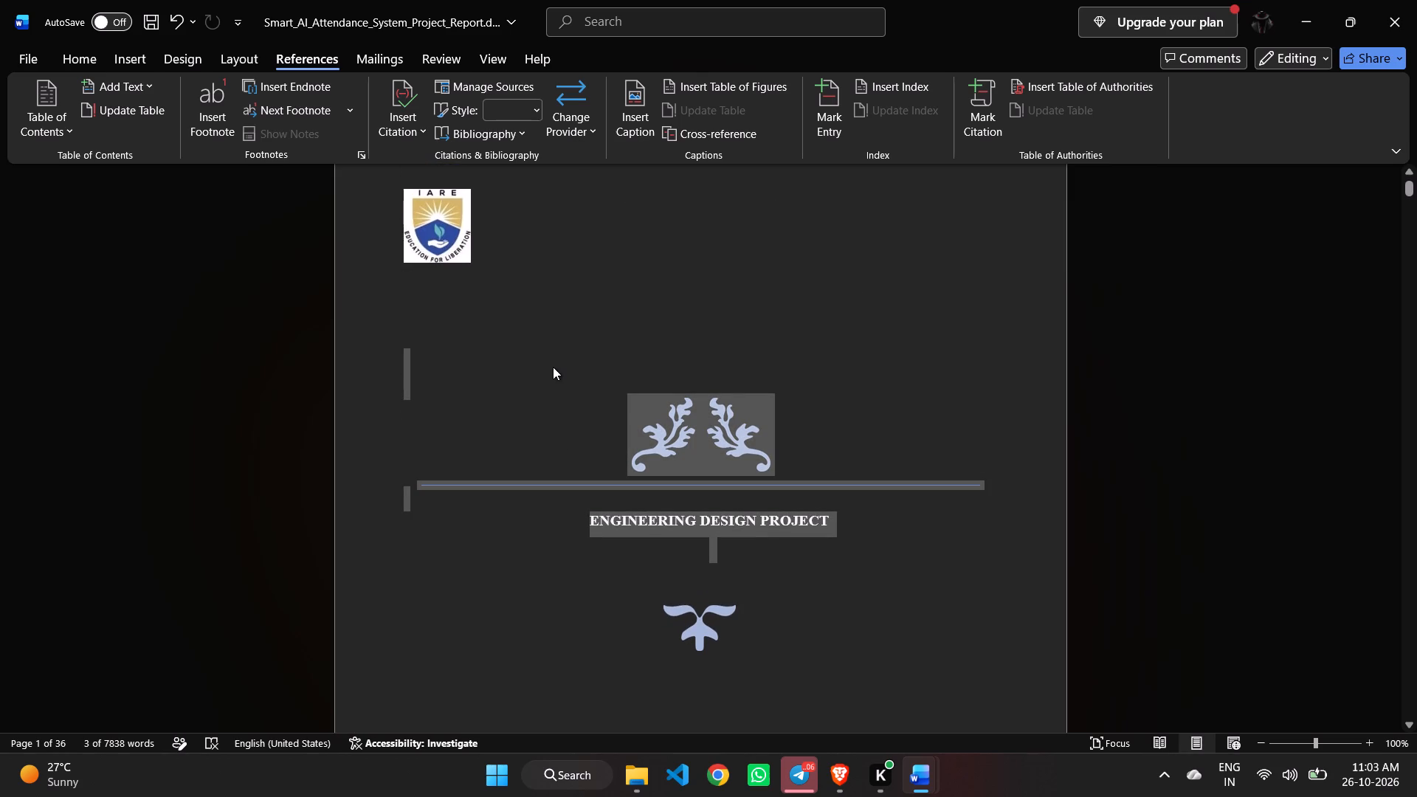
key("ctrl+c")
left_click(632, 722)
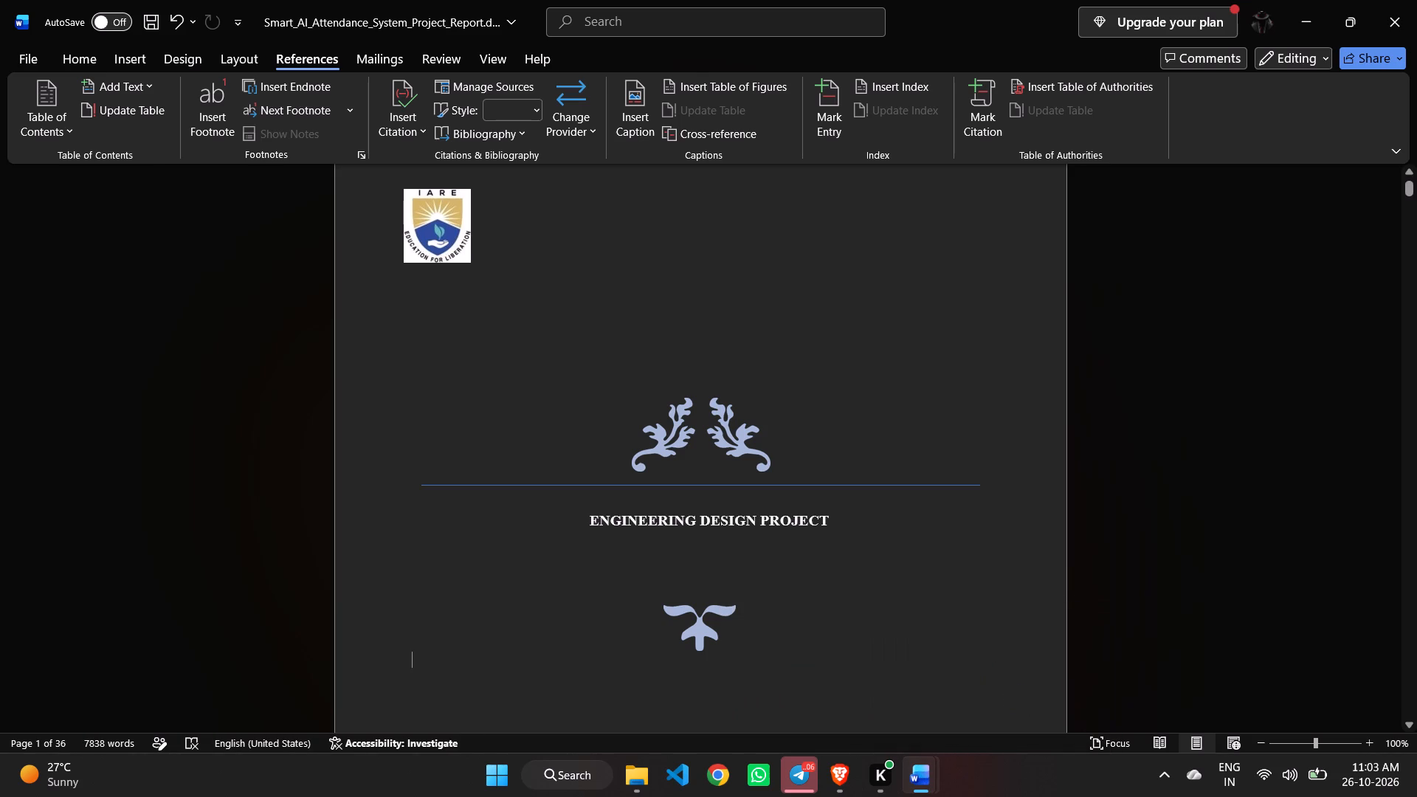
left_click(706, 565)
key("ctrl+v")
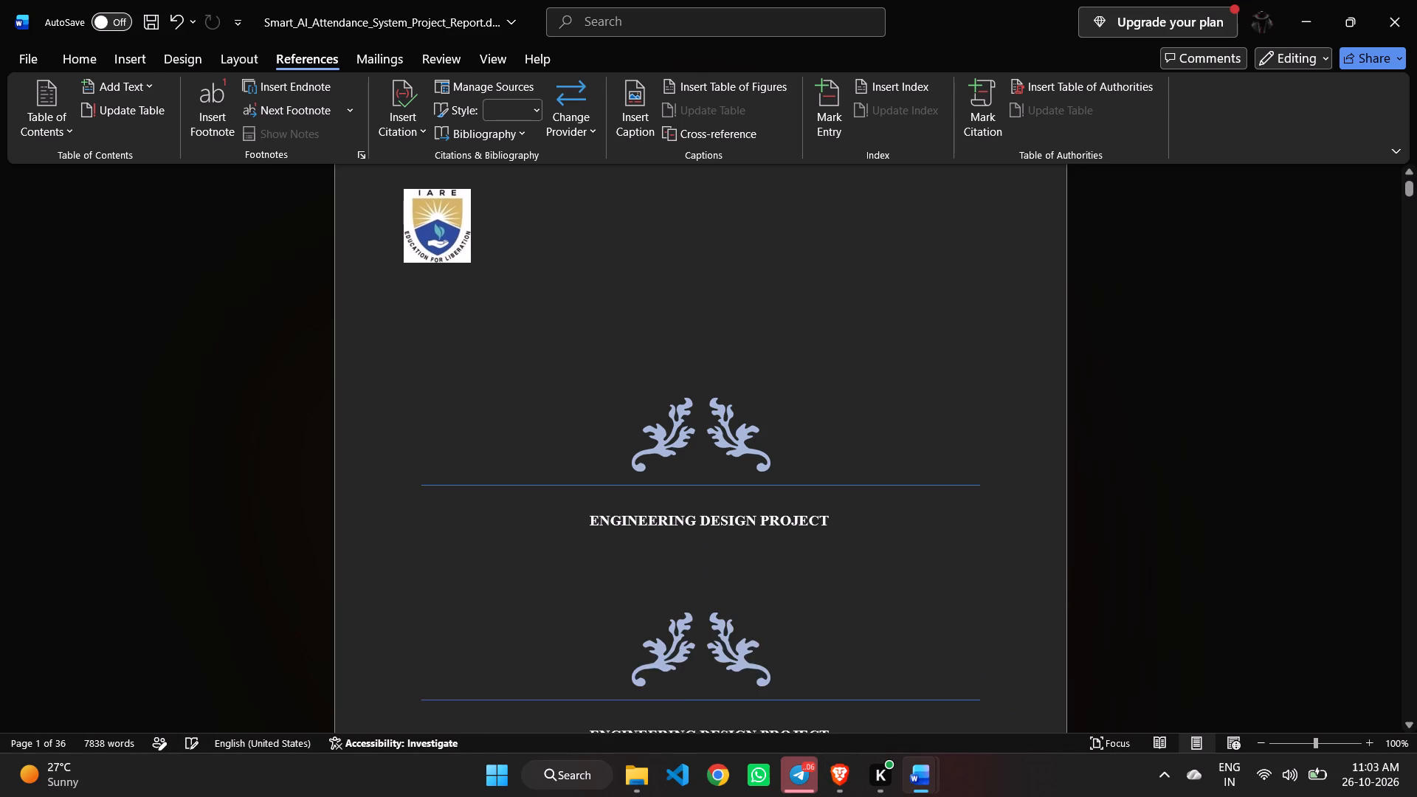
Delete the duplicate ENGINEERING DESIGN PROJECT heading under the second blue line and the extra blank lines above the pasted ornament.
scroll(706, 565, "down", 1)
scroll(796, 565, "up", 1)
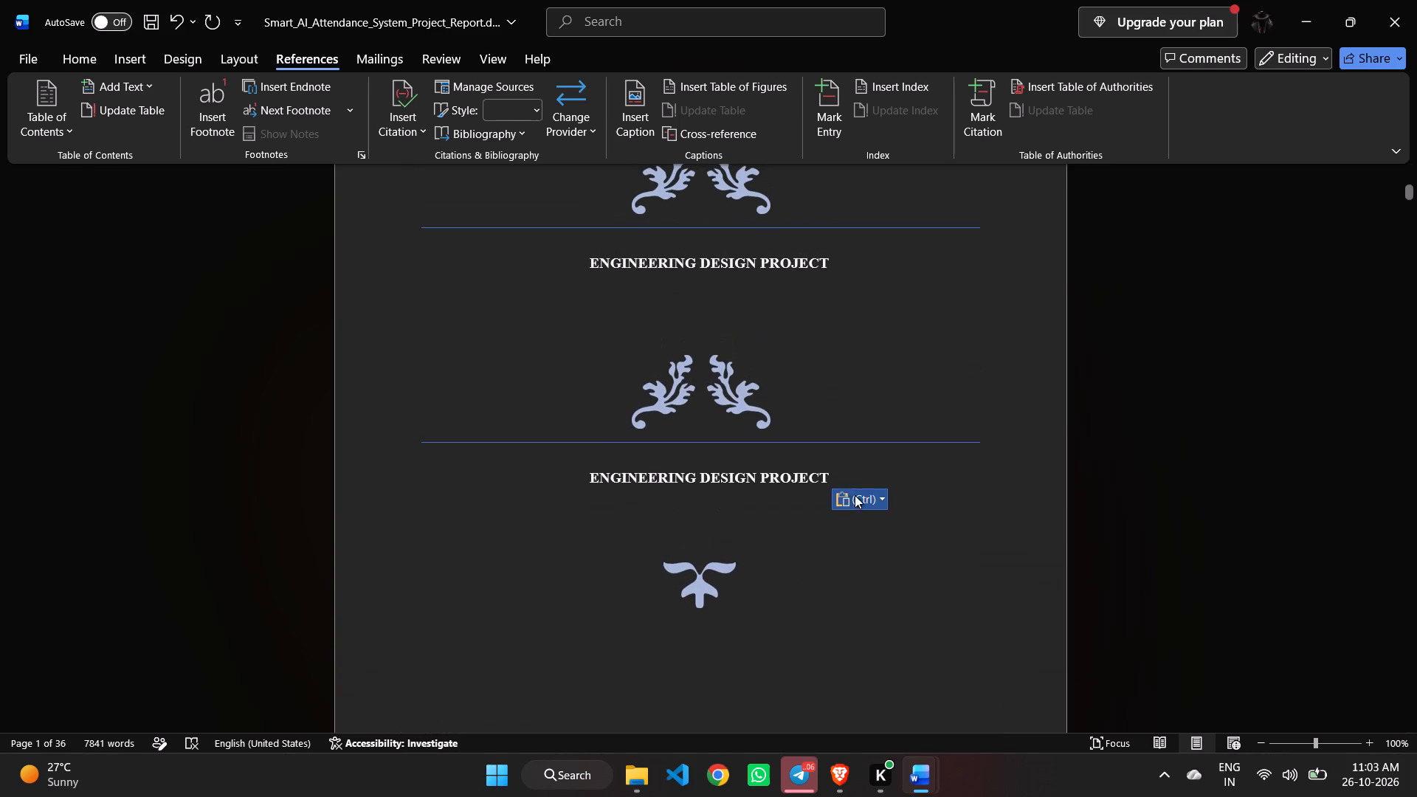
left_click_drag(835, 469, 562, 469)
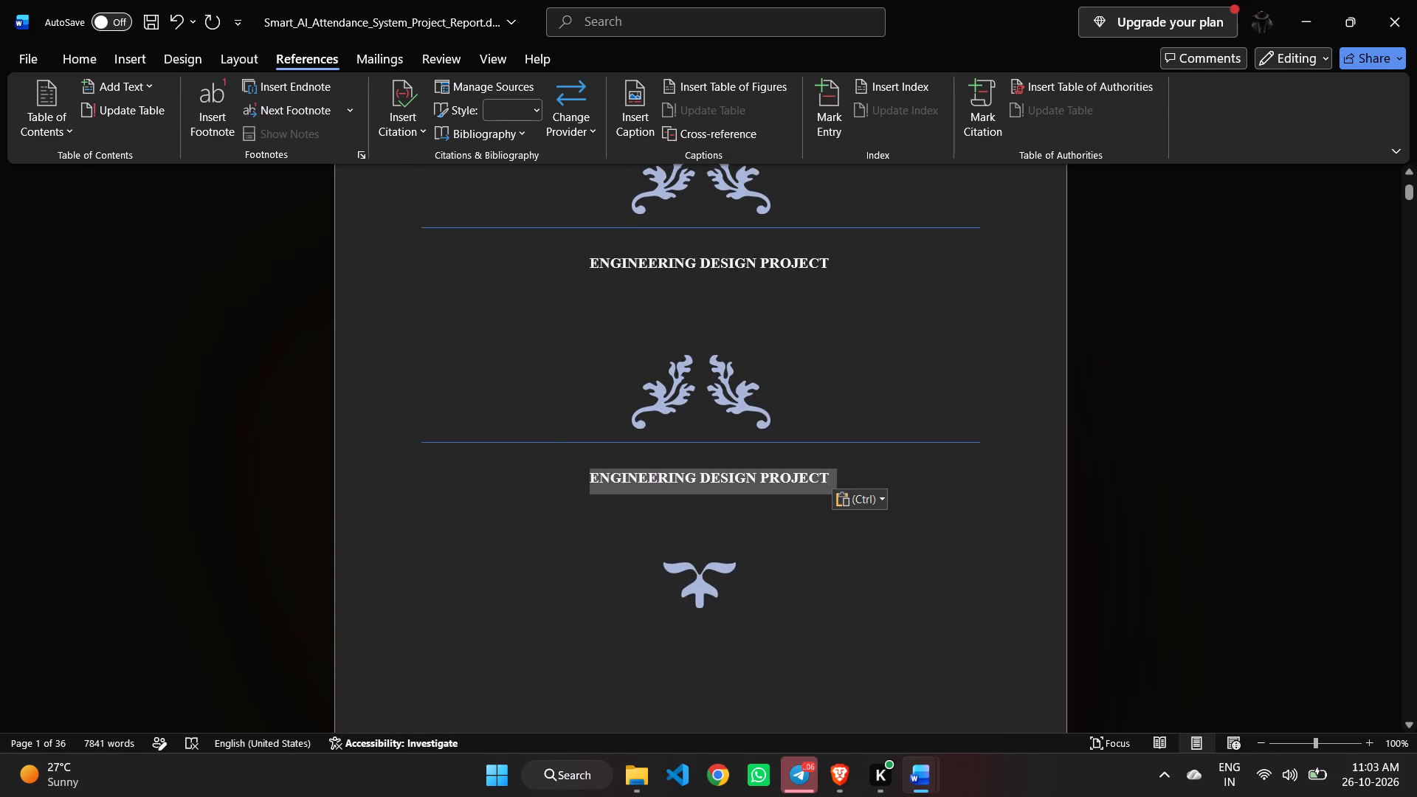
left_click_drag(562, 469, 554, 470)
key("BackSpace")
left_click_drag(776, 421, 610, 364)
key("BackSpace")
key("BackSpace")
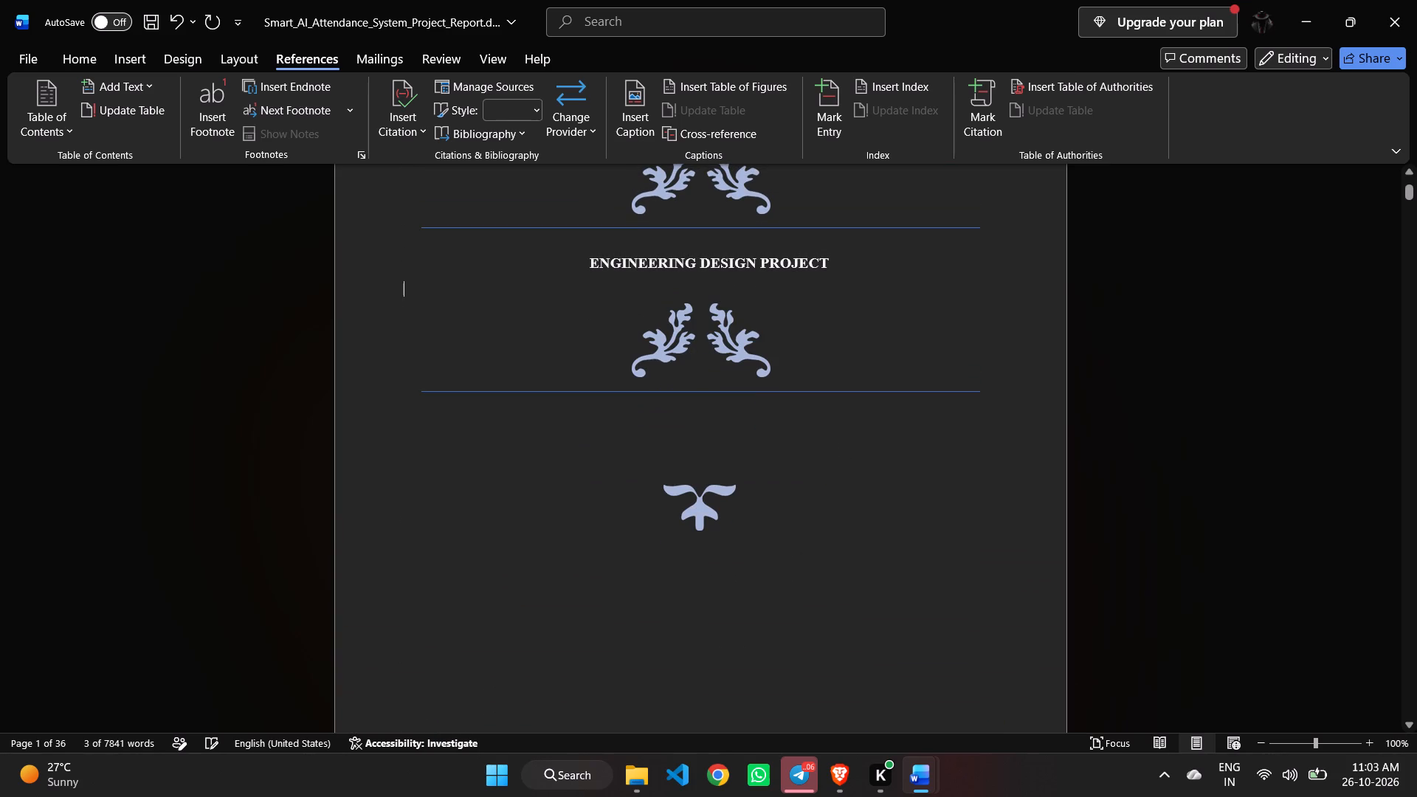
Delete the duplicate leaf ornament picture above the second blue line, keeping the line.
left_click(759, 361)
left_click_drag(759, 361, 685, 349)
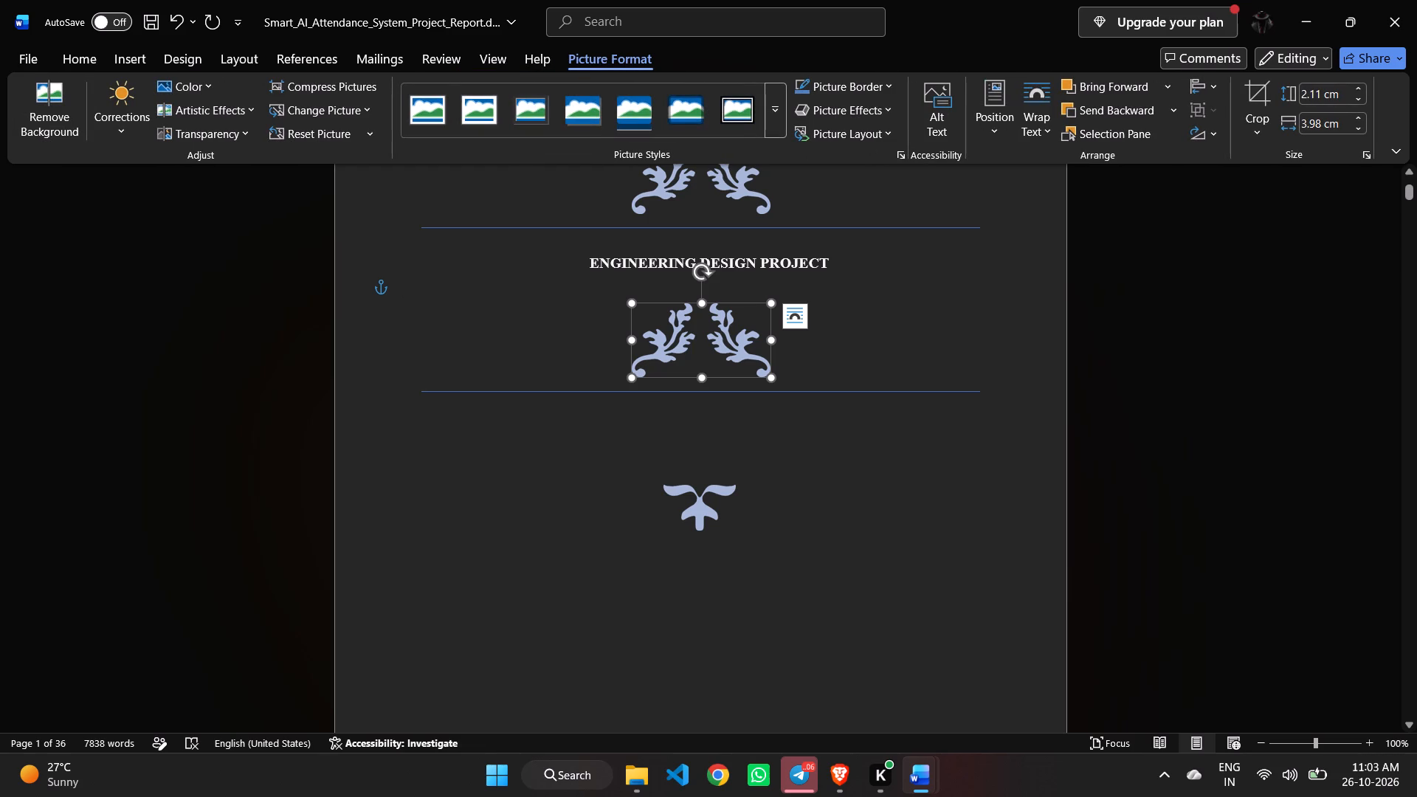
key("Delete")
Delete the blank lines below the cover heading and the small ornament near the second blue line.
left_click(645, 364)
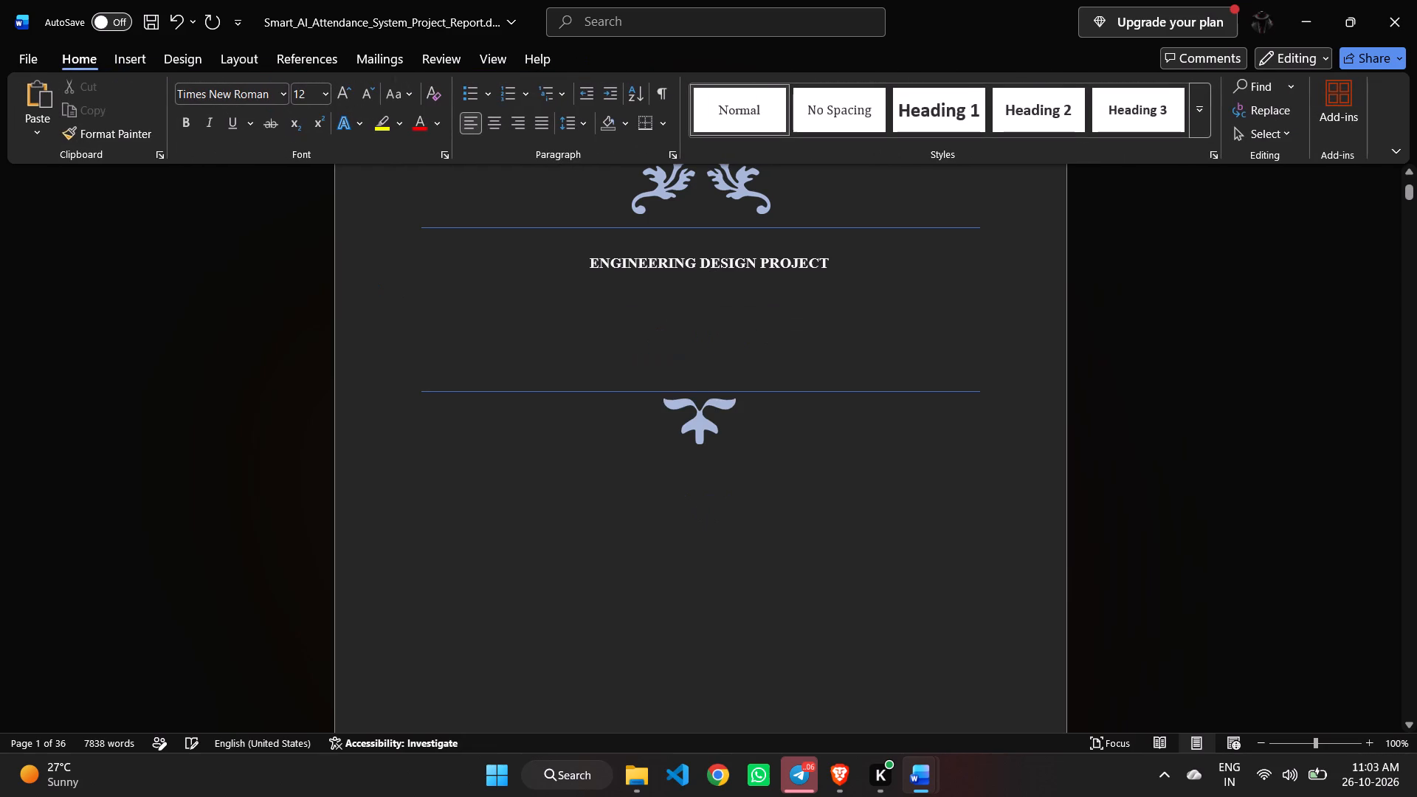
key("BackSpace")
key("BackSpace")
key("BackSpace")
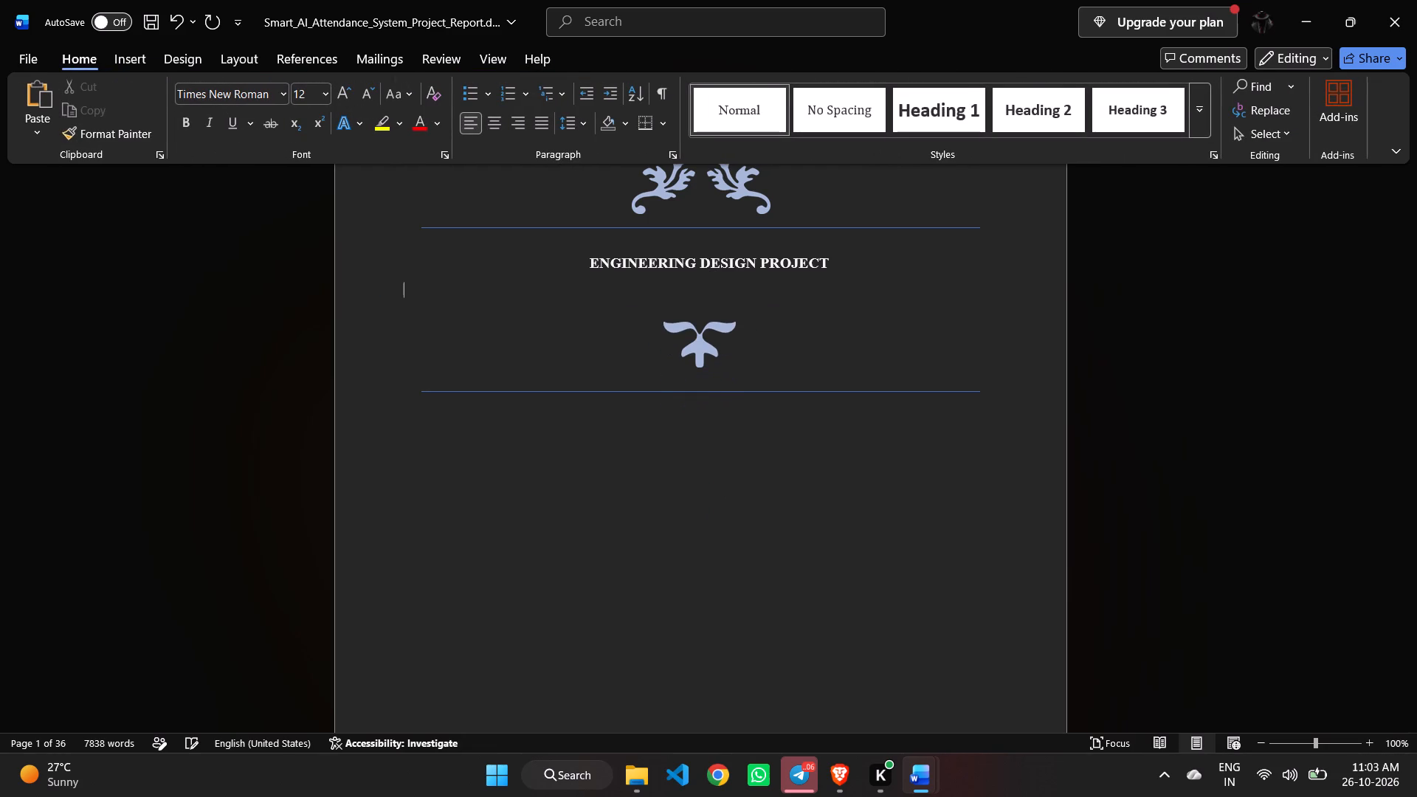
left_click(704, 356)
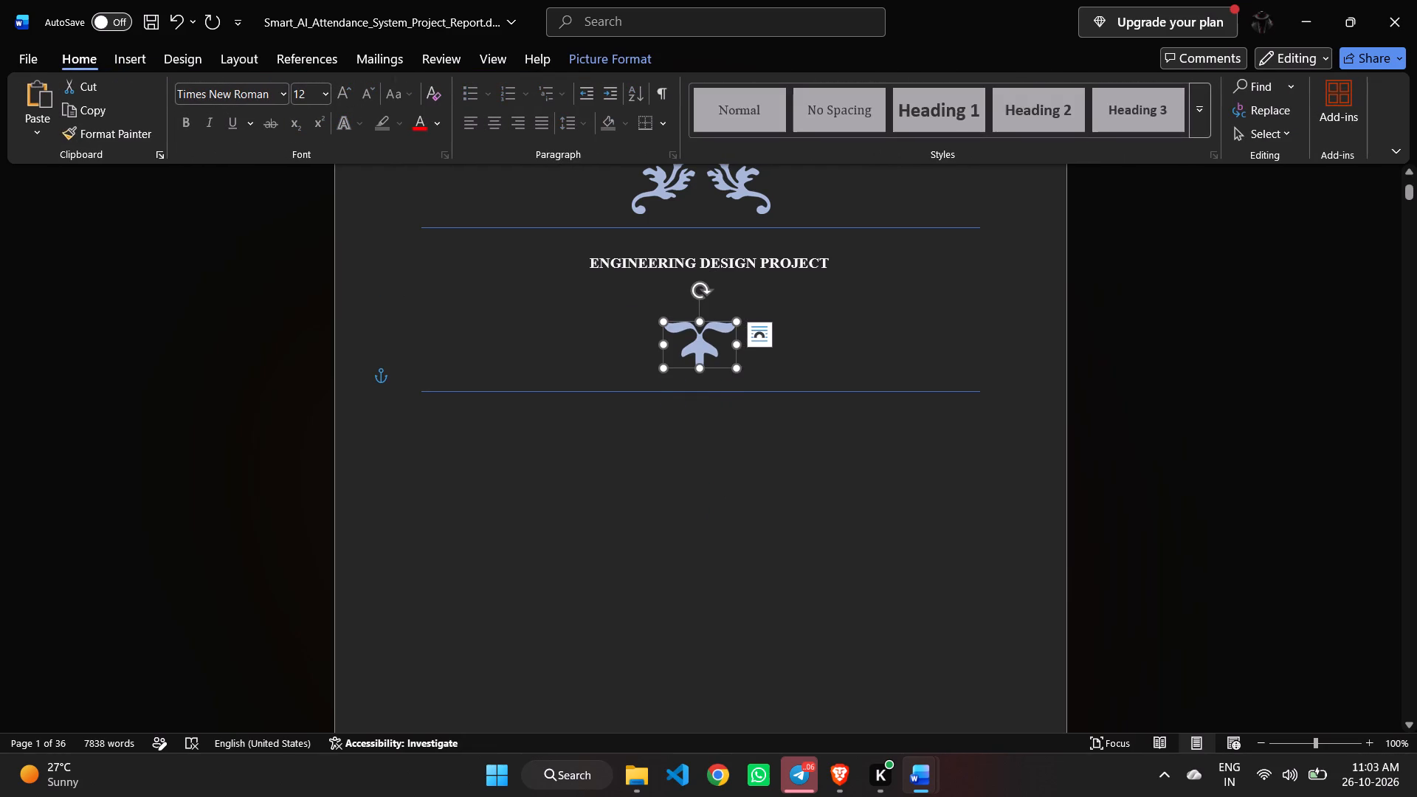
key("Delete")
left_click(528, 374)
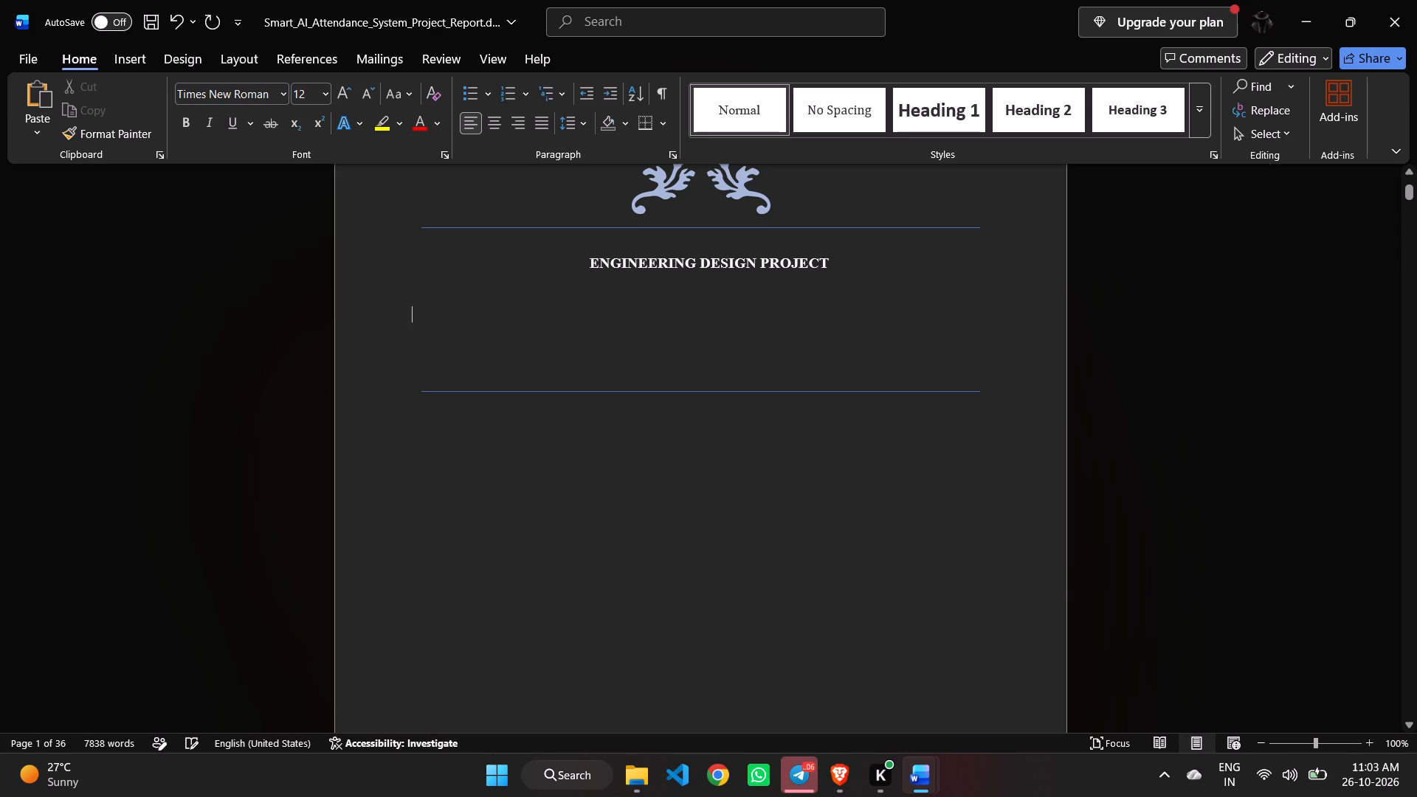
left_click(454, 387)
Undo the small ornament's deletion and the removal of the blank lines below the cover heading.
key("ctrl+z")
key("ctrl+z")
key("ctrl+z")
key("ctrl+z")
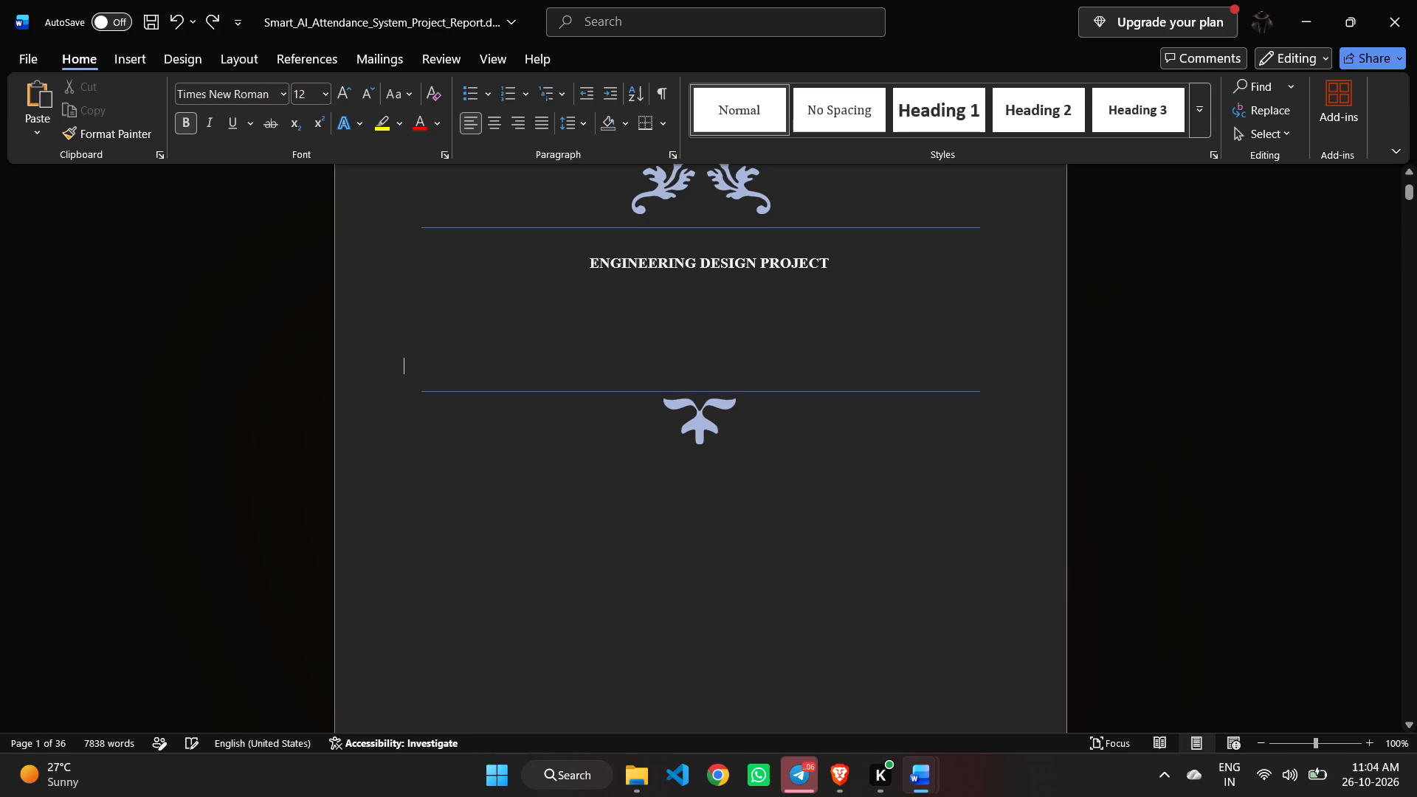
Remove one blank line below the cover heading and move the small ornament up, centred between the heading and the second blue line.
left_click(727, 368)
key("BackSpace")
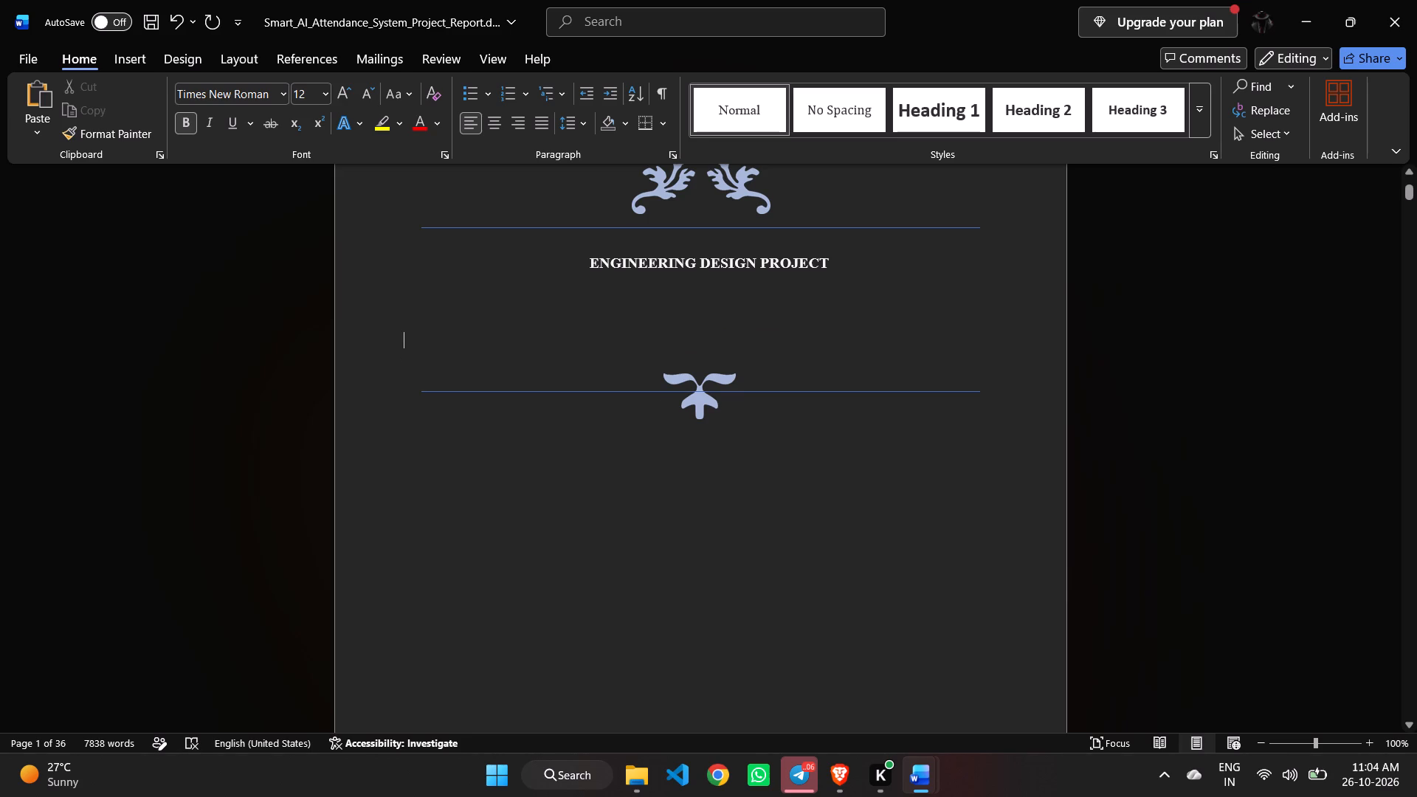
left_click(801, 396)
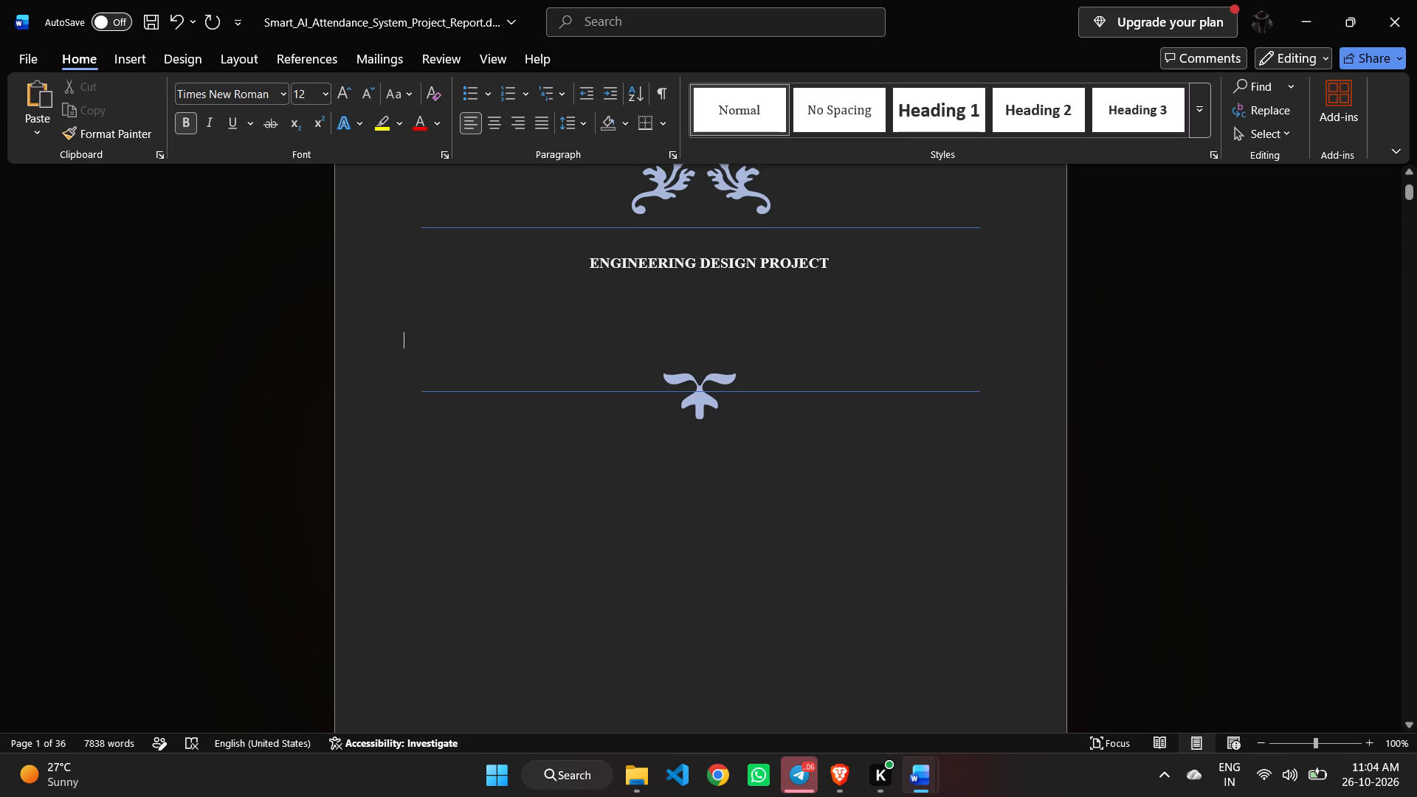
left_click(697, 387)
left_click_drag(697, 387, 717, 319)
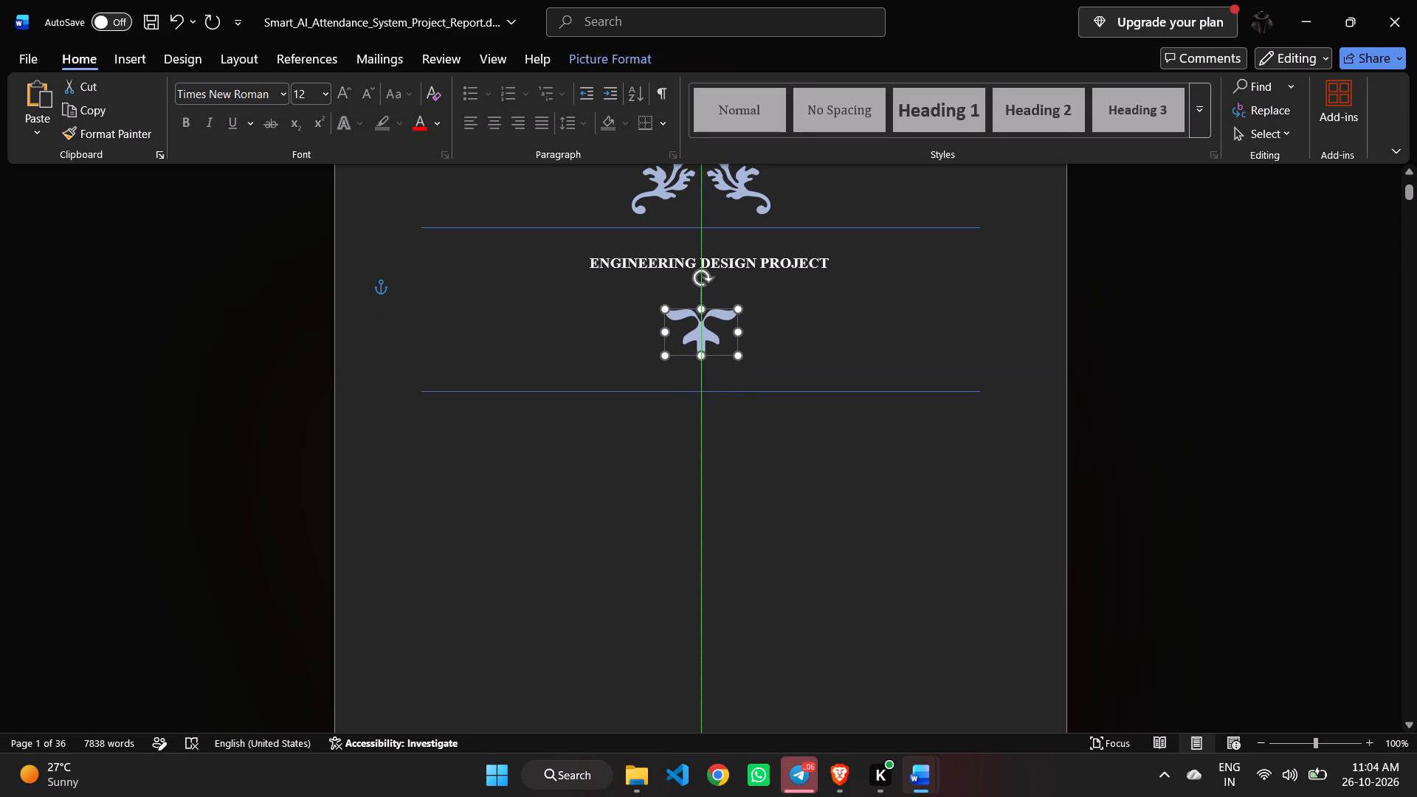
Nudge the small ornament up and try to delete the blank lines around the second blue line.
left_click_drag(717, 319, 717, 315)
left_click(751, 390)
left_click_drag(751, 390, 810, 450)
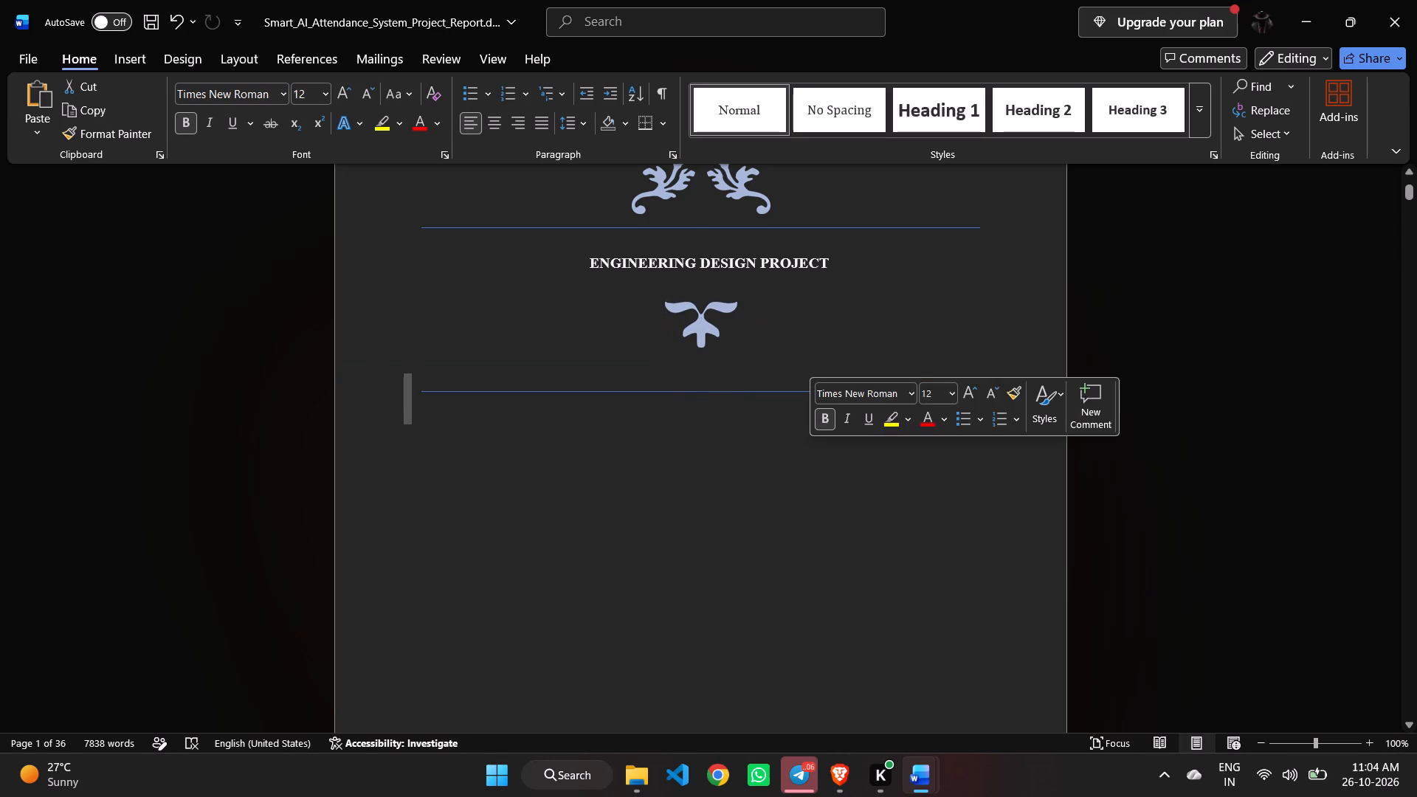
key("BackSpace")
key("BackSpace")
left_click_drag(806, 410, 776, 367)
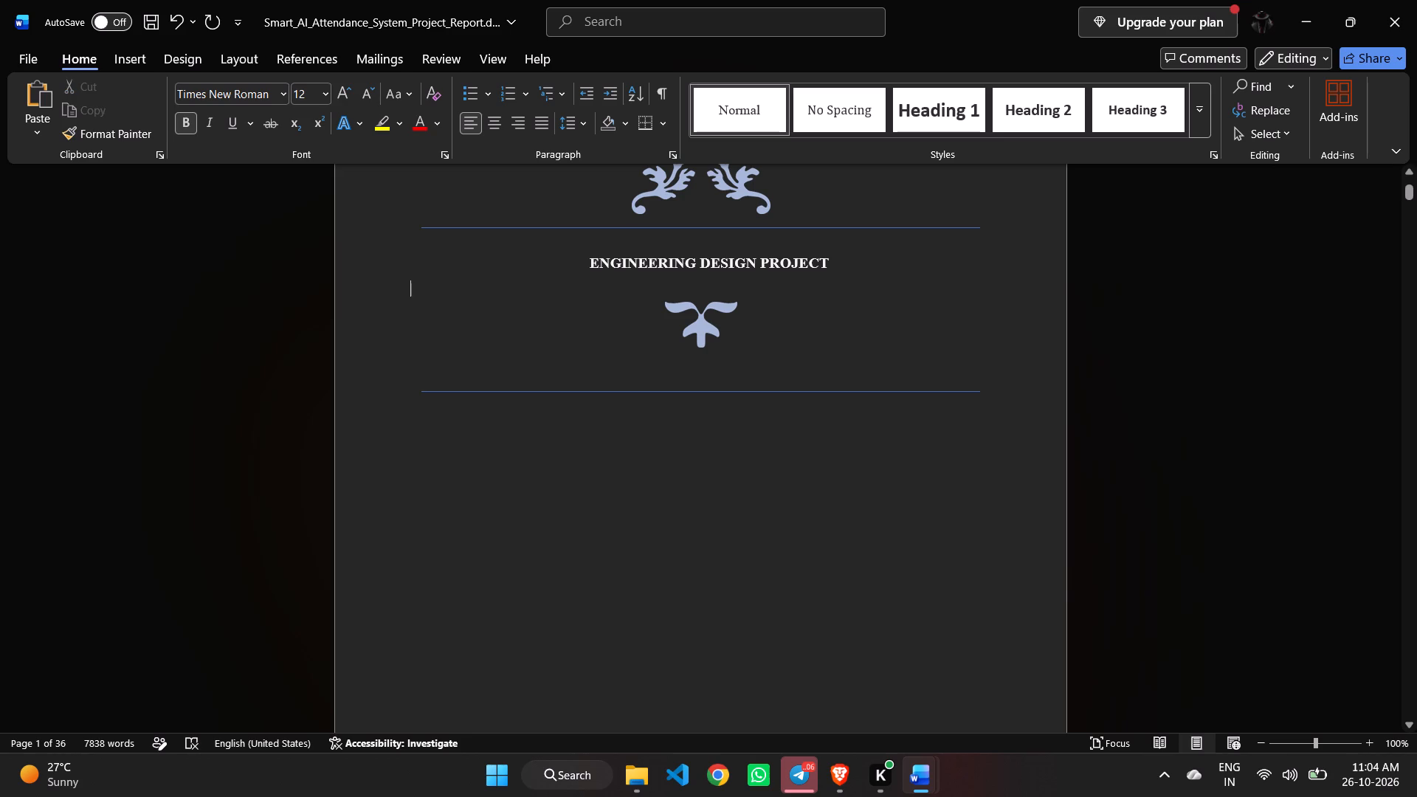
Undo the recent cover edits back to before the second blue line was added beneath the heading.
key("ctrl+z")
key("ctrl+z")
key("ctrl+z")
key("ctrl+z")
key("ctrl+z")
key("ctrl+z")
key("ctrl+z")
key("ctrl+z")
key("ctrl+z")
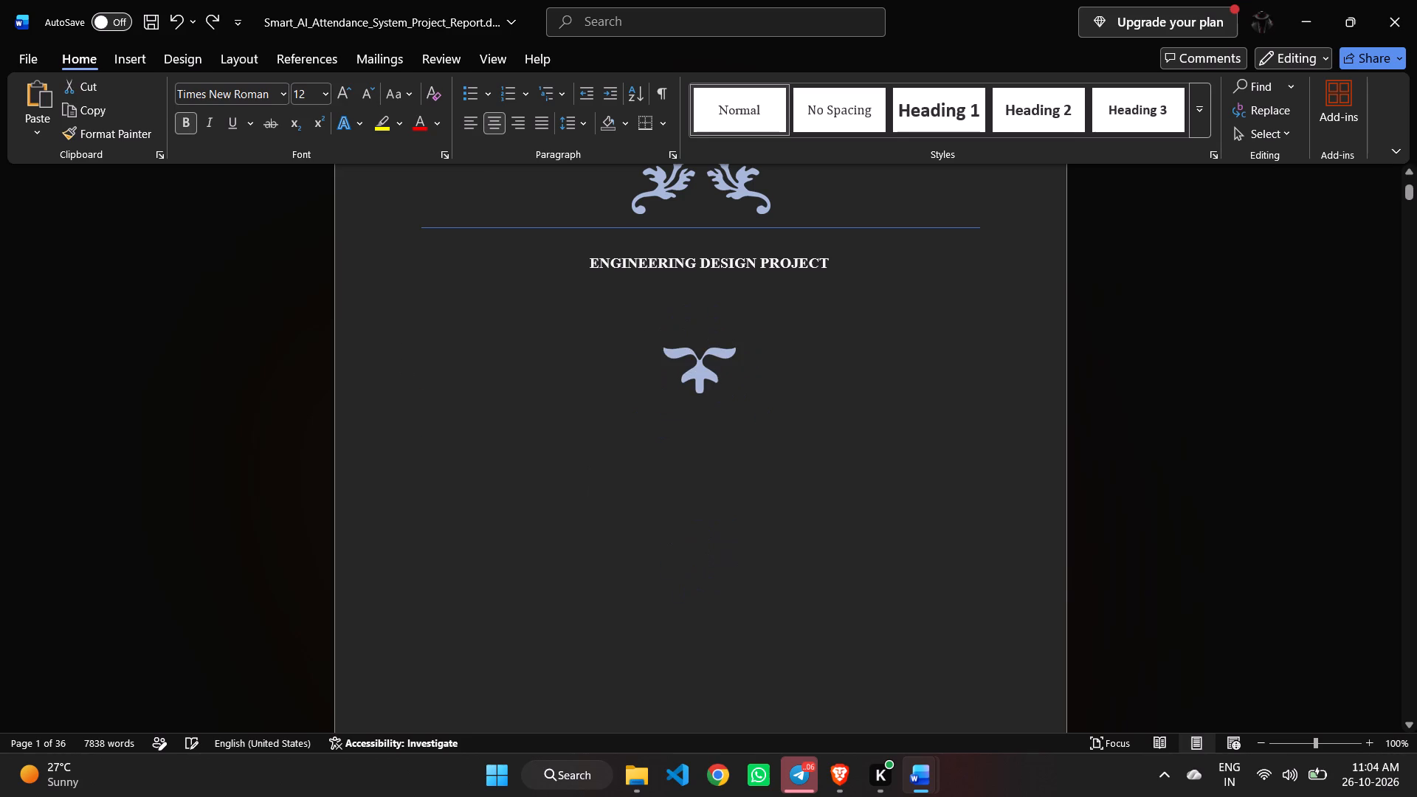
key("ctrl+z")
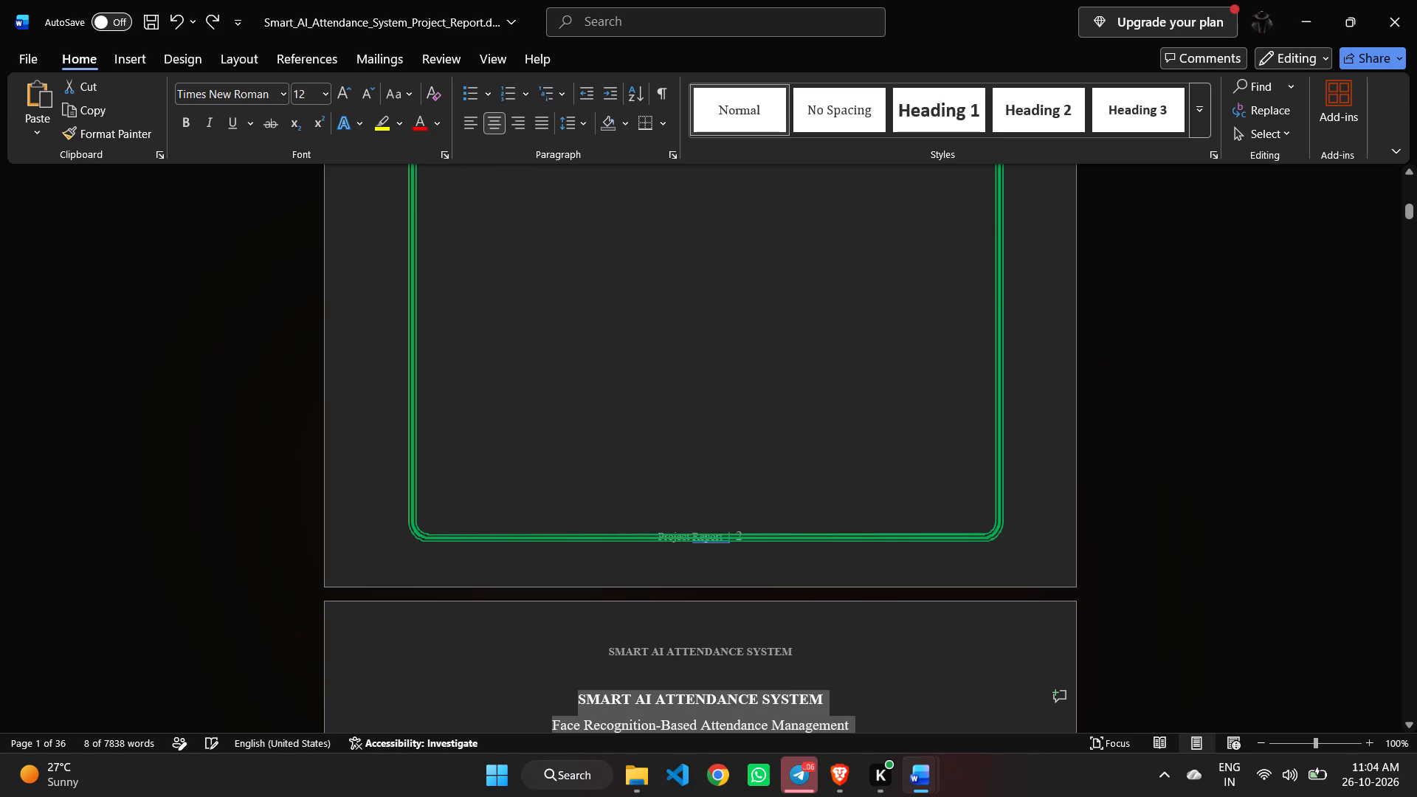
Move the small ornament up so it sits closer beneath the ENGINEERING DESIGN PROJECT heading.
scroll(721, 333, "up", 2)
scroll(721, 333, "down", 1)
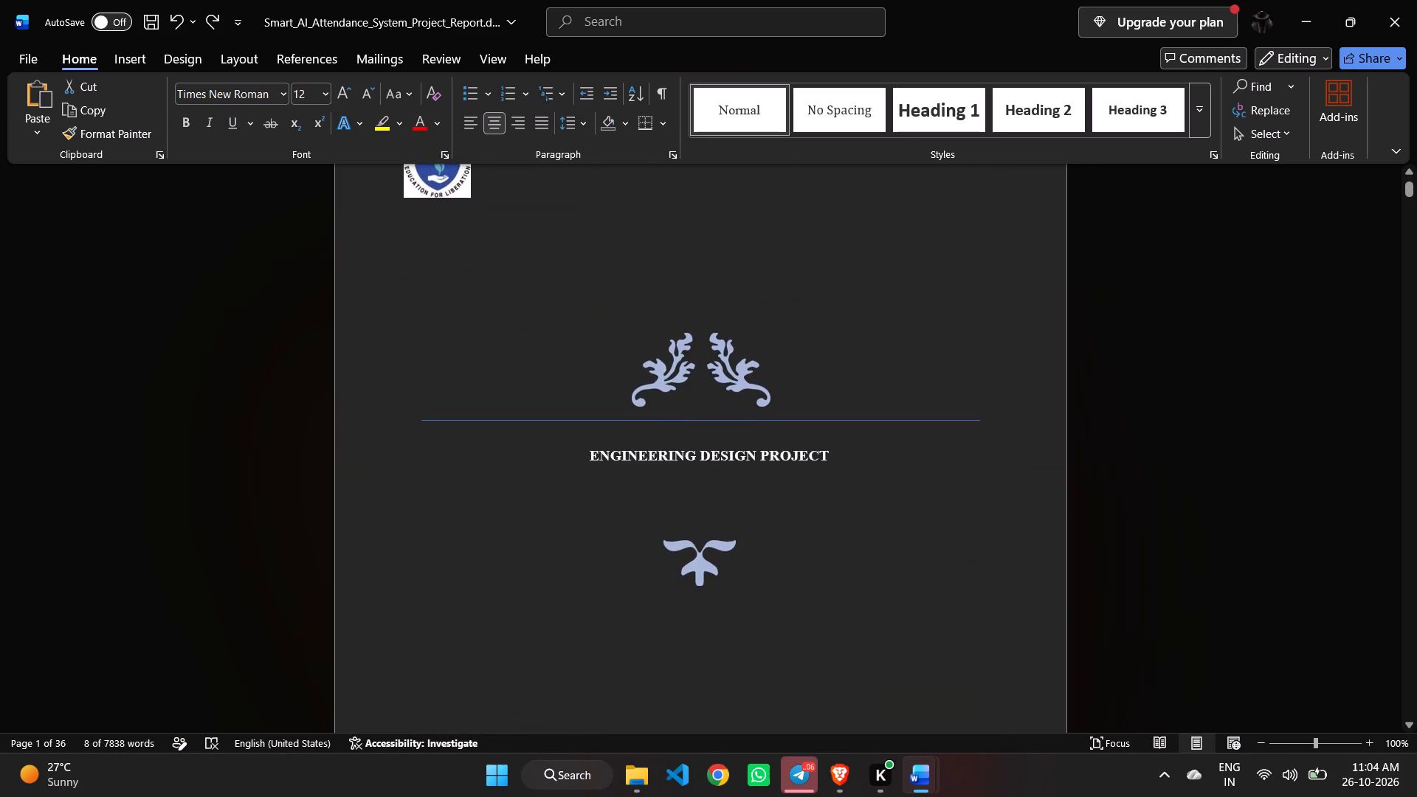
left_click(698, 565)
left_click_drag(698, 565, 695, 522)
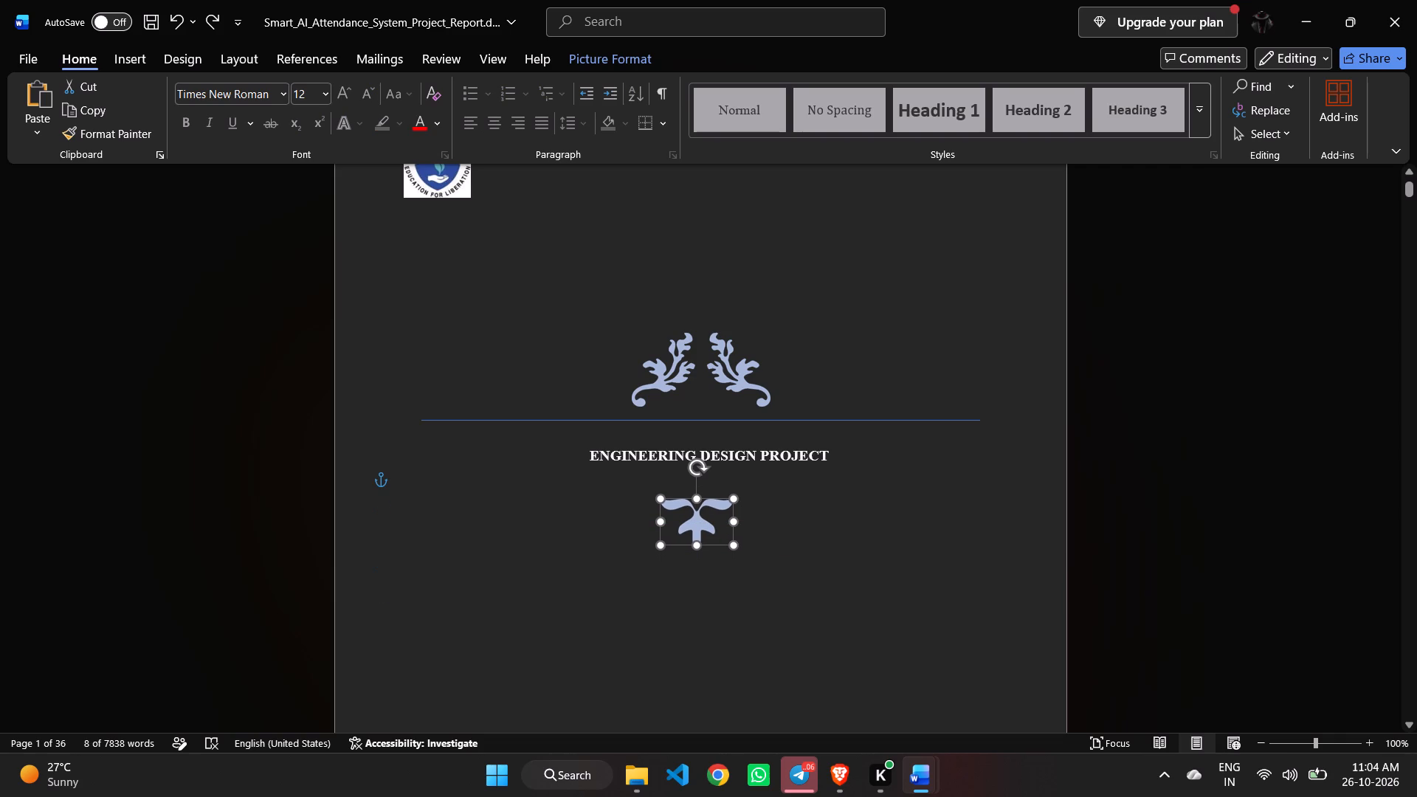
left_click_drag(695, 522, 695, 521)
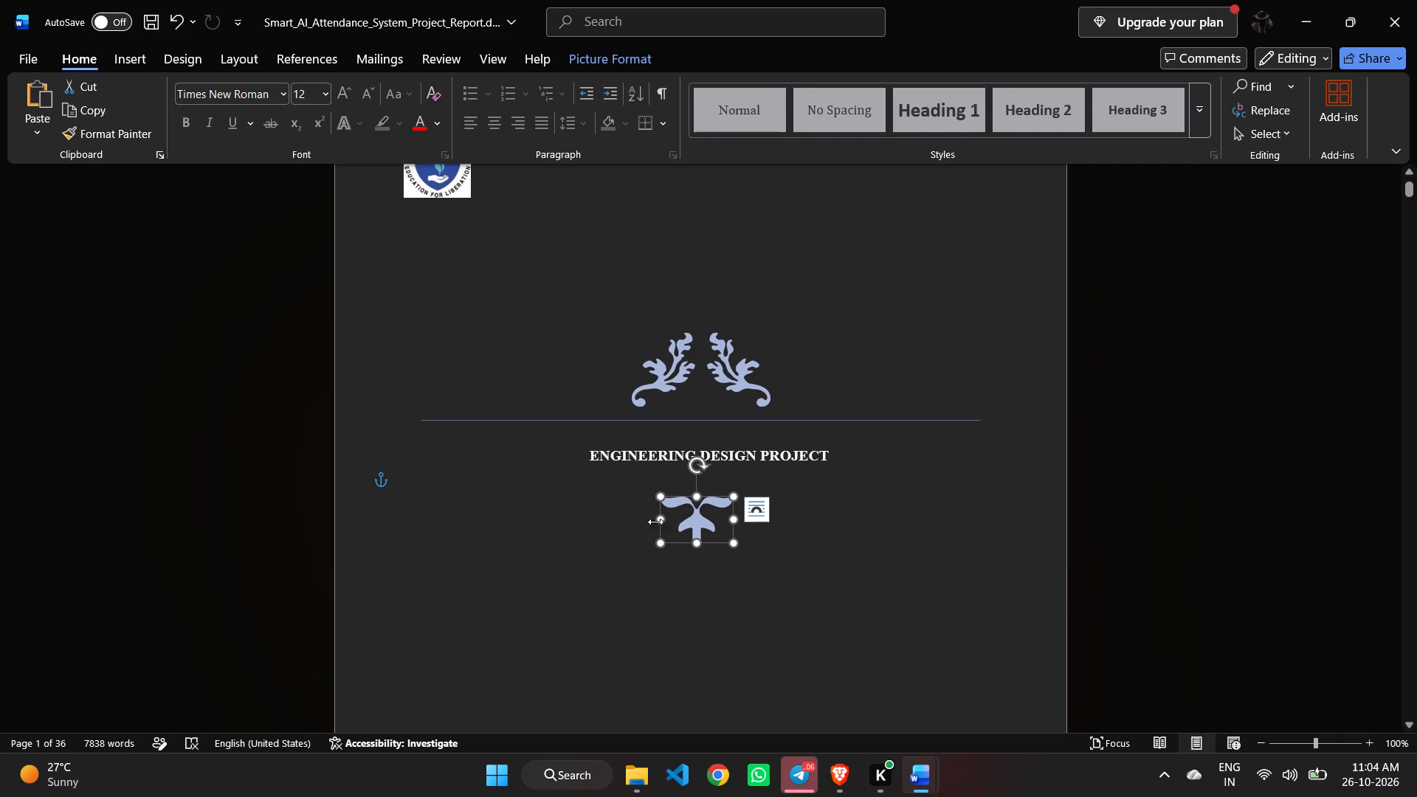
left_click_drag(697, 512, 700, 522)
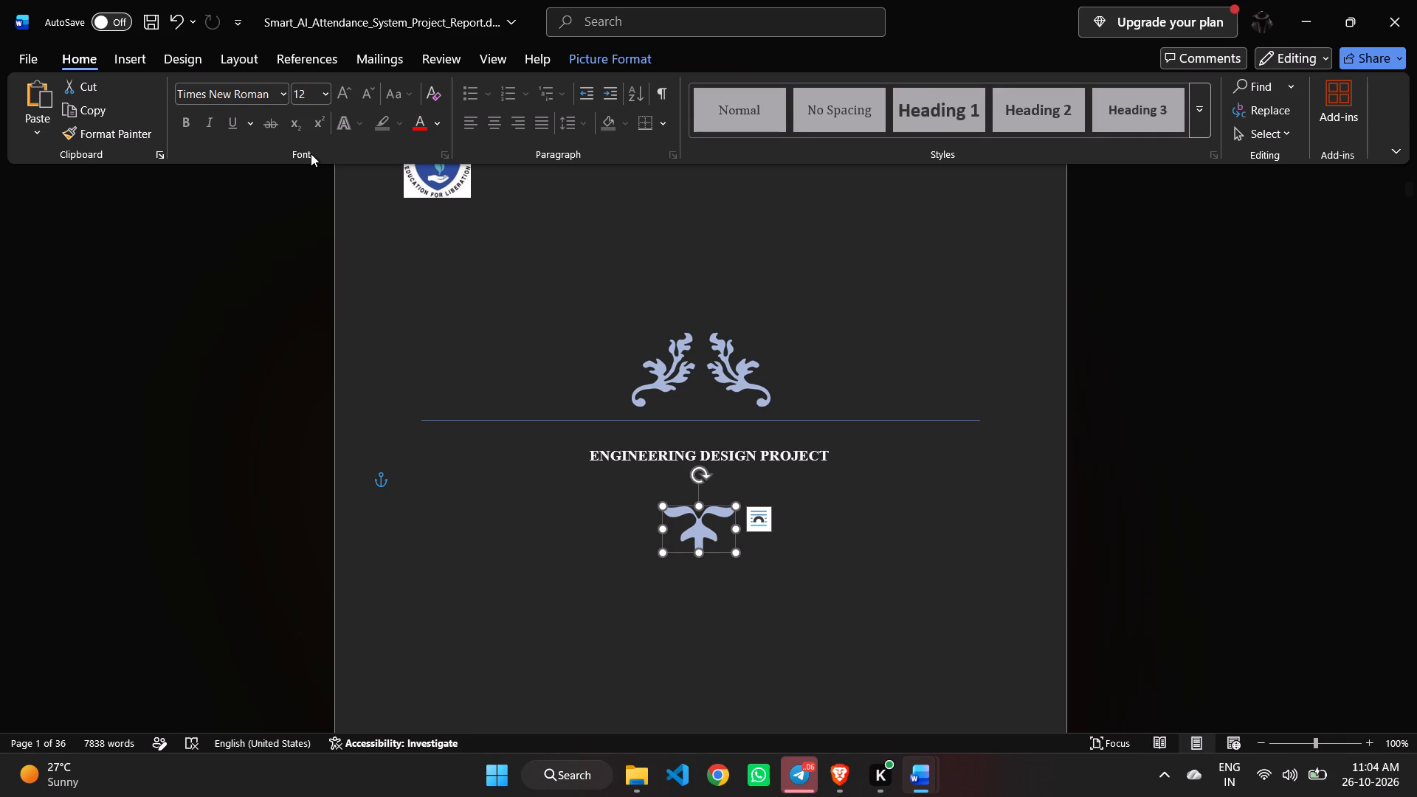
Draw a near-horizontal straight line about 16.24 cm long between the cover heading and the small ornament.
left_click(135, 58)
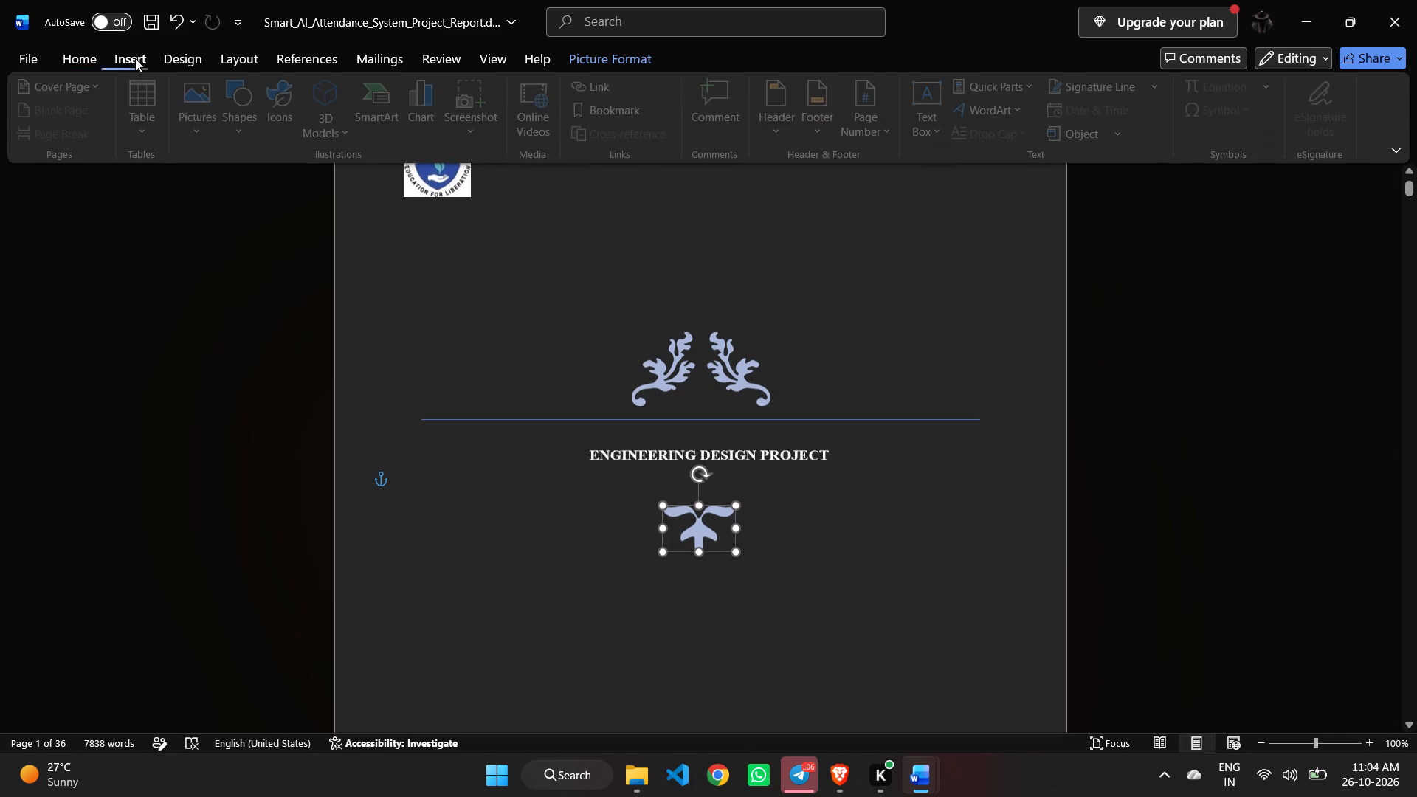
left_click(246, 133)
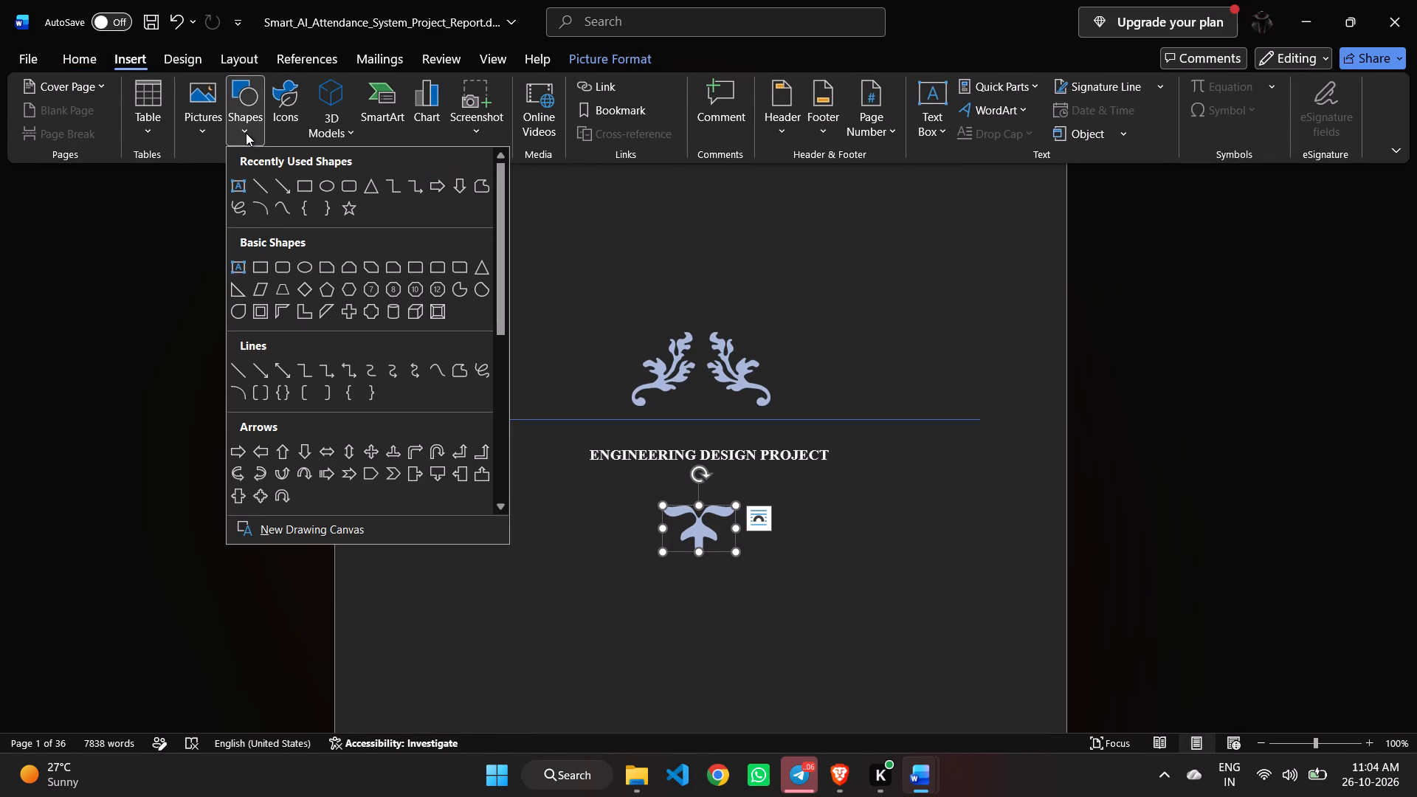
left_click(258, 187)
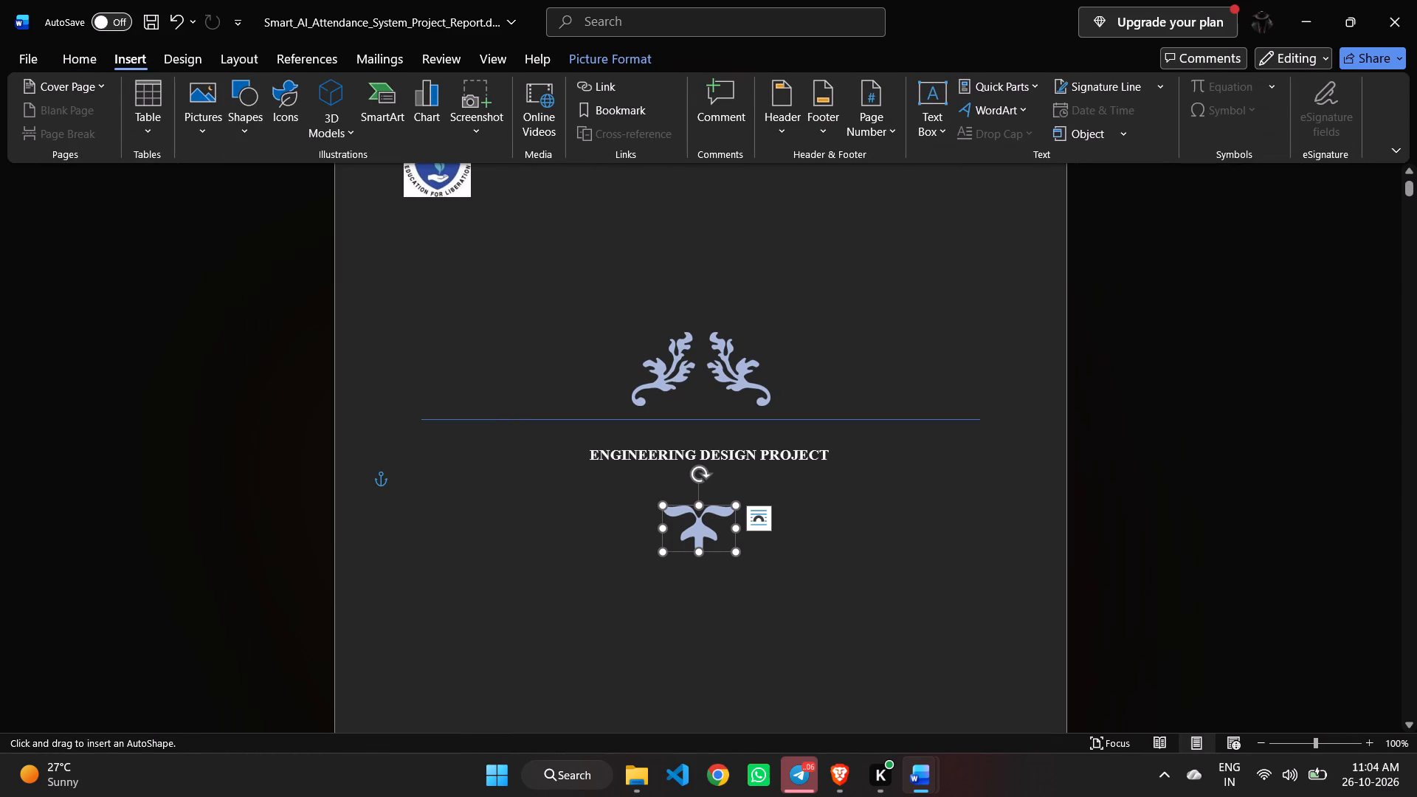
left_click_drag(421, 475, 491, 475)
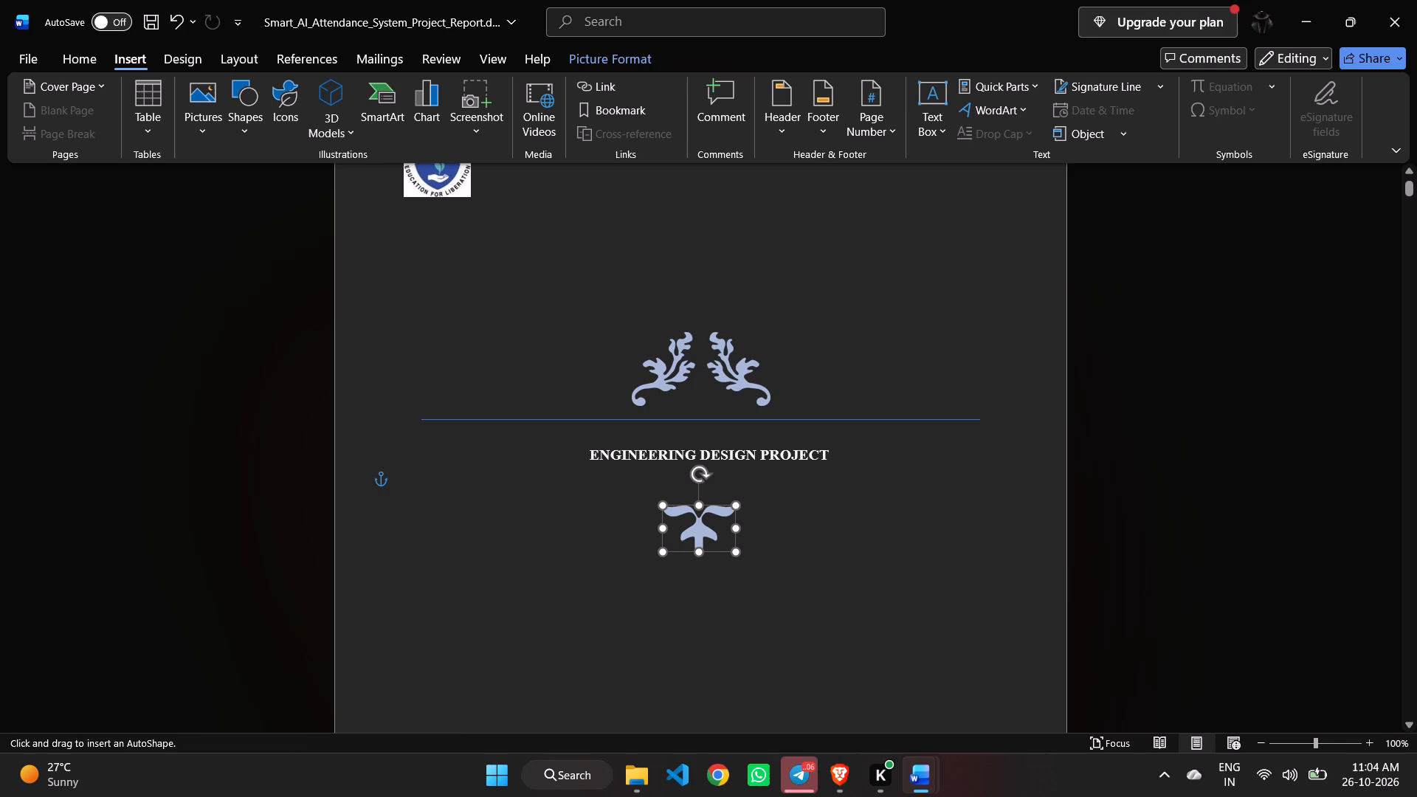
left_click_drag(491, 475, 990, 485)
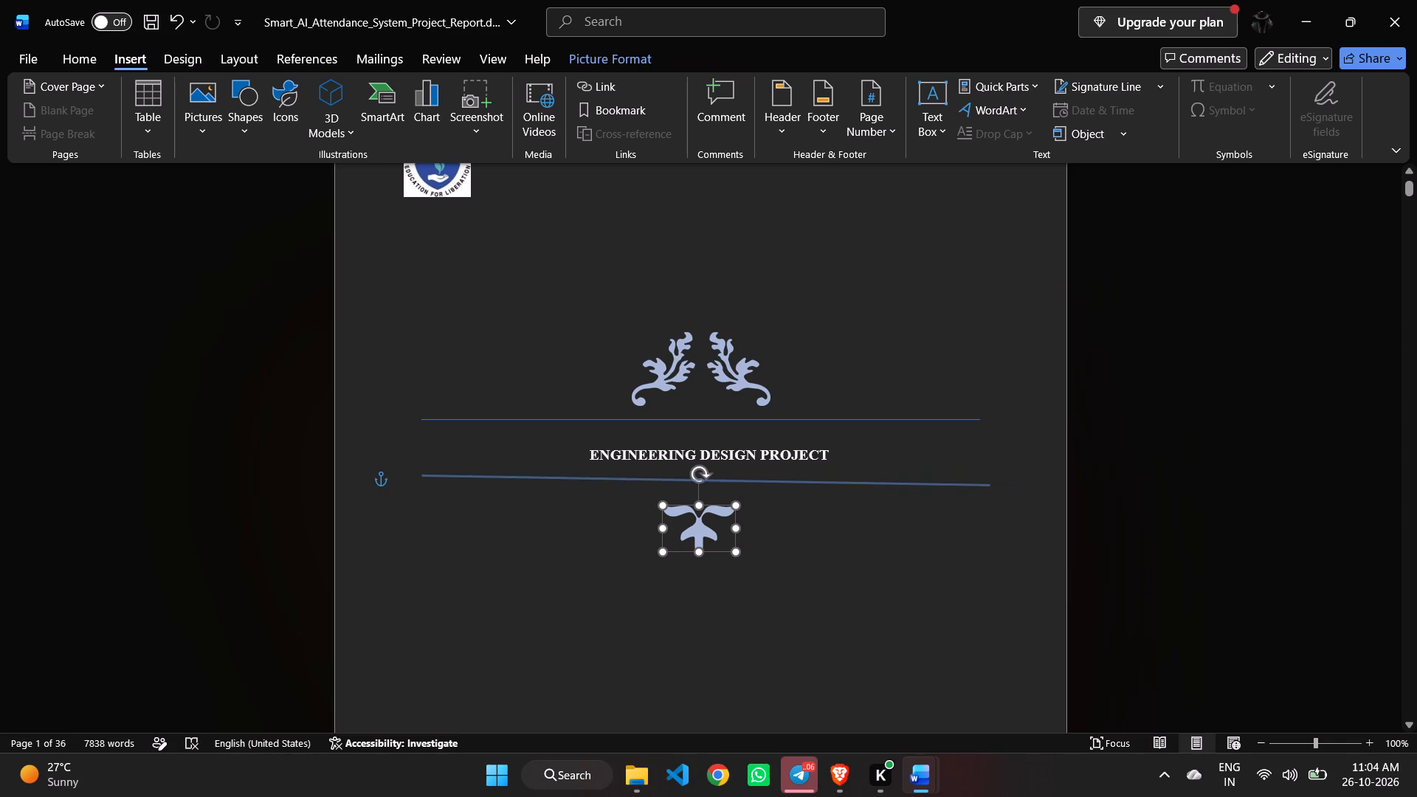
left_click_drag(990, 485, 982, 472)
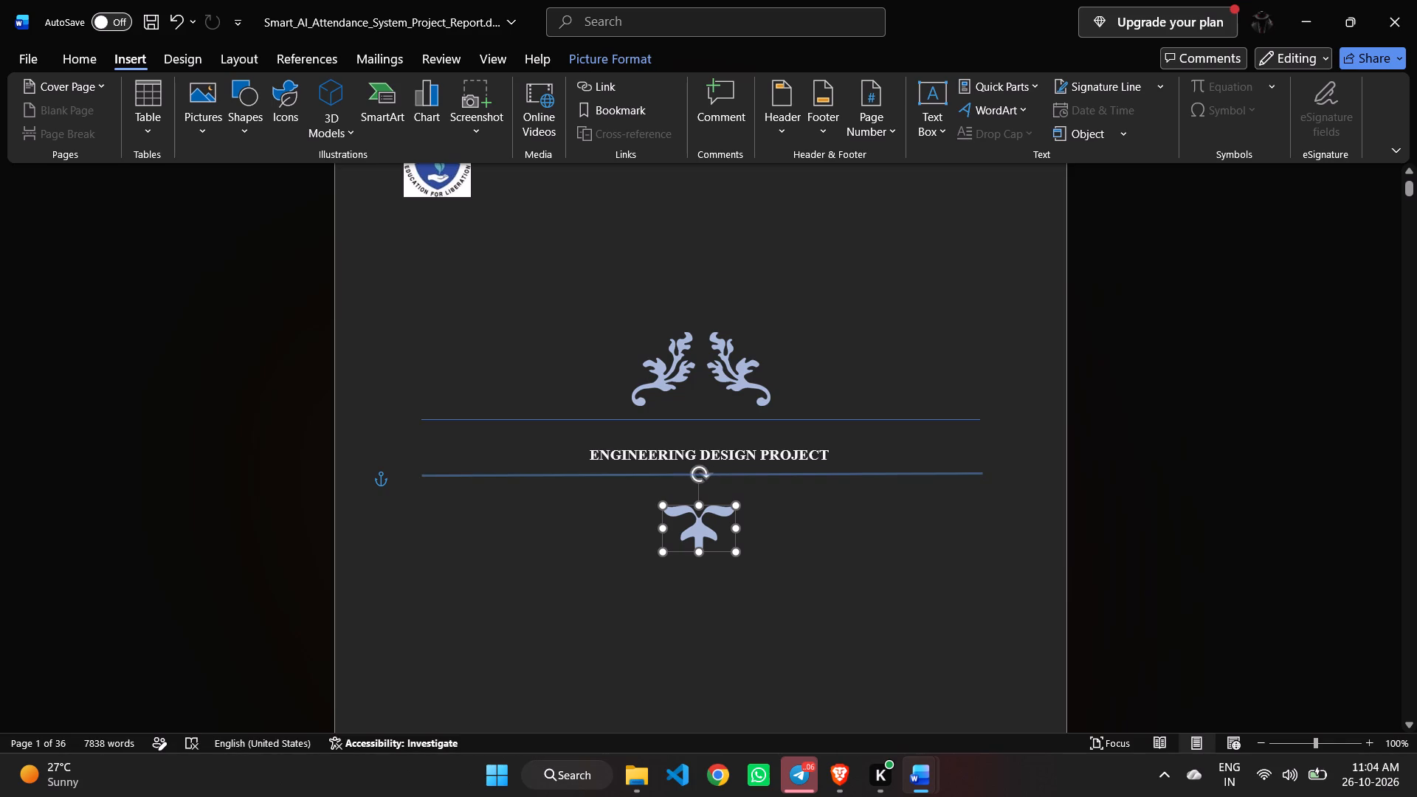
left_click_drag(982, 472, 984, 478)
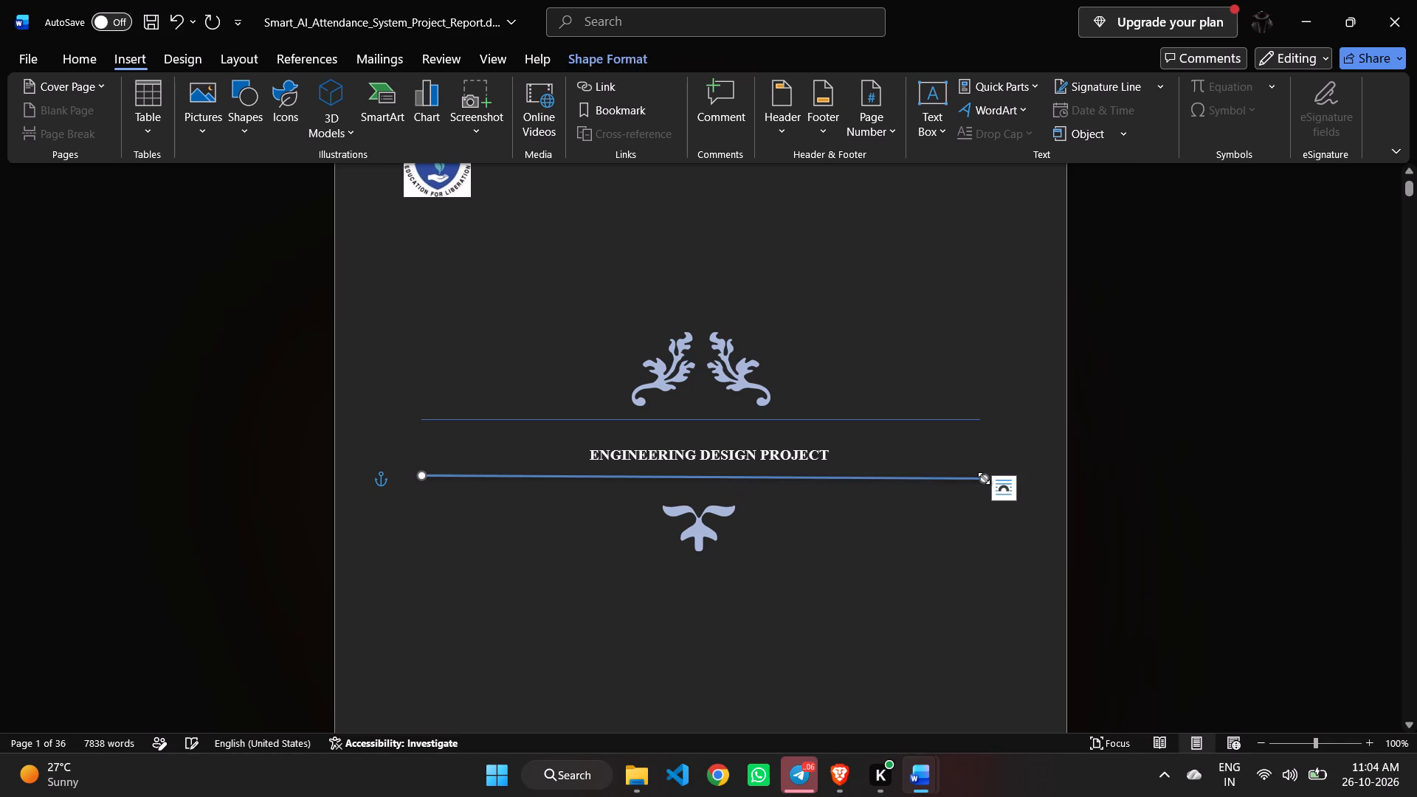
left_click_drag(876, 478, 877, 494)
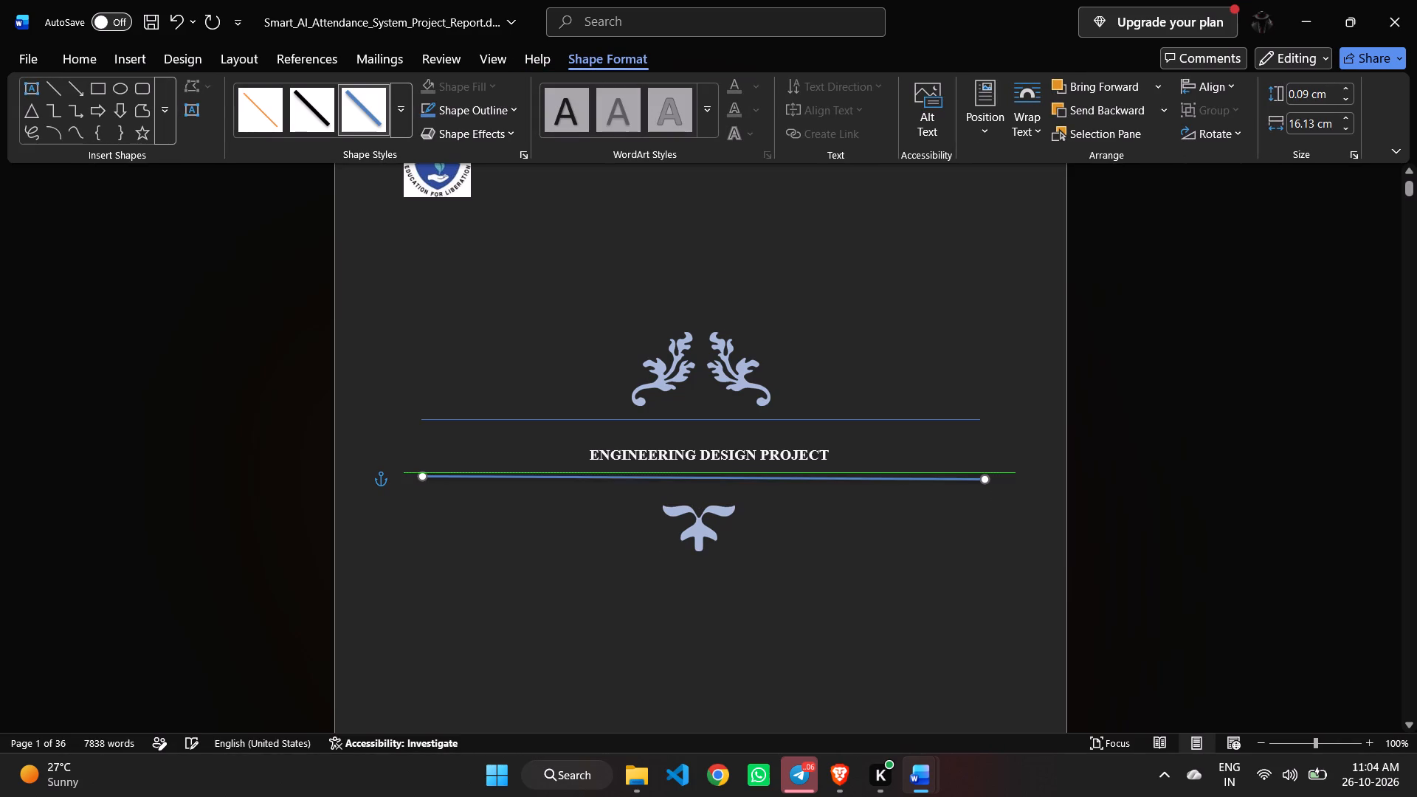
left_click_drag(877, 494, 875, 494)
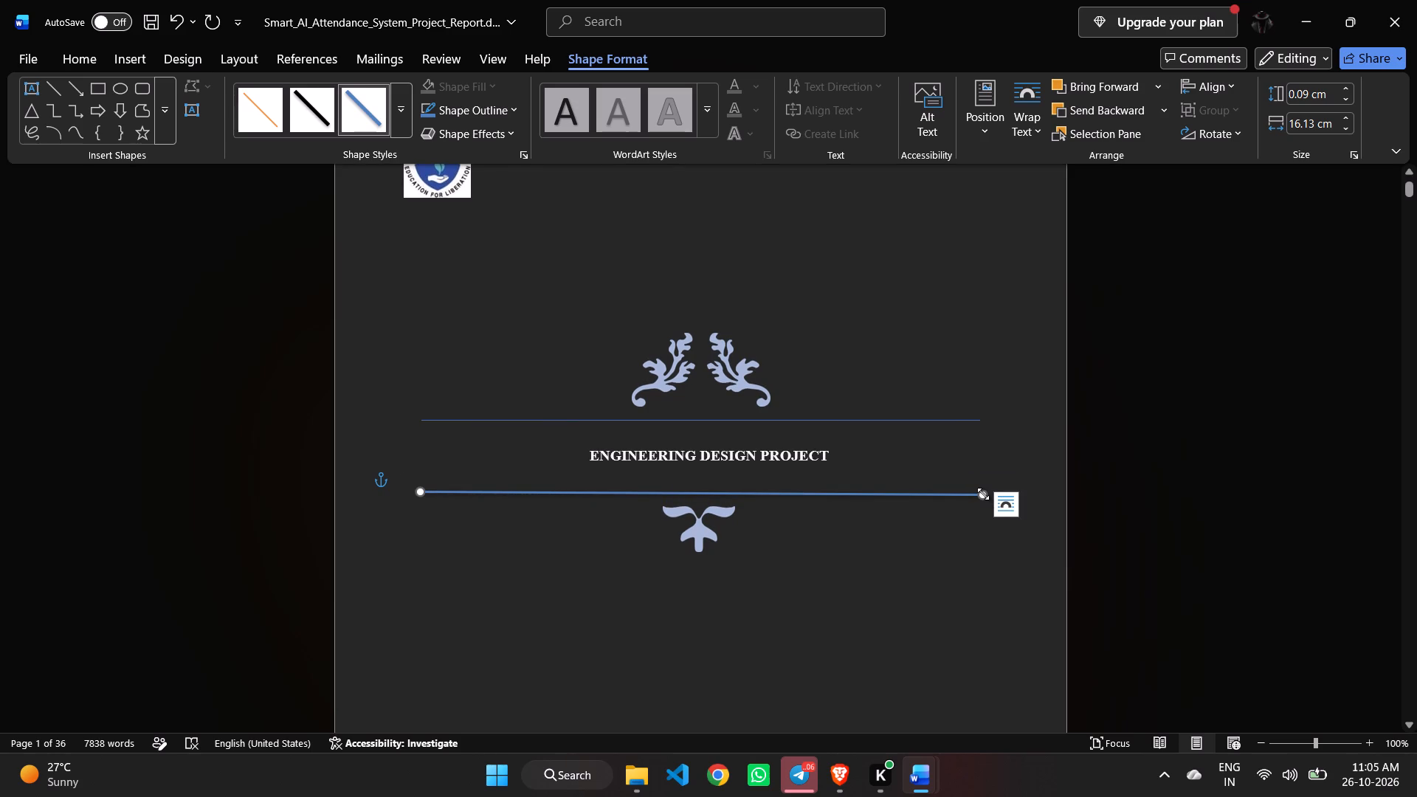
left_click(983, 494)
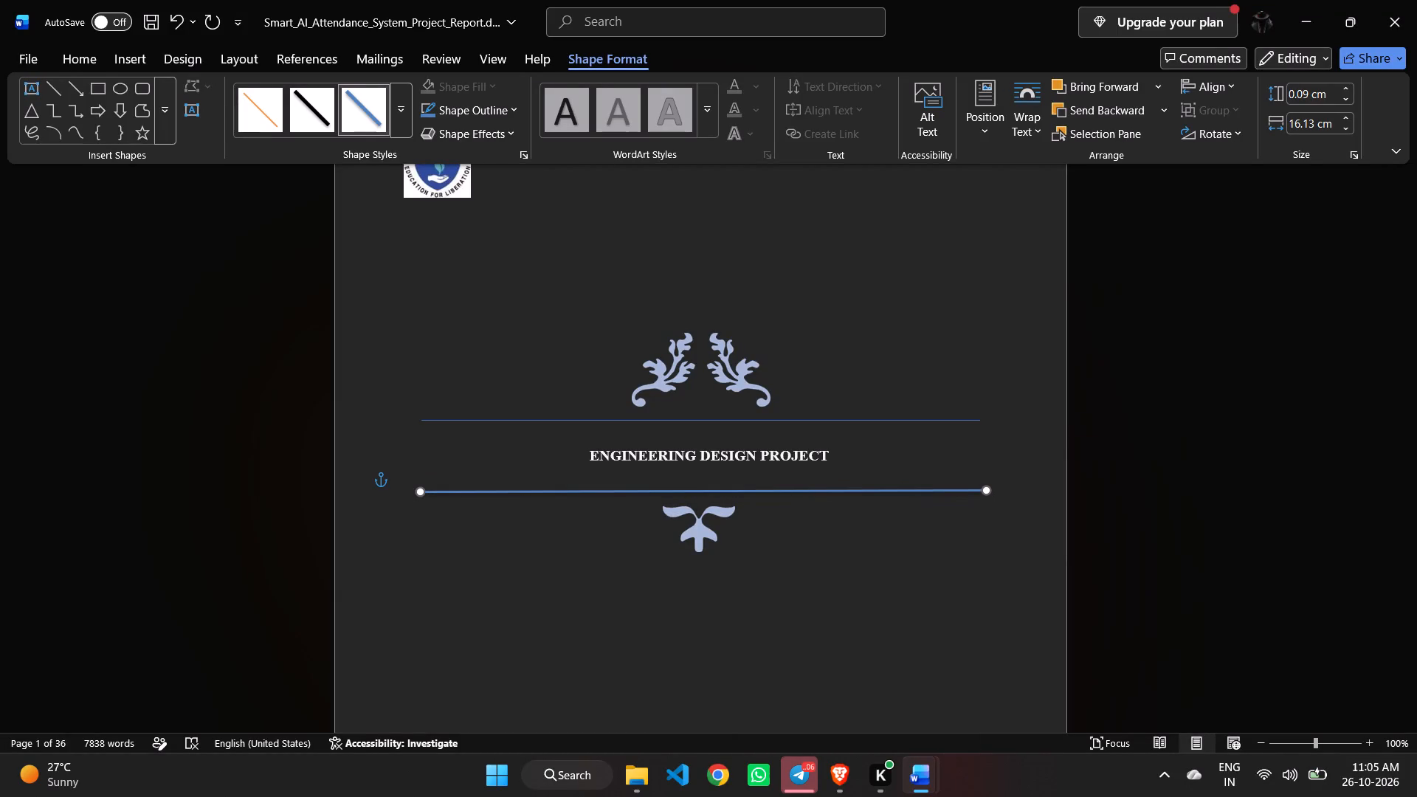
Shift the small ornament slightly down and centre it on the page beneath the new line.
left_click(705, 529)
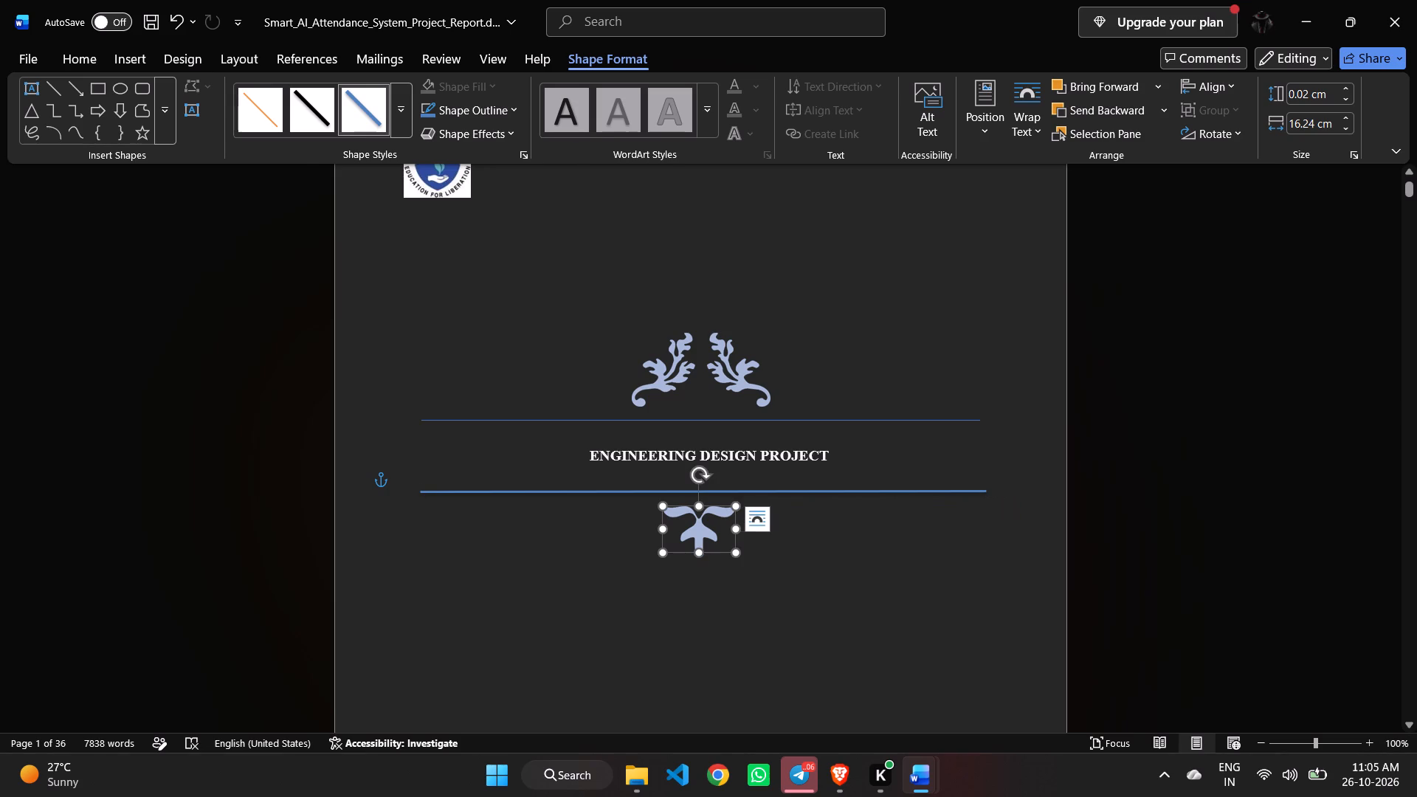
left_click_drag(697, 529, 712, 536)
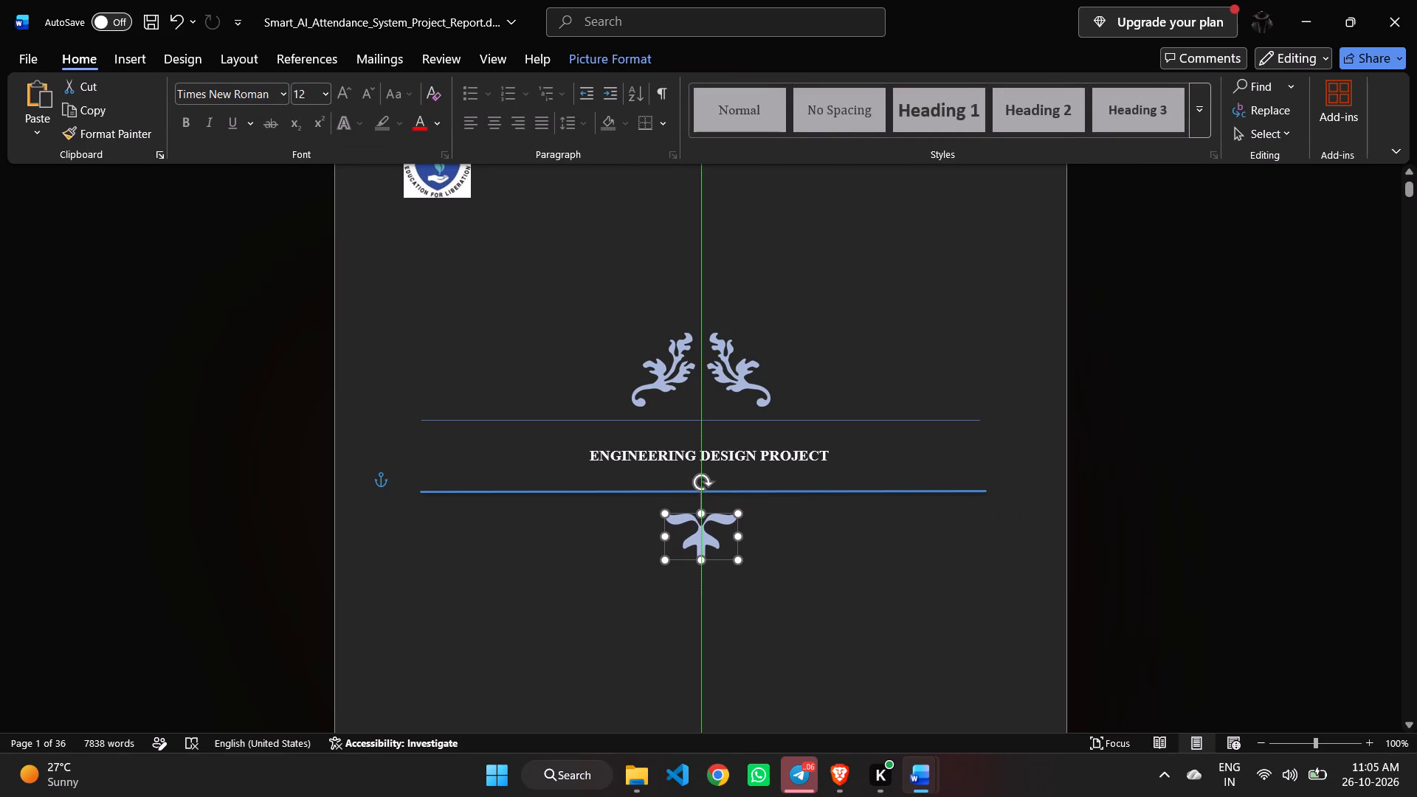
left_click_drag(712, 536, 714, 538)
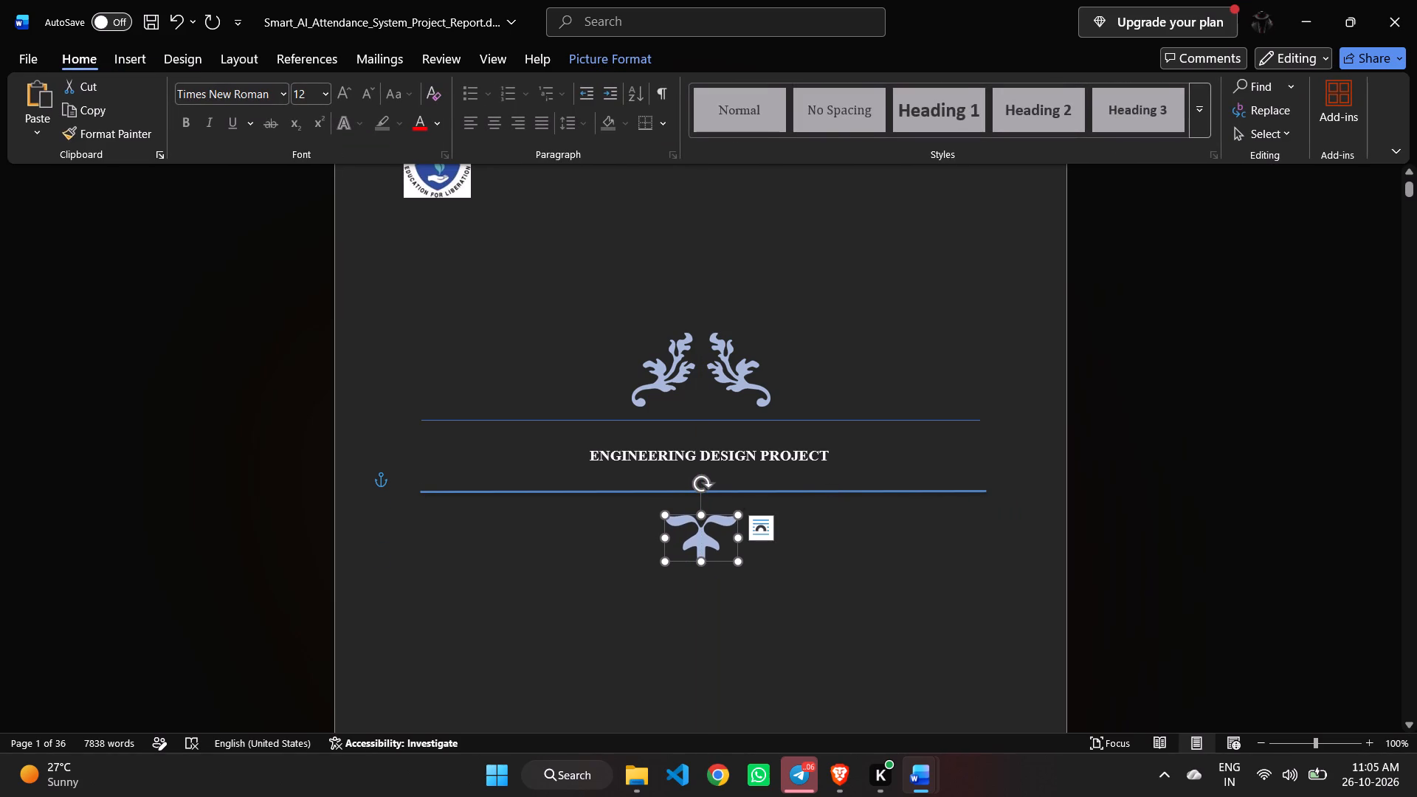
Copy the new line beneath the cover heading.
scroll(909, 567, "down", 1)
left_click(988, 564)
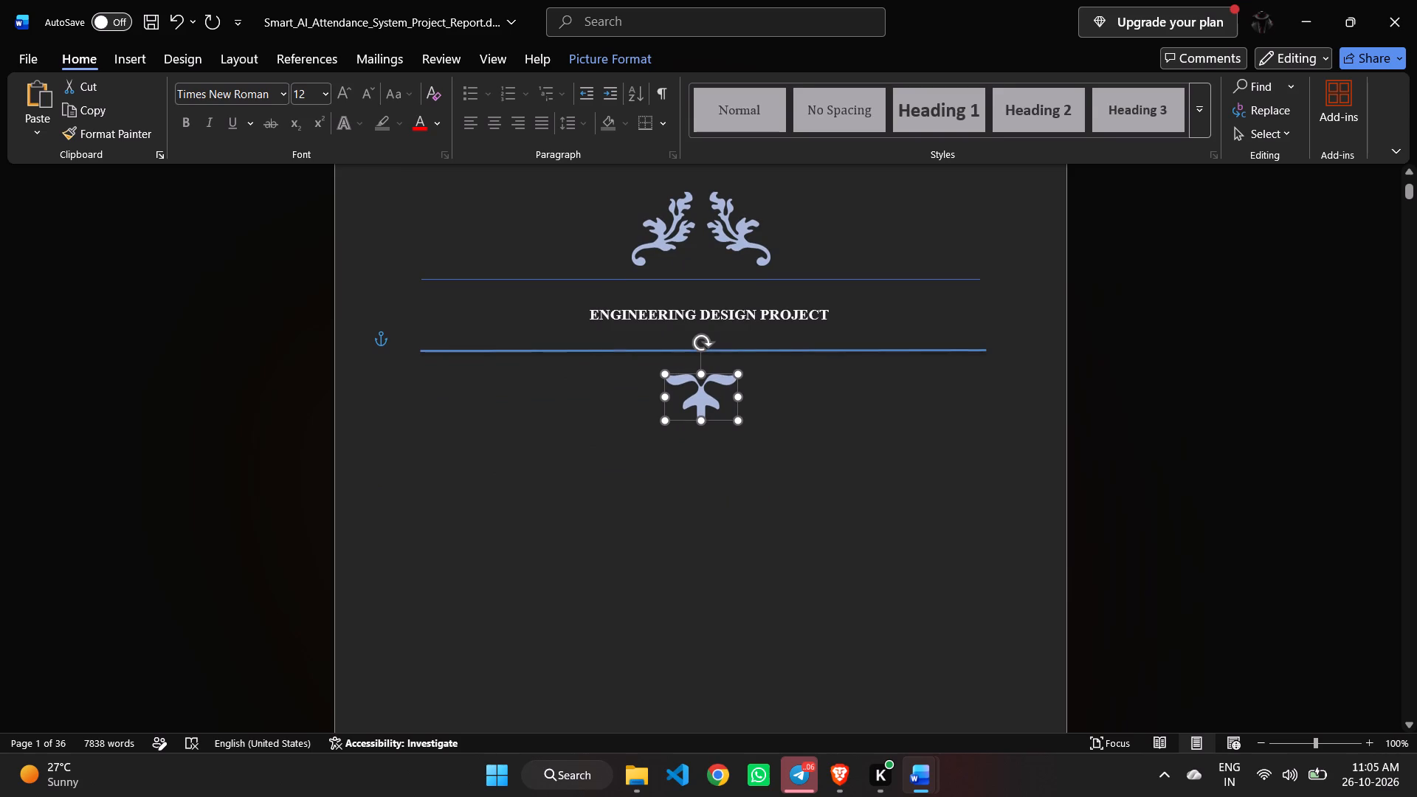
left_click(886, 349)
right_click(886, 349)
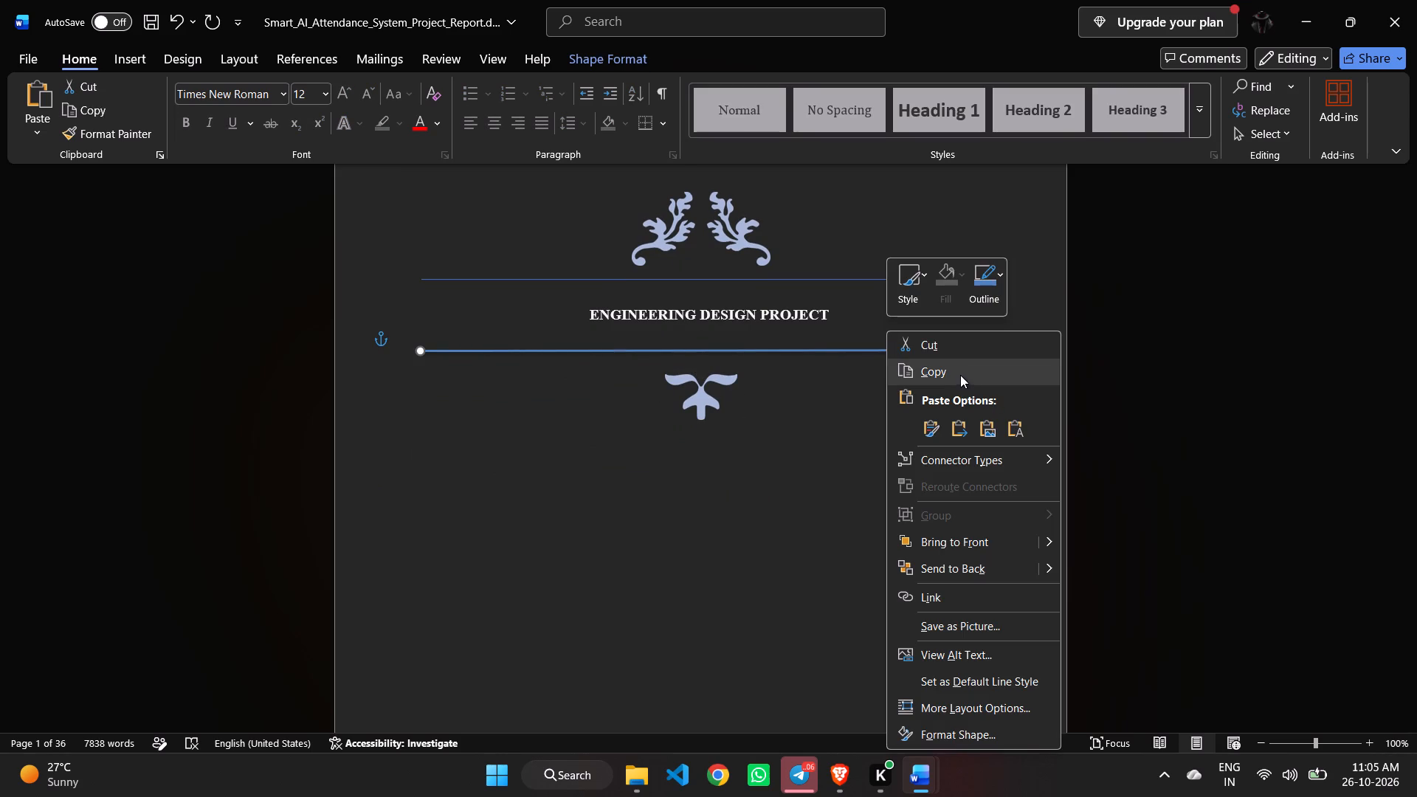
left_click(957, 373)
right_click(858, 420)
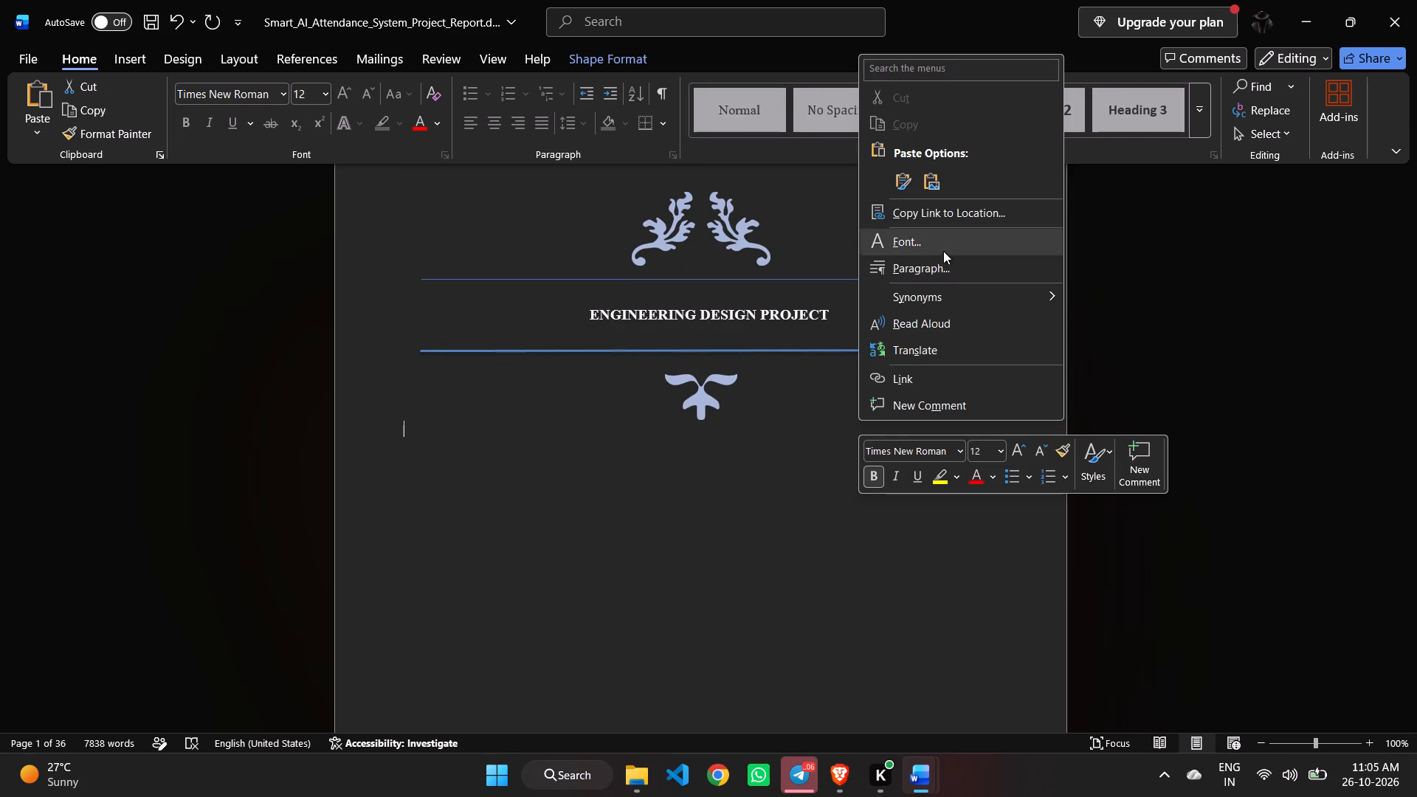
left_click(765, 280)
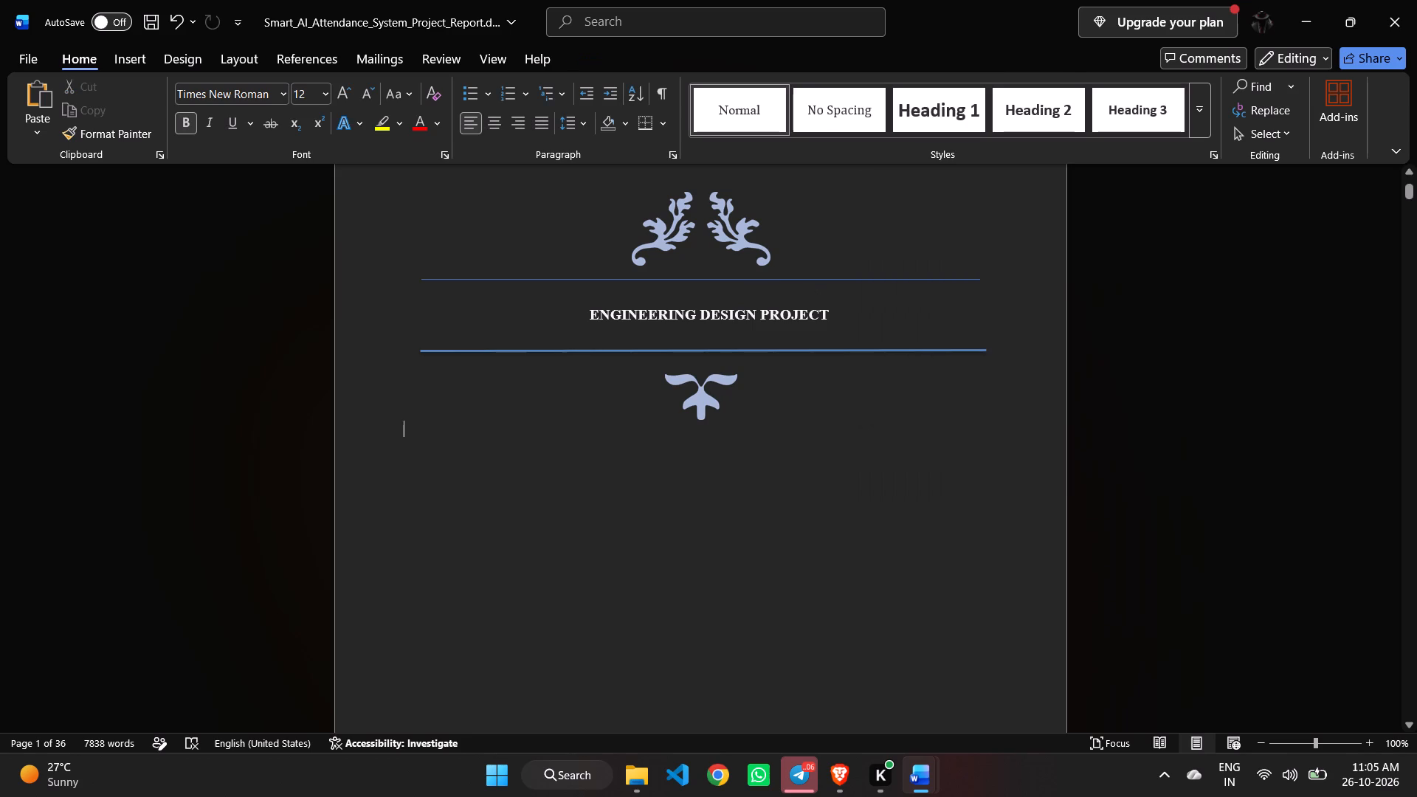
Shift the leaf ornament above the upper blue line slightly to the right.
left_click_drag(934, 291, 896, 249)
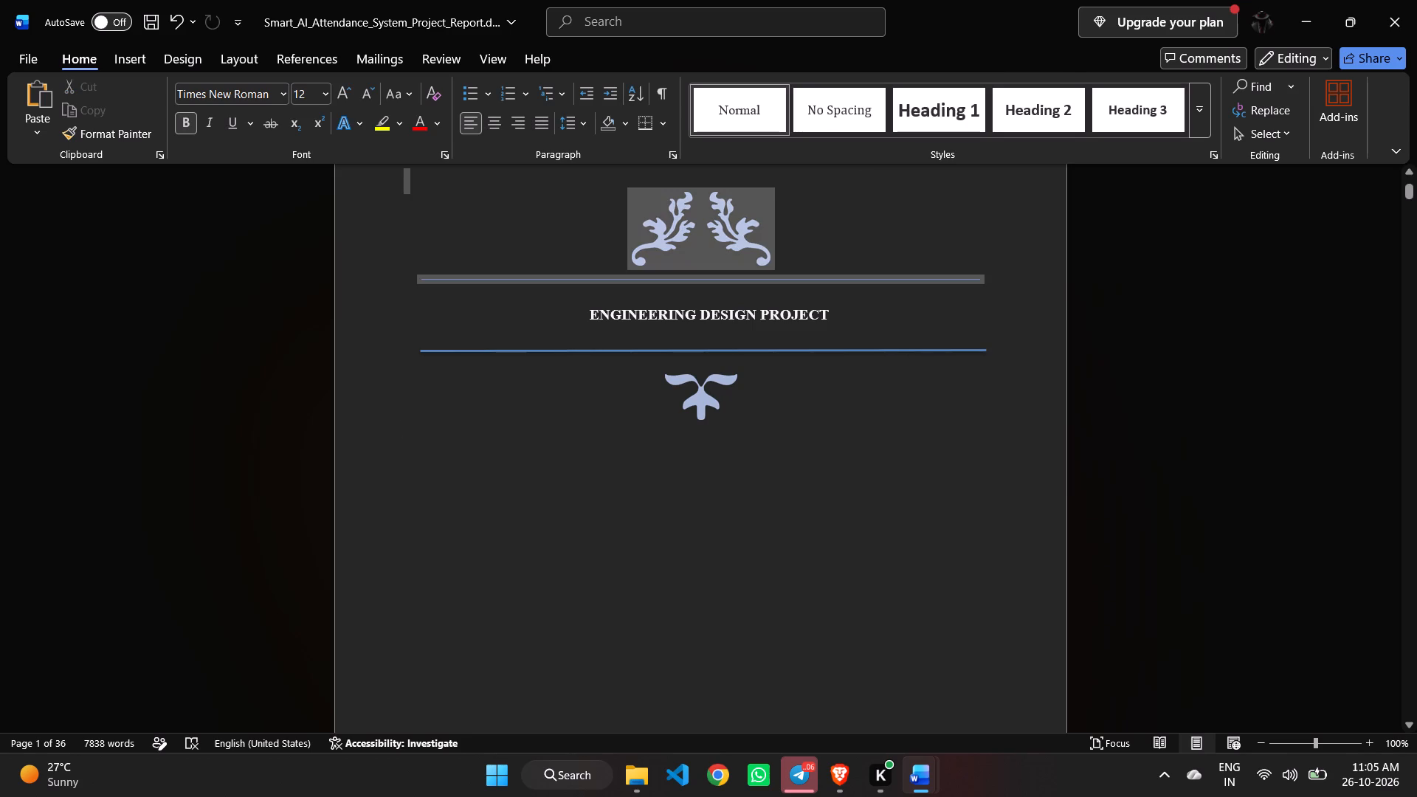
left_click_drag(896, 249, 874, 283)
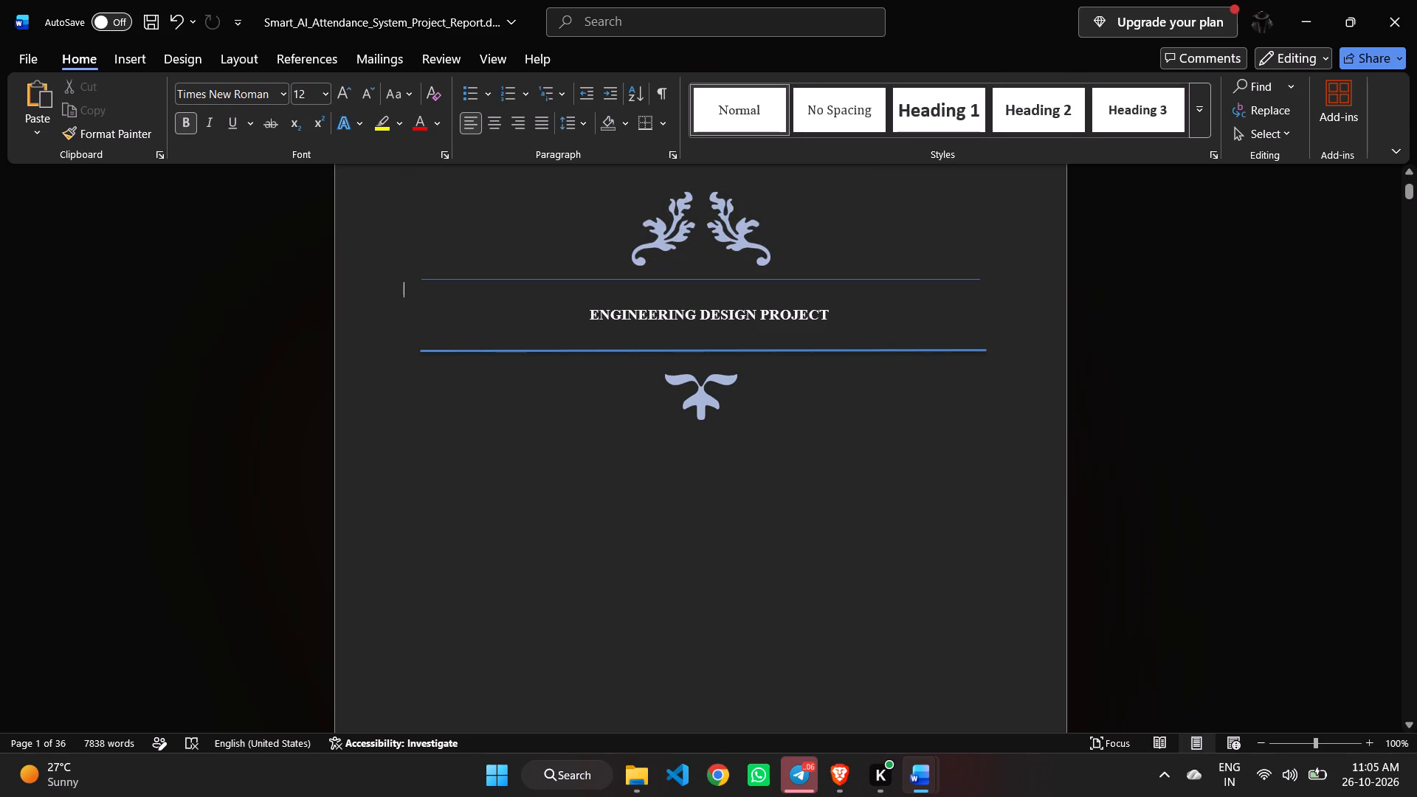
left_click_drag(874, 283, 836, 275)
left_click(730, 228)
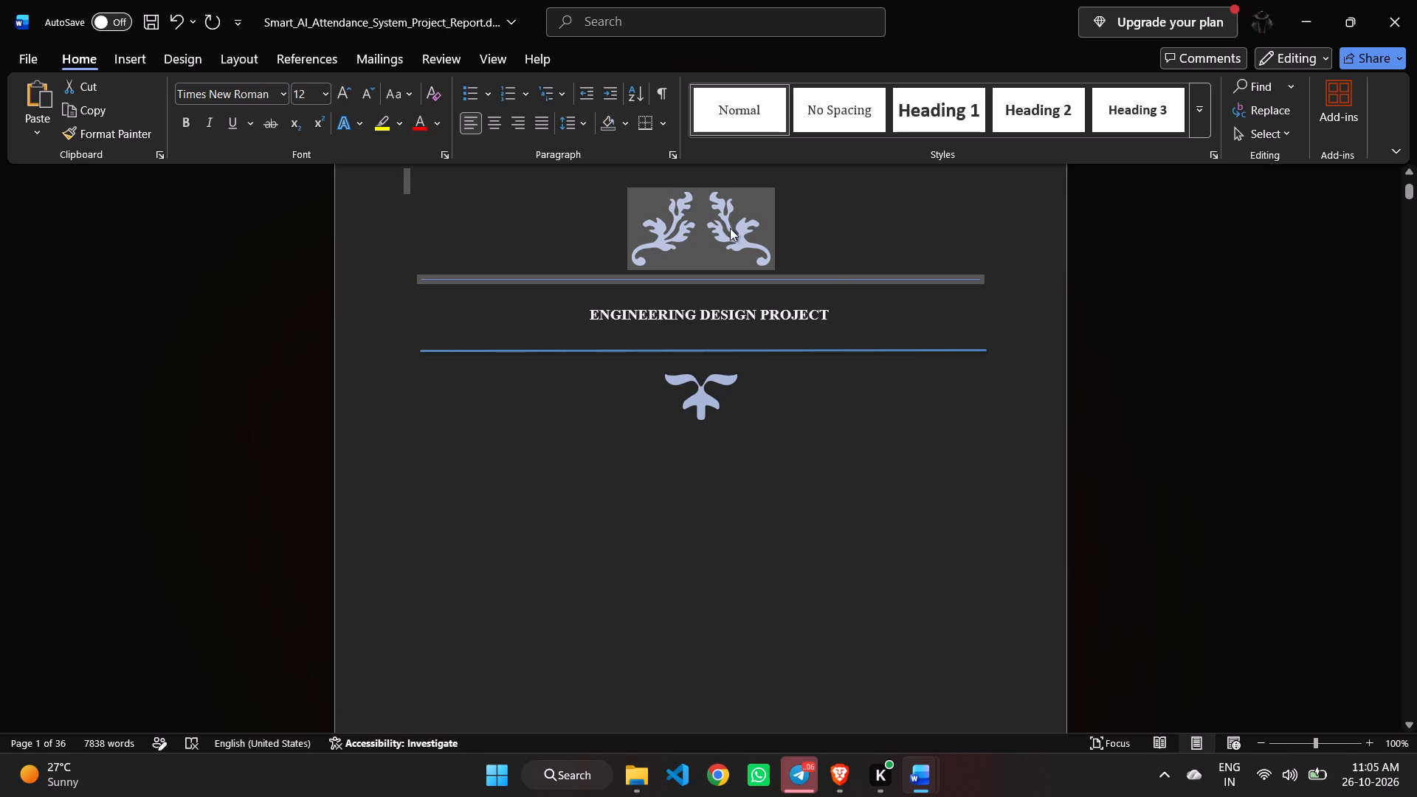
left_click(719, 230)
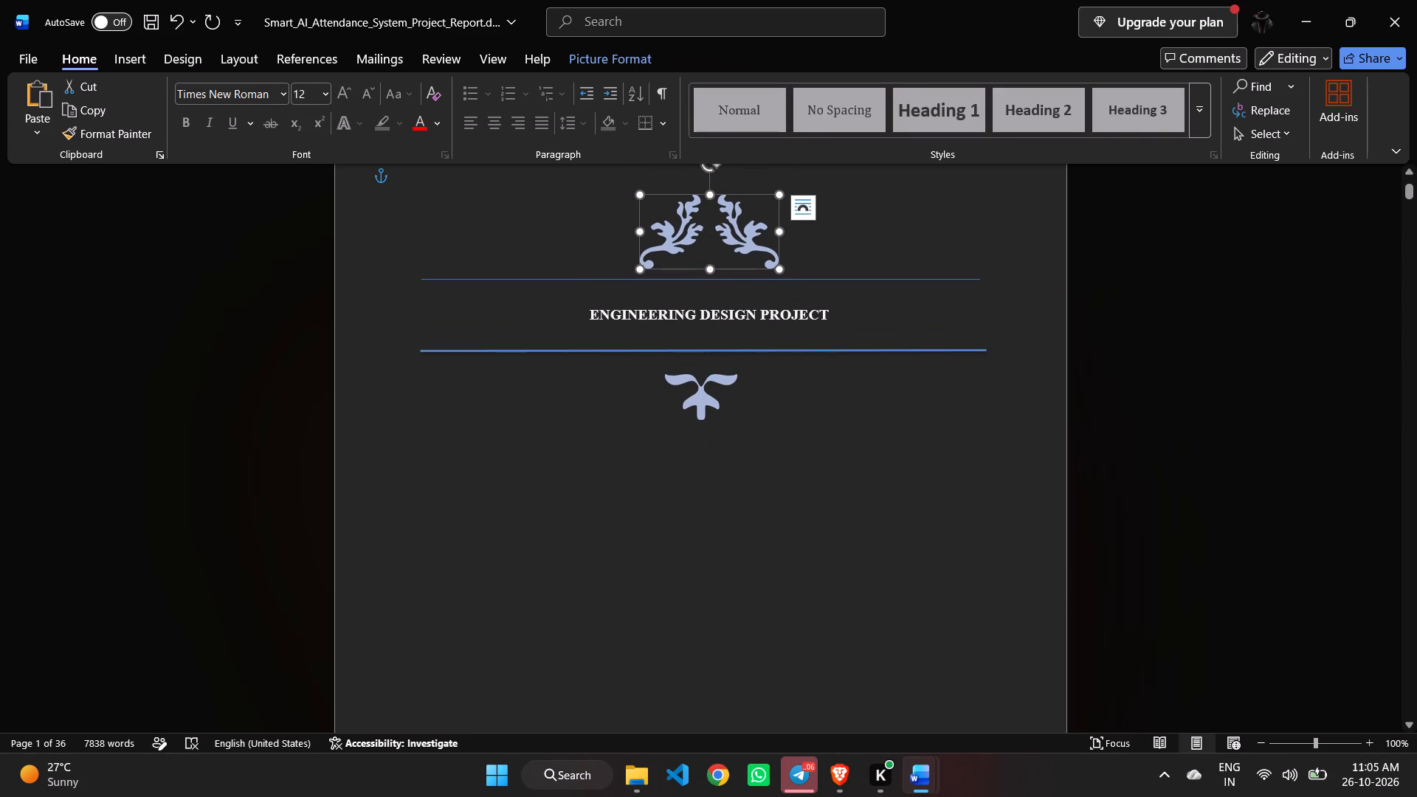
Copy the leaf ornament above the upper blue line.
triple_click(883, 280)
left_click(717, 241)
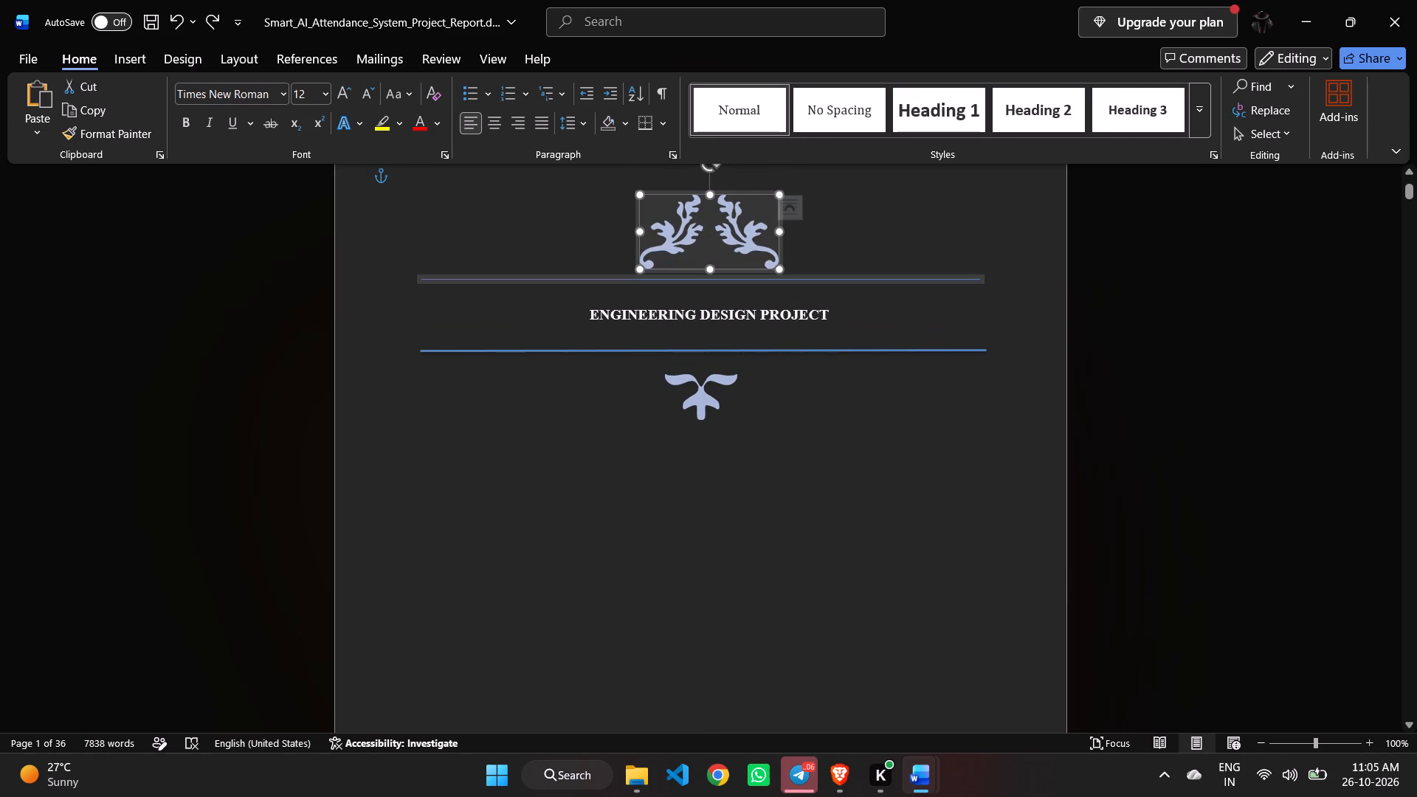
right_click(744, 236)
left_click(799, 296)
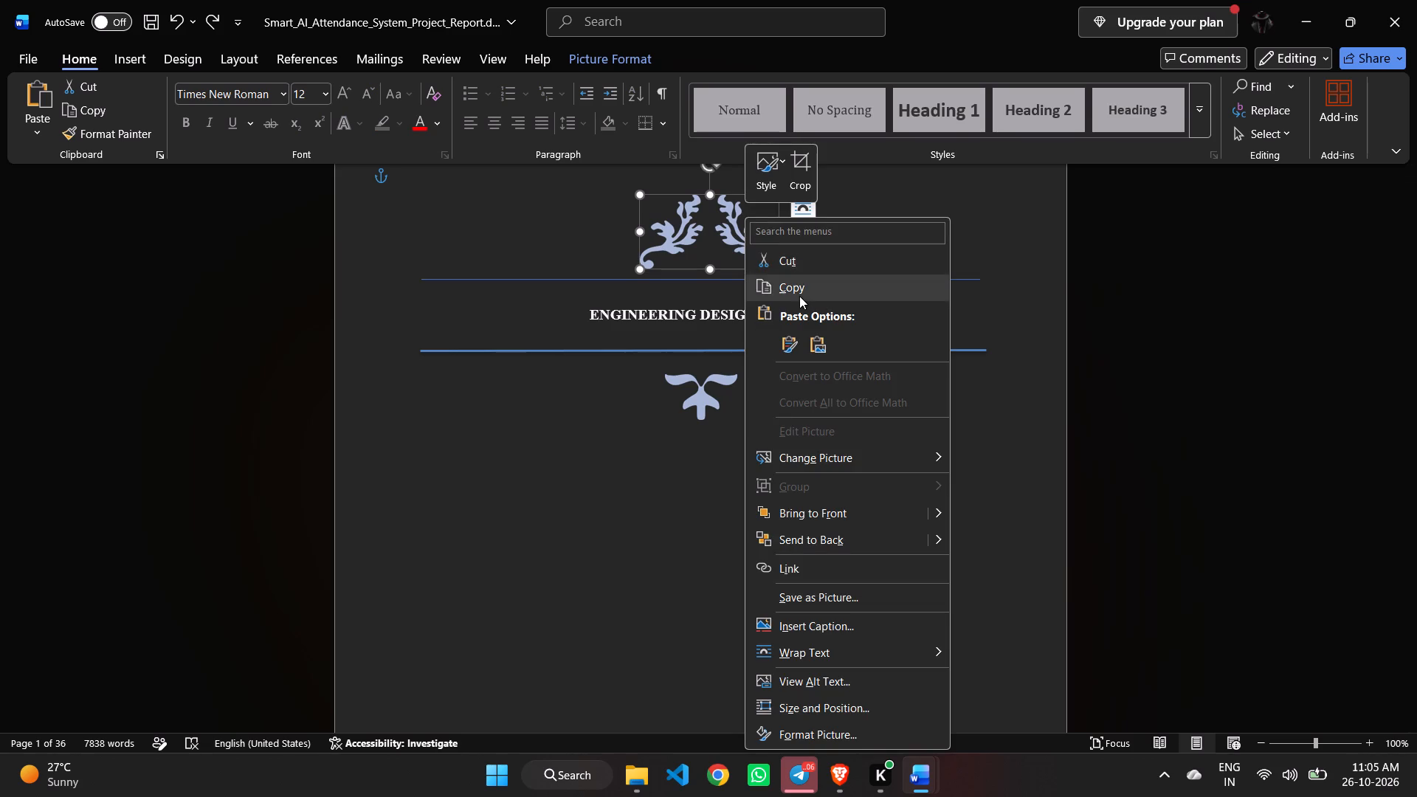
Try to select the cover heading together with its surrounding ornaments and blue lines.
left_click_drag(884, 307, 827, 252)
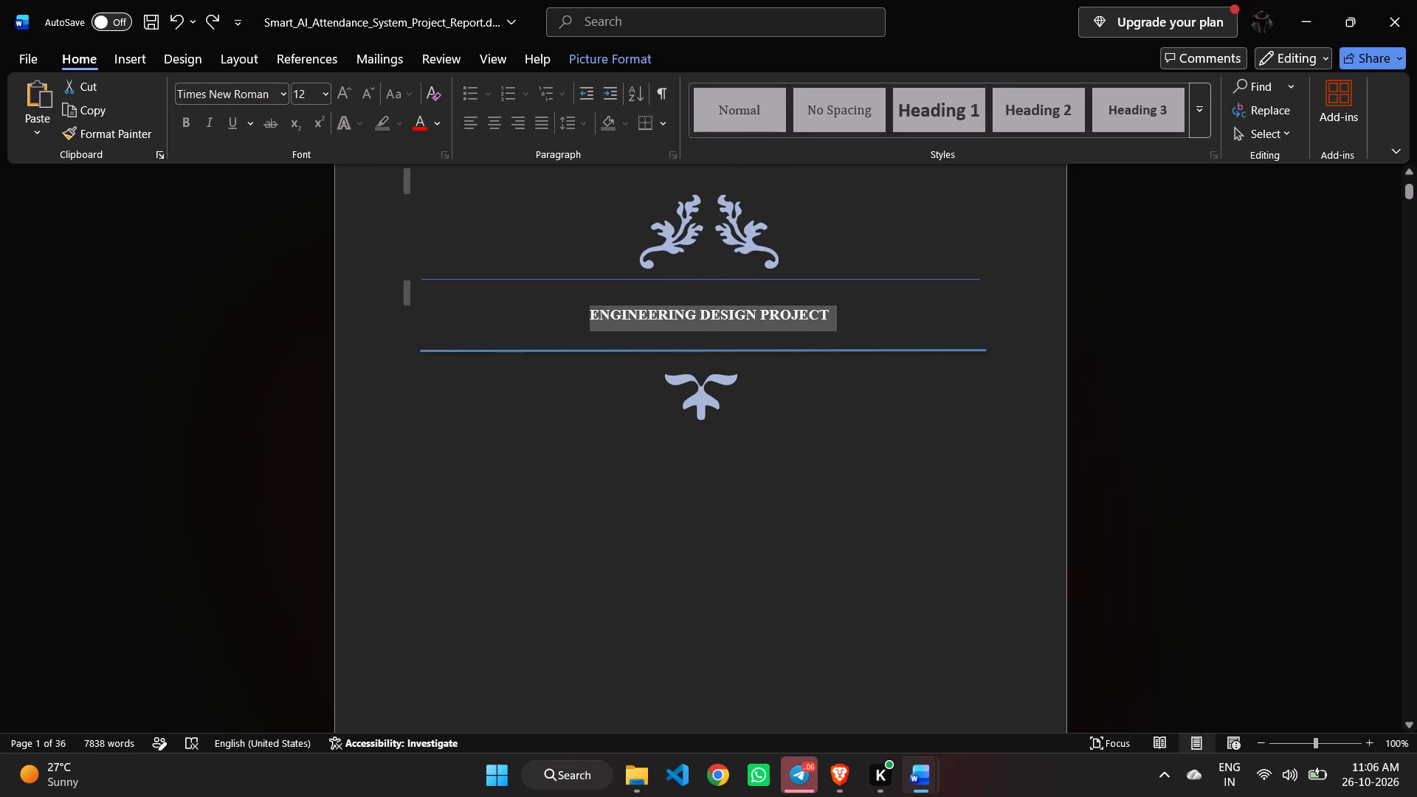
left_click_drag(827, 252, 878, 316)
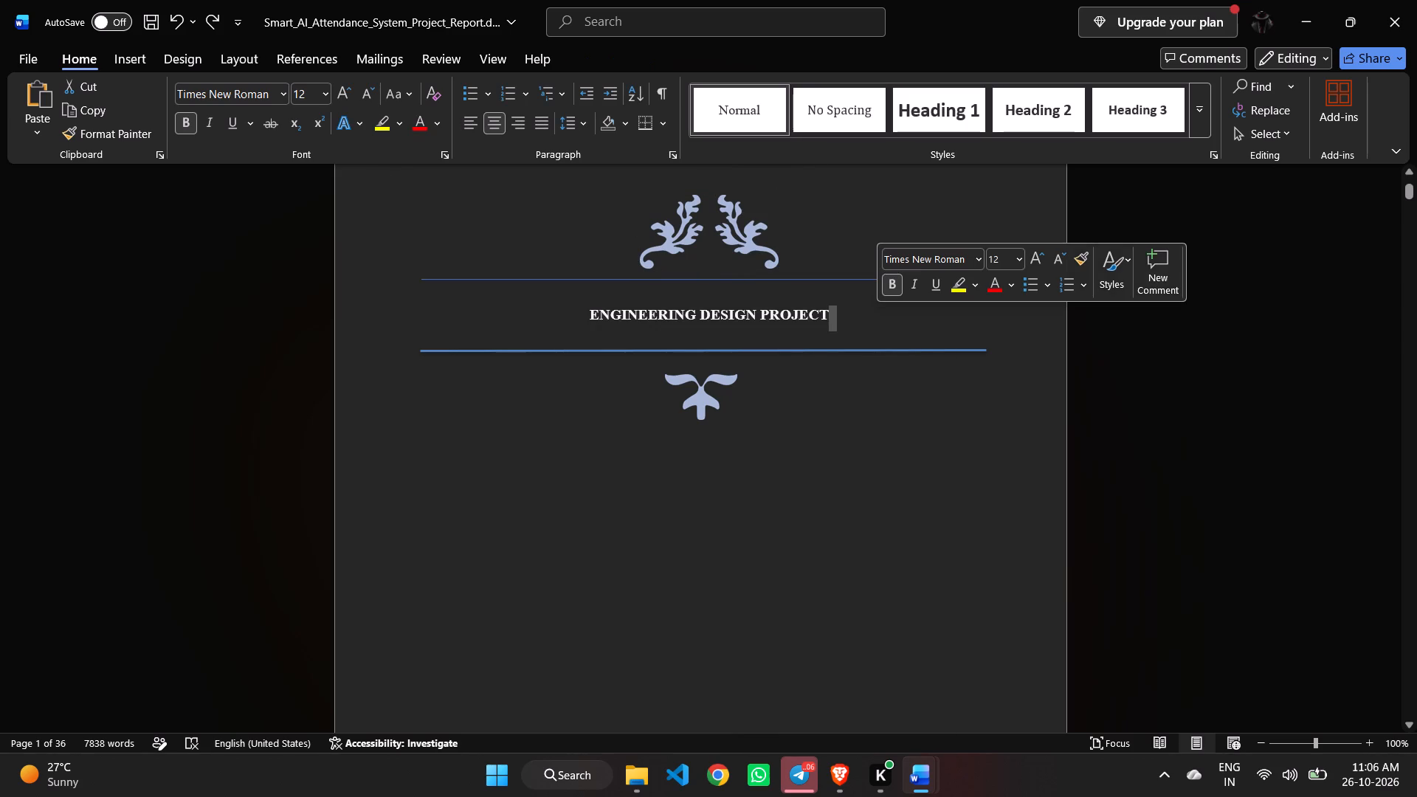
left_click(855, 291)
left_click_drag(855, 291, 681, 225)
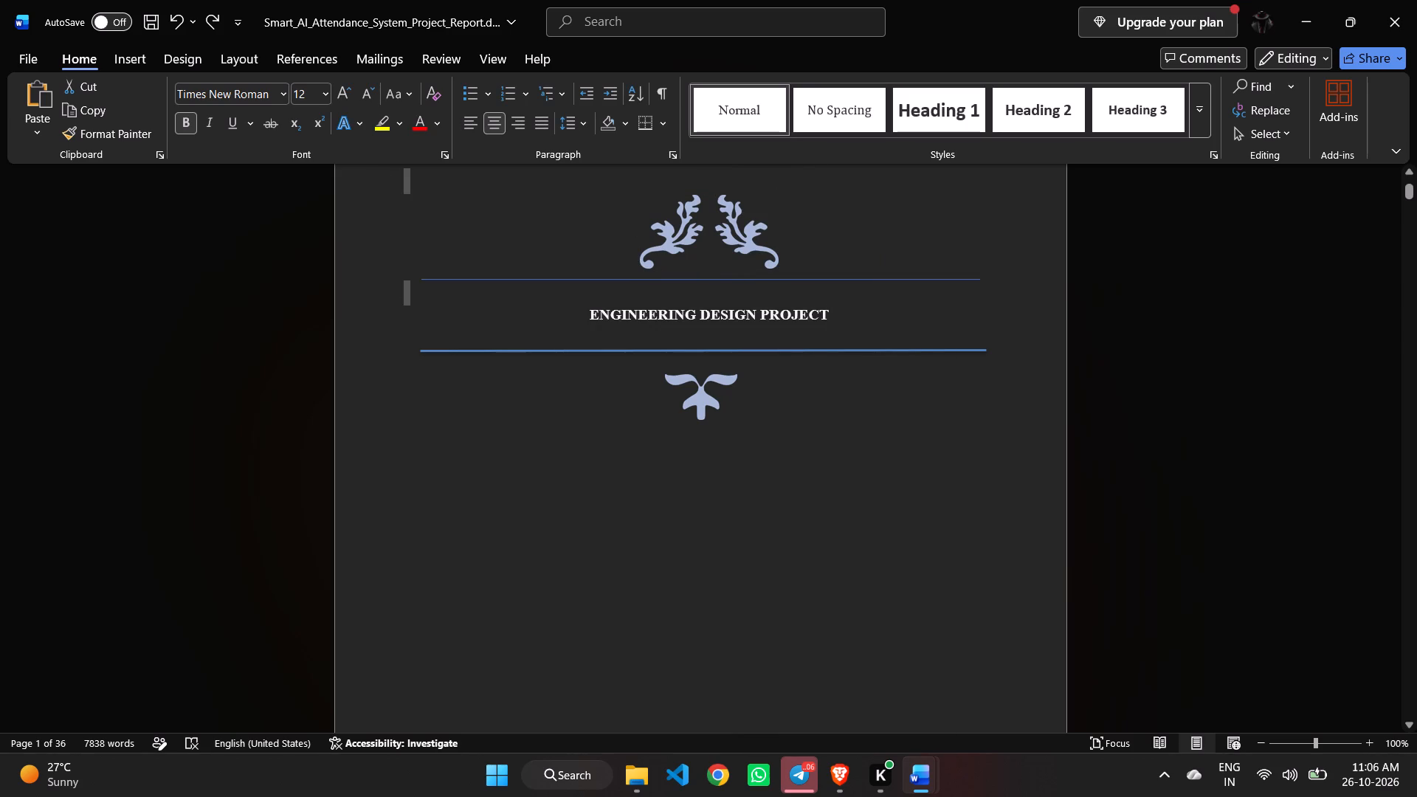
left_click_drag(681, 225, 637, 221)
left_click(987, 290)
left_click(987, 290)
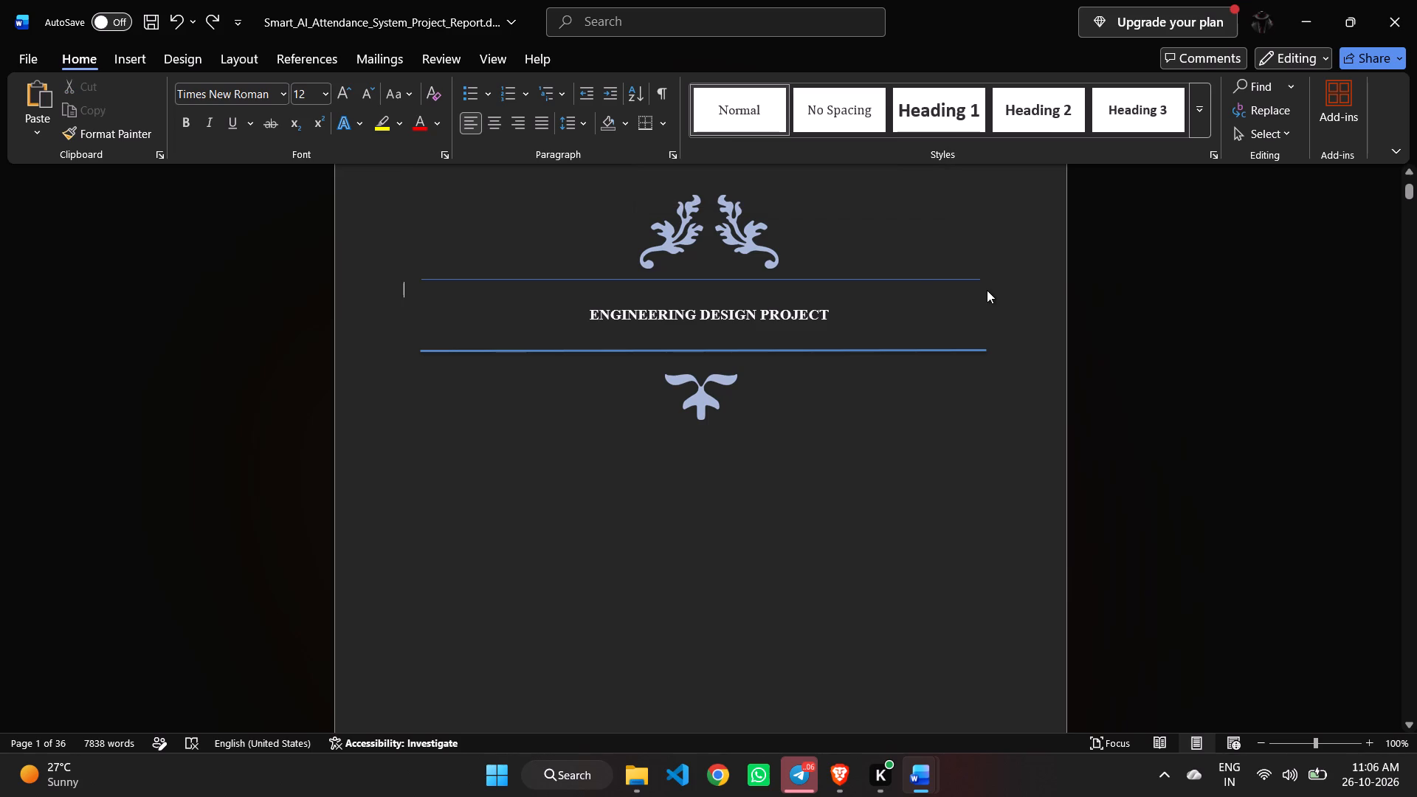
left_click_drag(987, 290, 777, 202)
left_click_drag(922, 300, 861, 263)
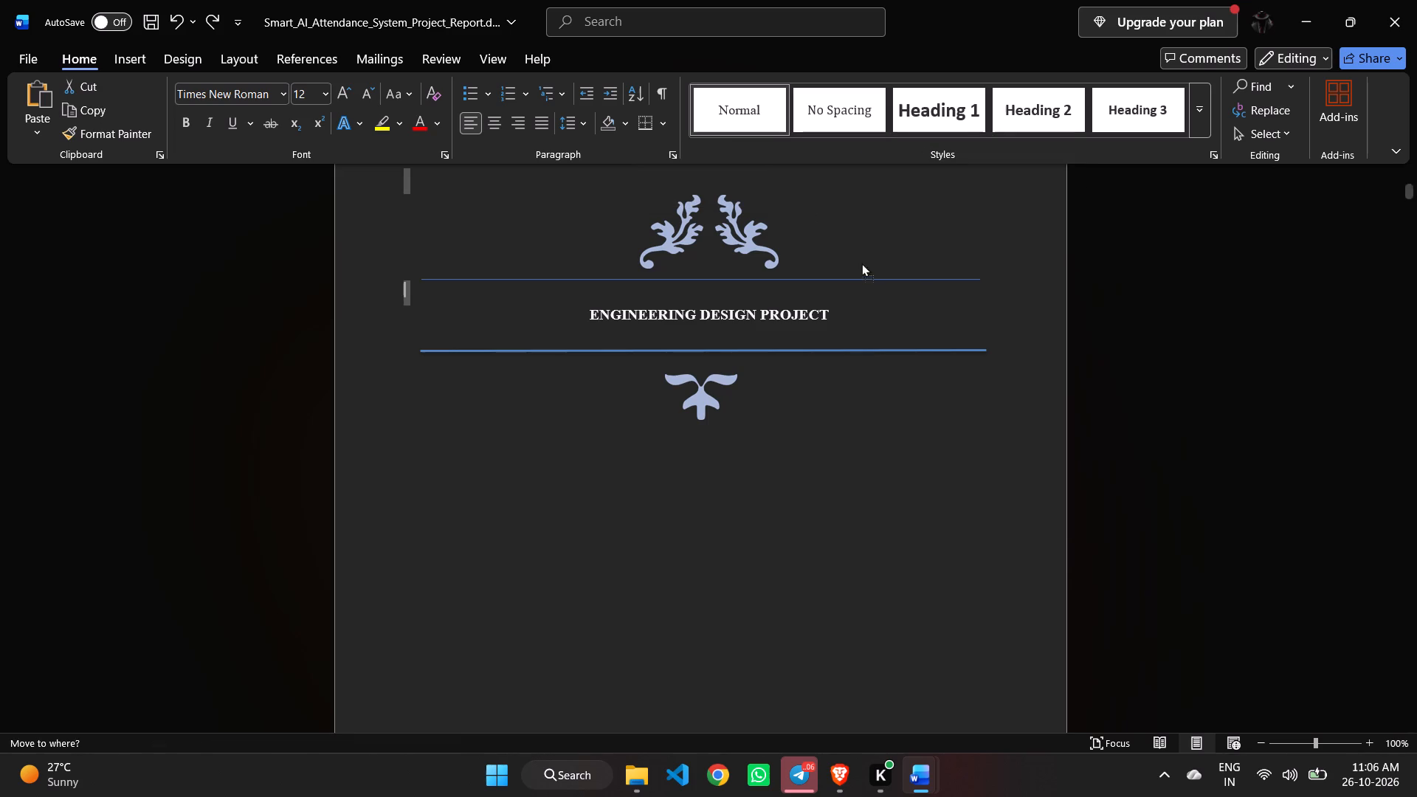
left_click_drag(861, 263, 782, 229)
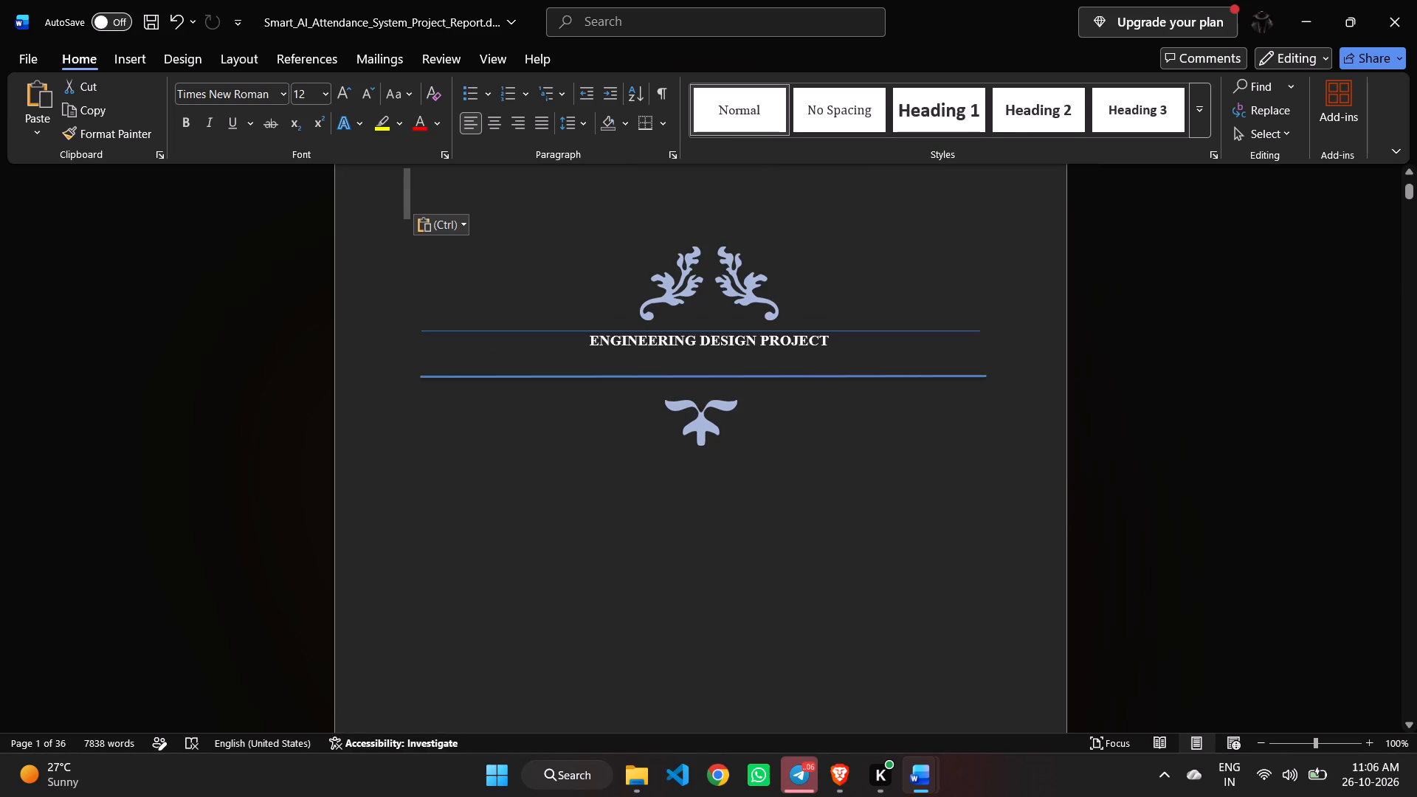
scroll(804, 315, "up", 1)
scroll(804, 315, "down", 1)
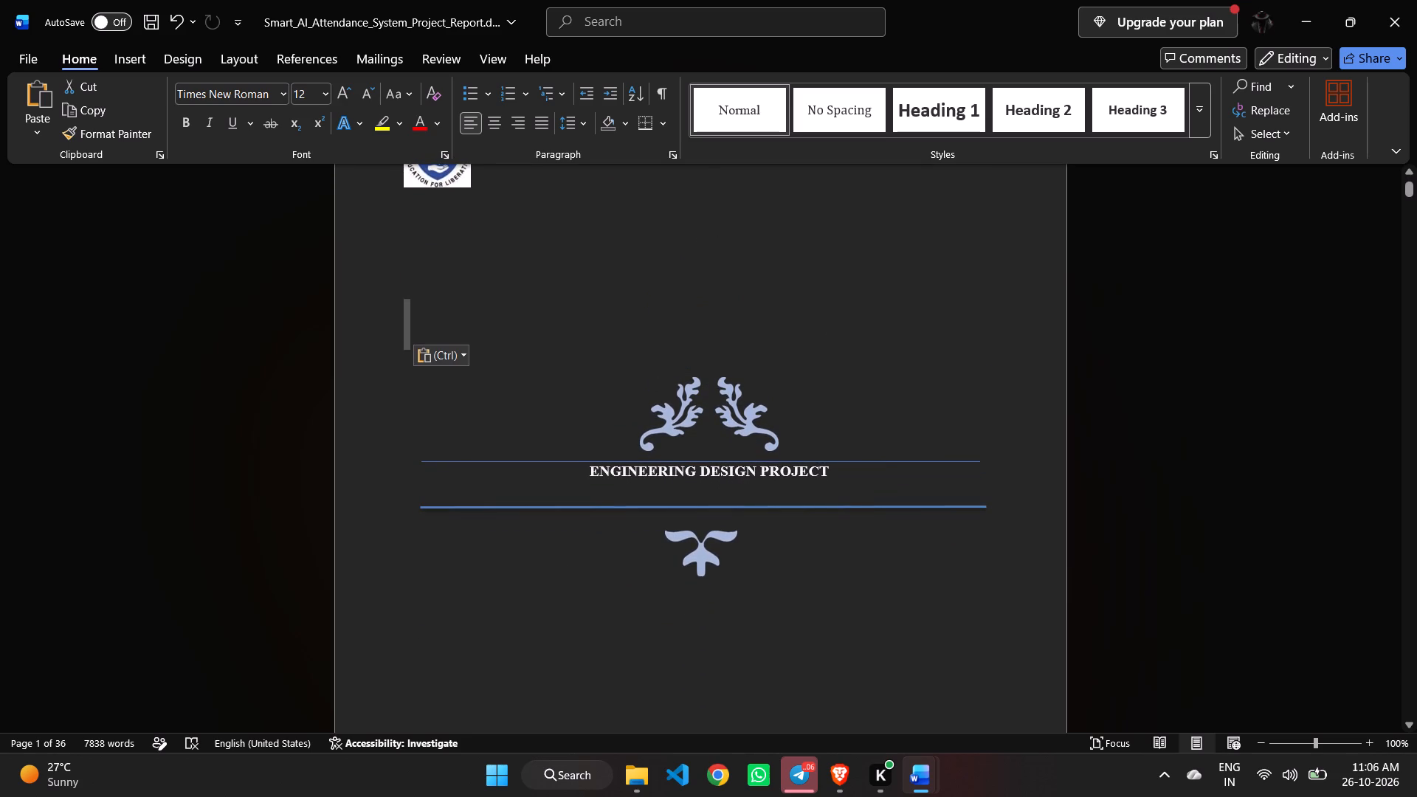
Delete the cover heading ENGINEERING DESIGN PROJECT and the blank lines above it.
left_click_drag(910, 476, 843, 438)
left_click_drag(843, 438, 790, 402)
left_click(878, 480)
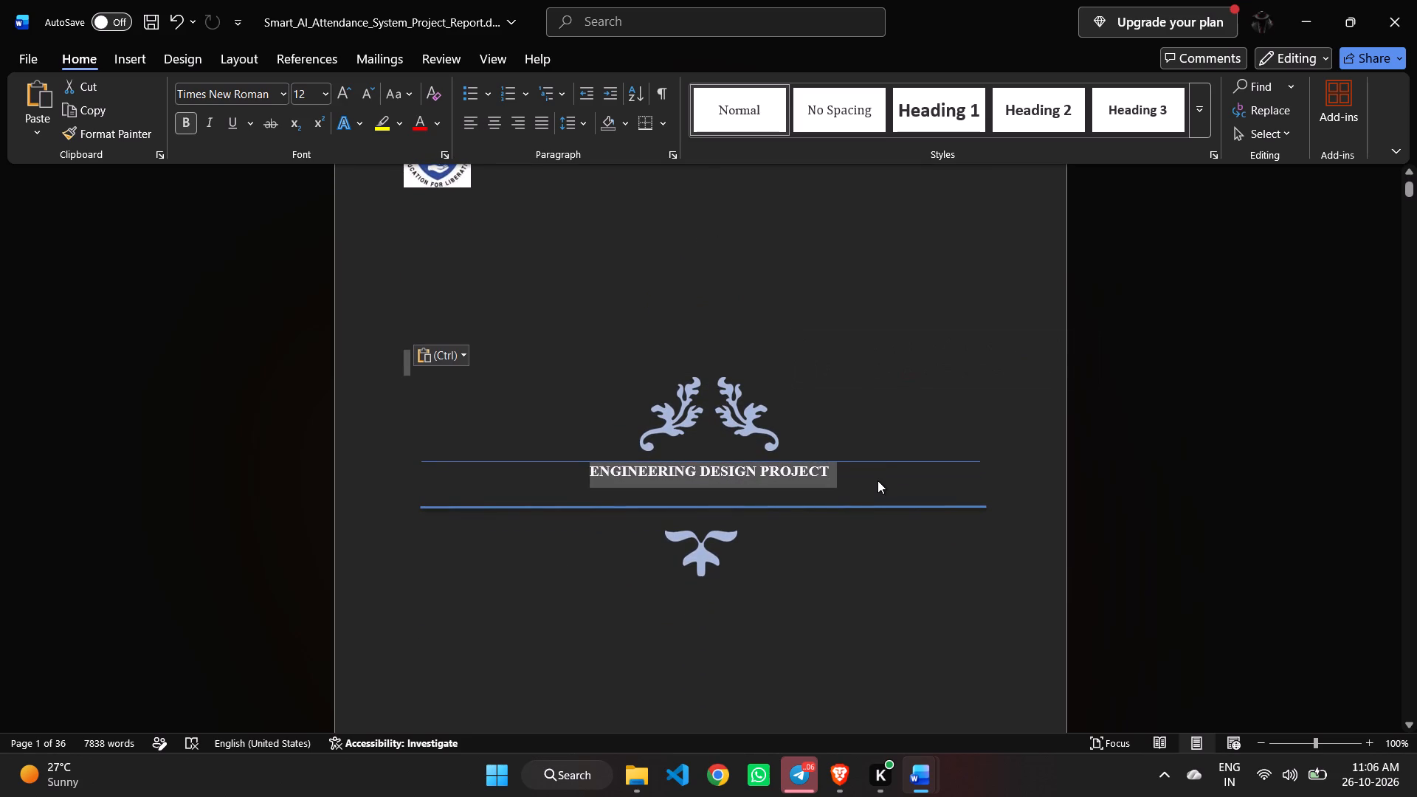
left_click_drag(878, 480, 743, 397)
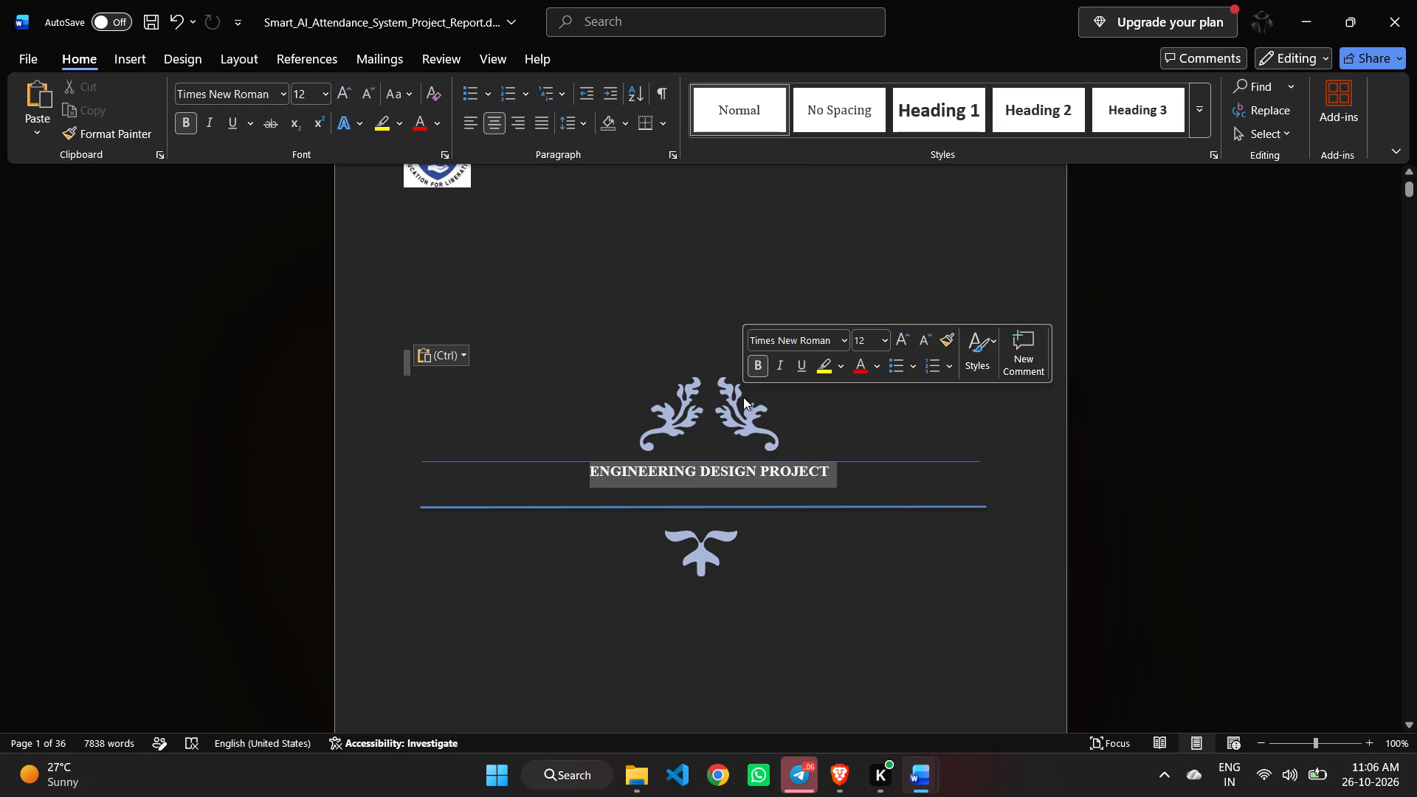
key("BackSpace")
key("BackSpace")
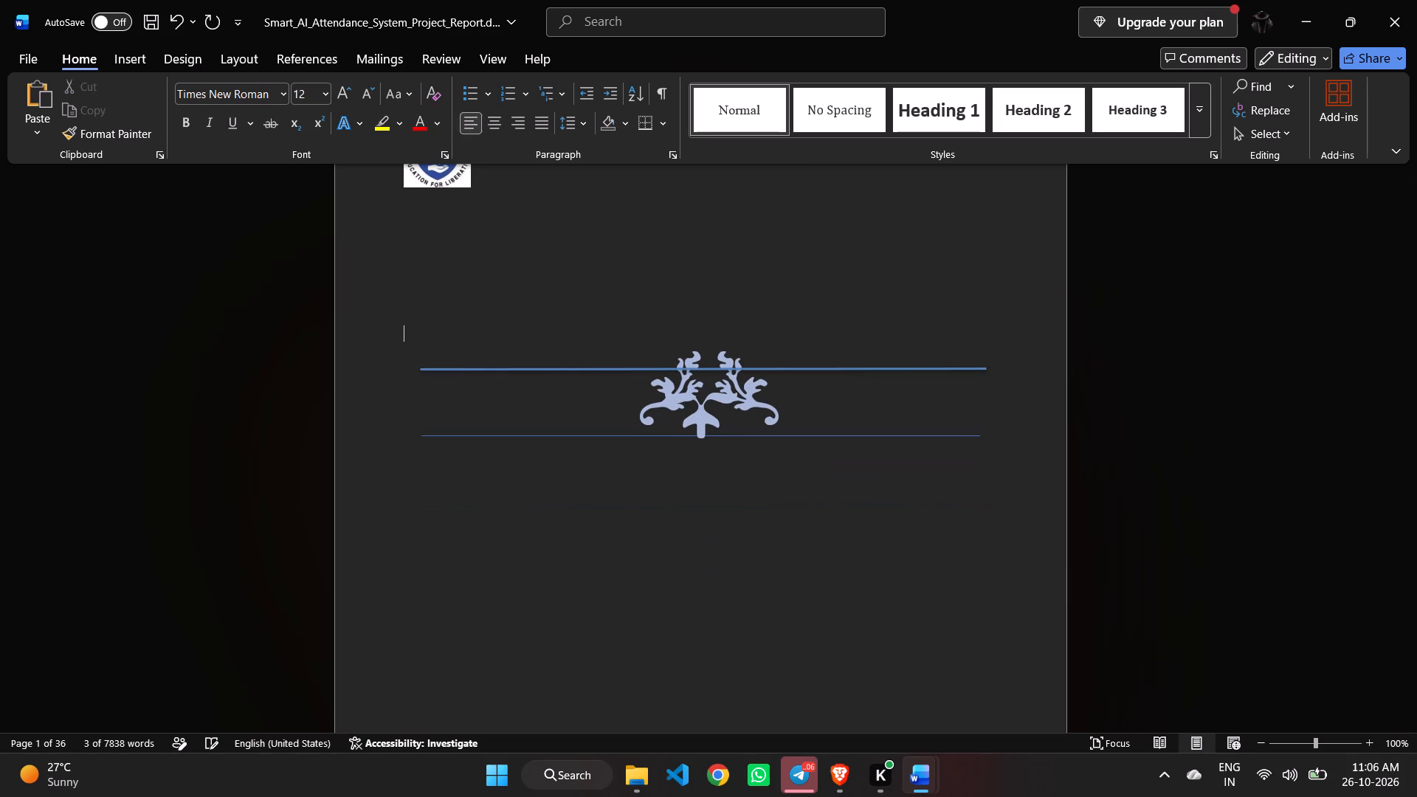
key("BackSpace")
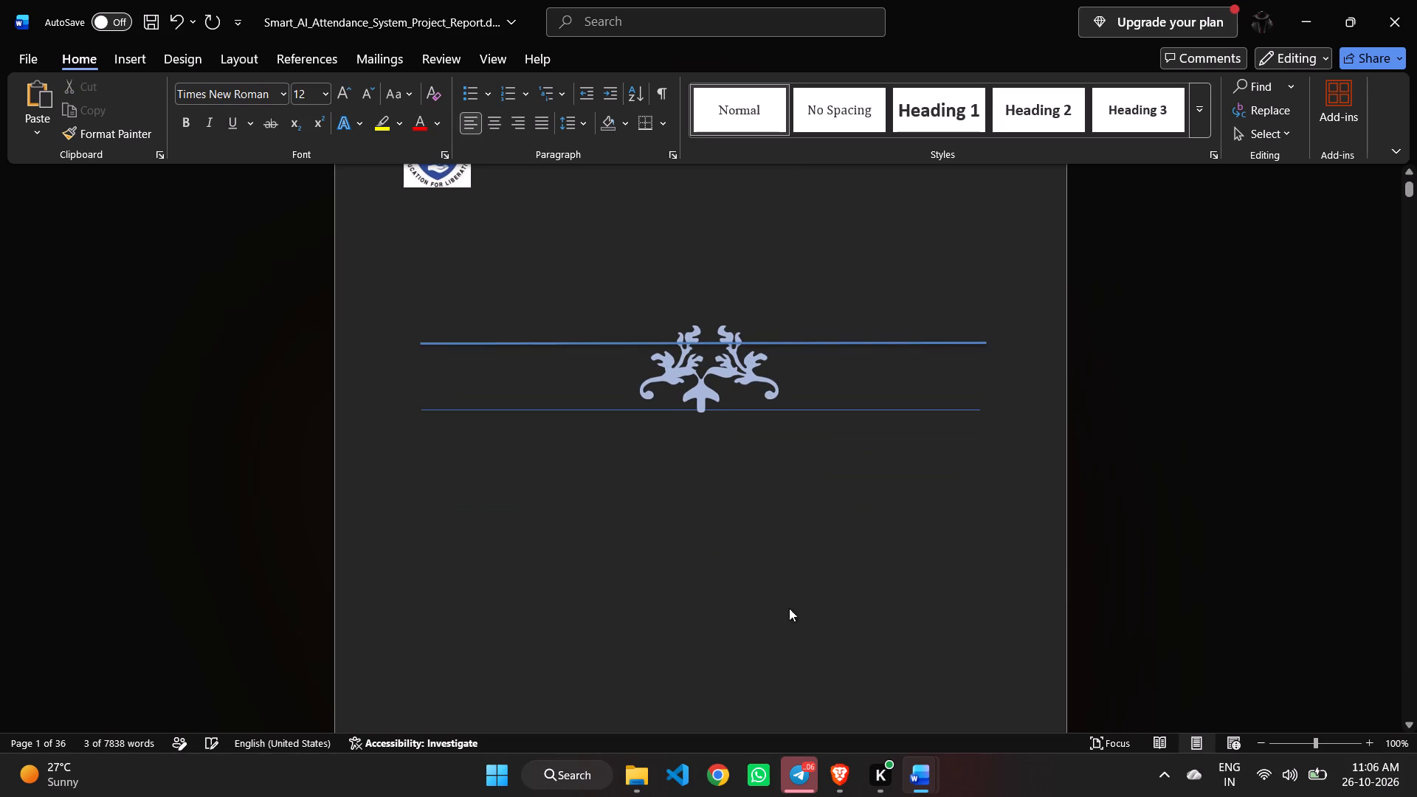
Delete both ornaments and both blue lines remaining below the logo on the cover.
left_click_drag(821, 617, 571, 275)
key("BackSpace")
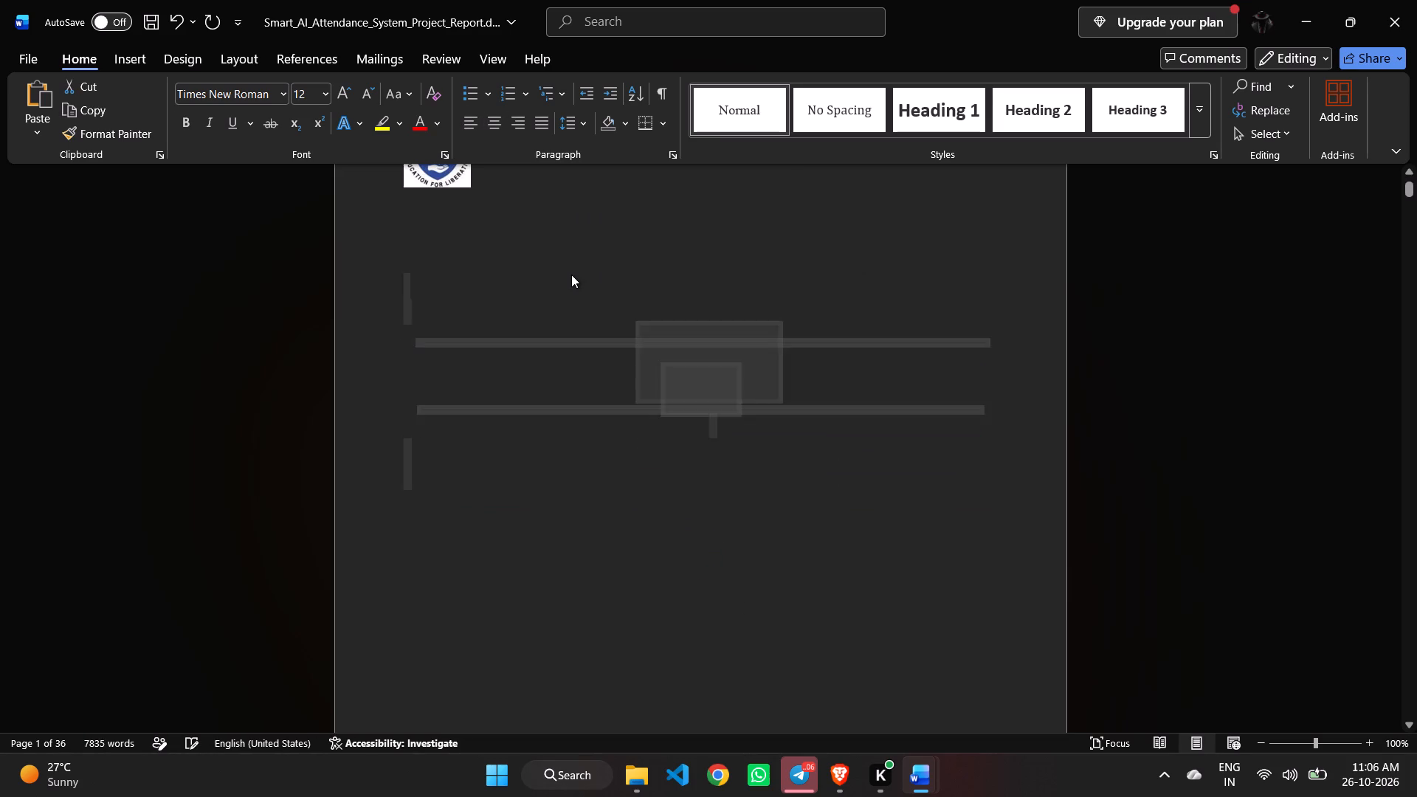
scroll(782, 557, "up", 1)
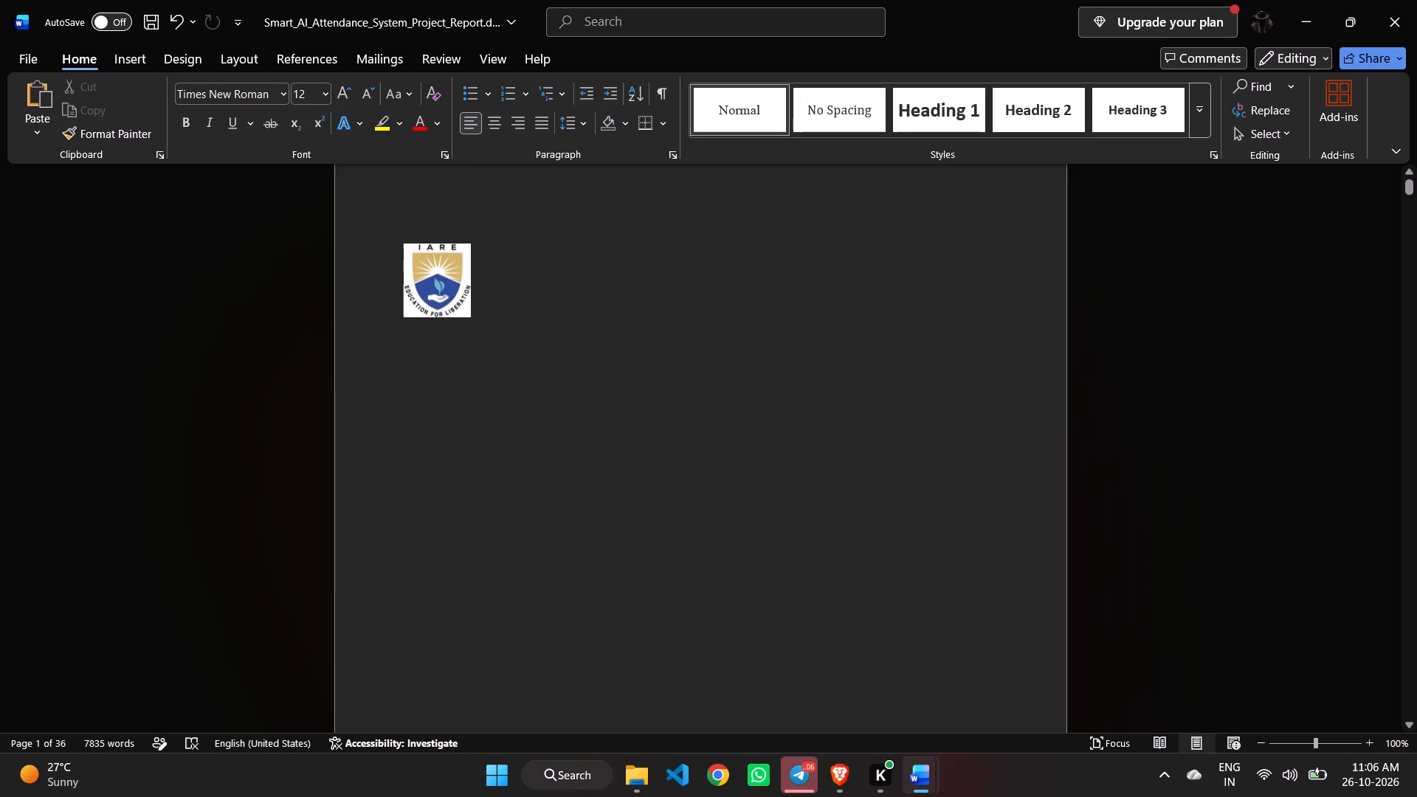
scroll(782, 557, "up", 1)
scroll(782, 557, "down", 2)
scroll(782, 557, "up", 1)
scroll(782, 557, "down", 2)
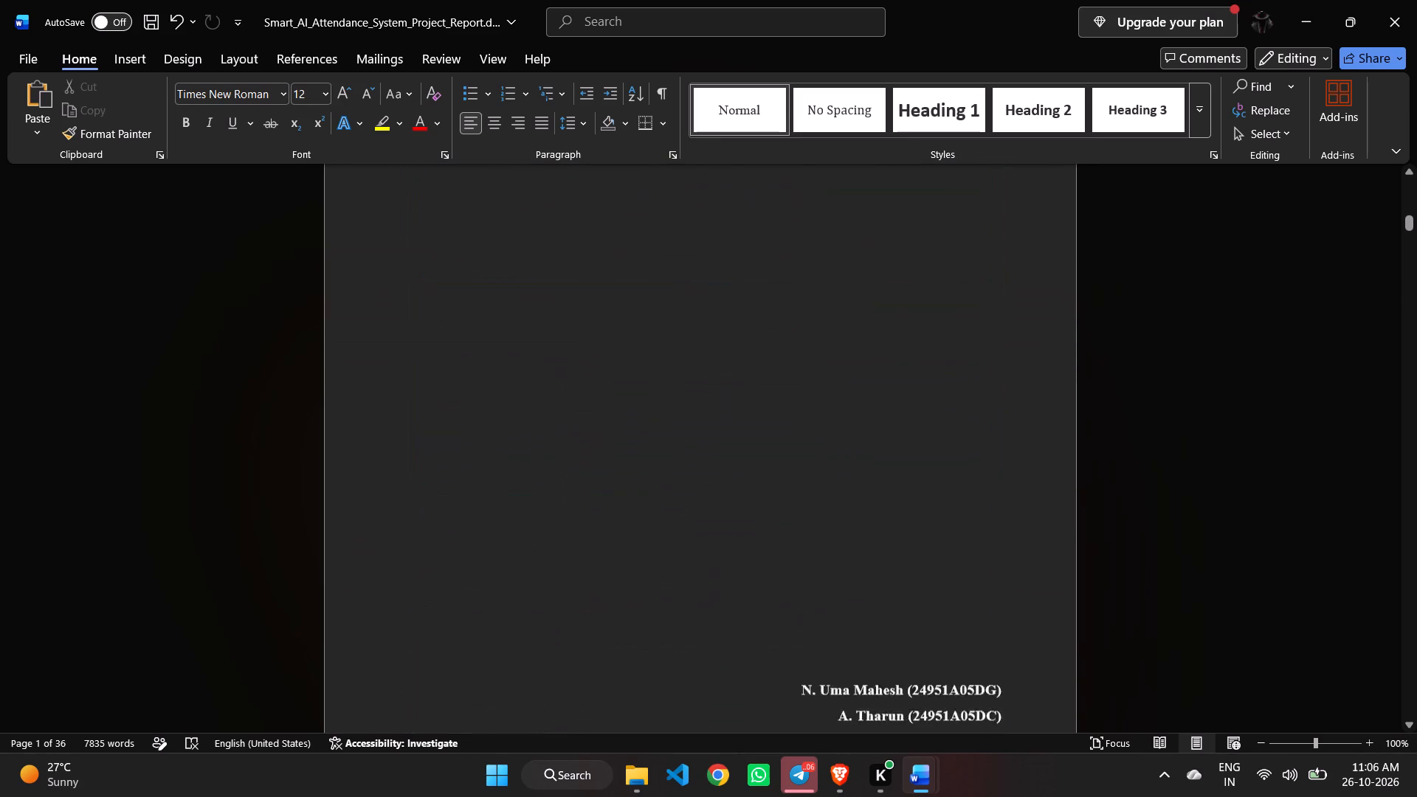
Switch to the Handwritten_Digit_Classification_Report document, go to its cover page and enable editing.
left_click(839, 778)
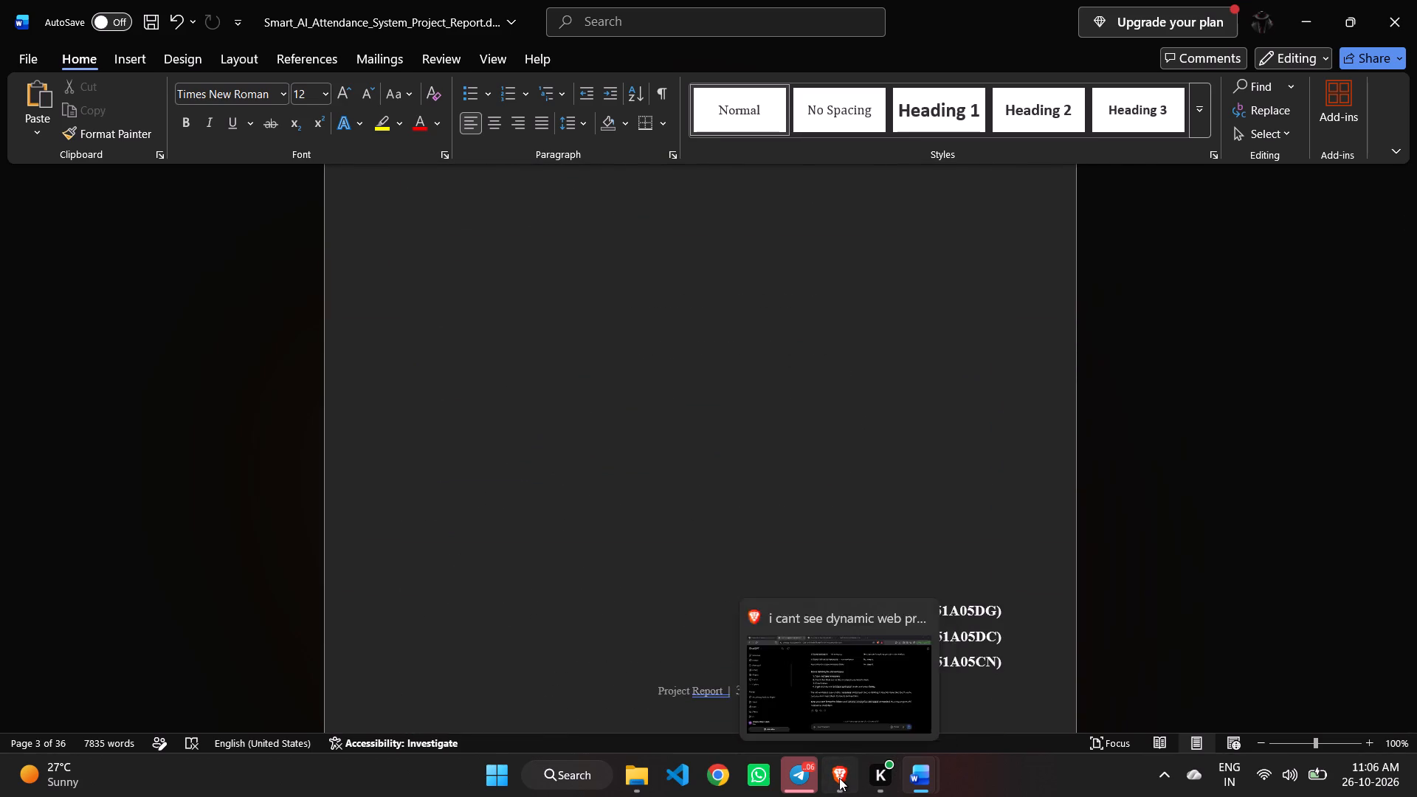
left_click(935, 796)
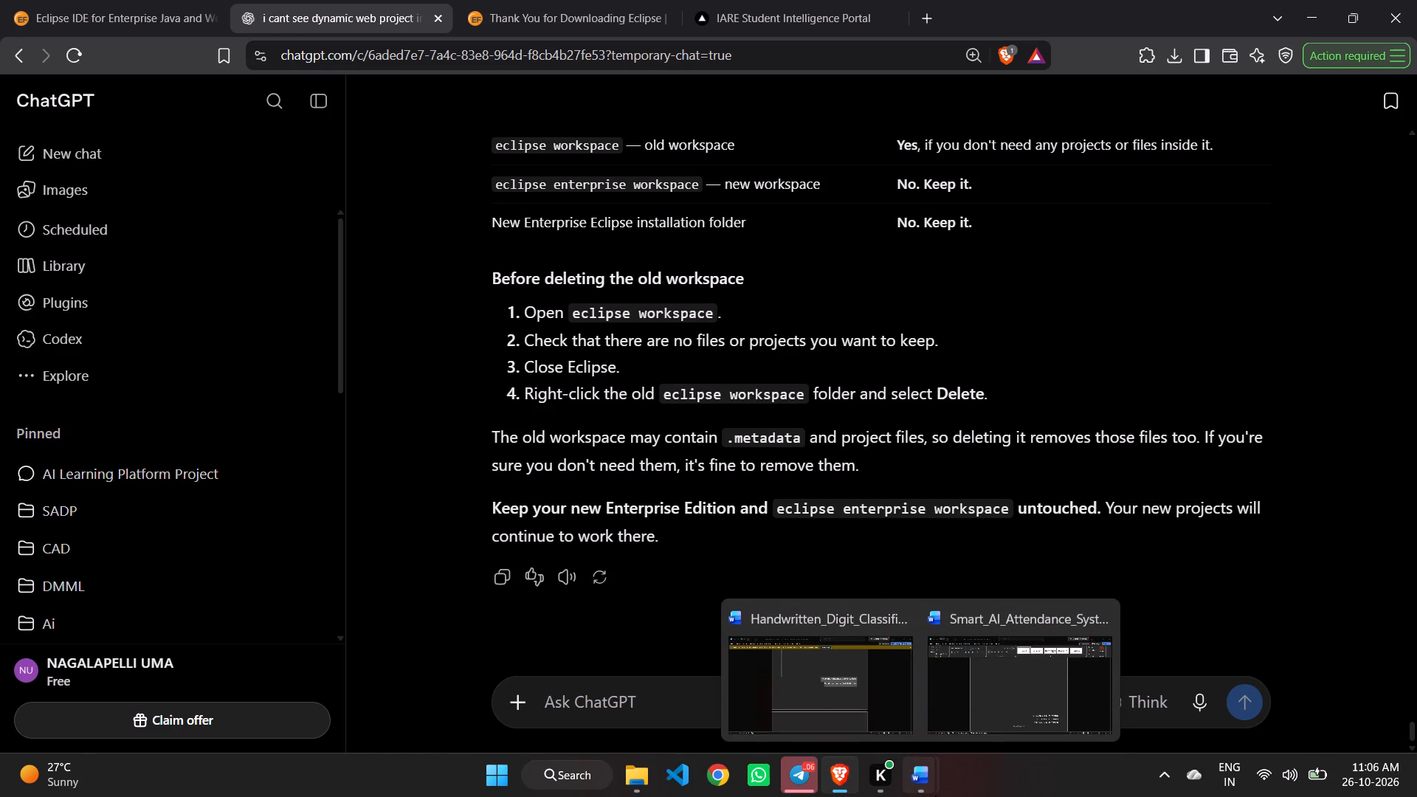
left_click(851, 691)
scroll(814, 455, "up", 1)
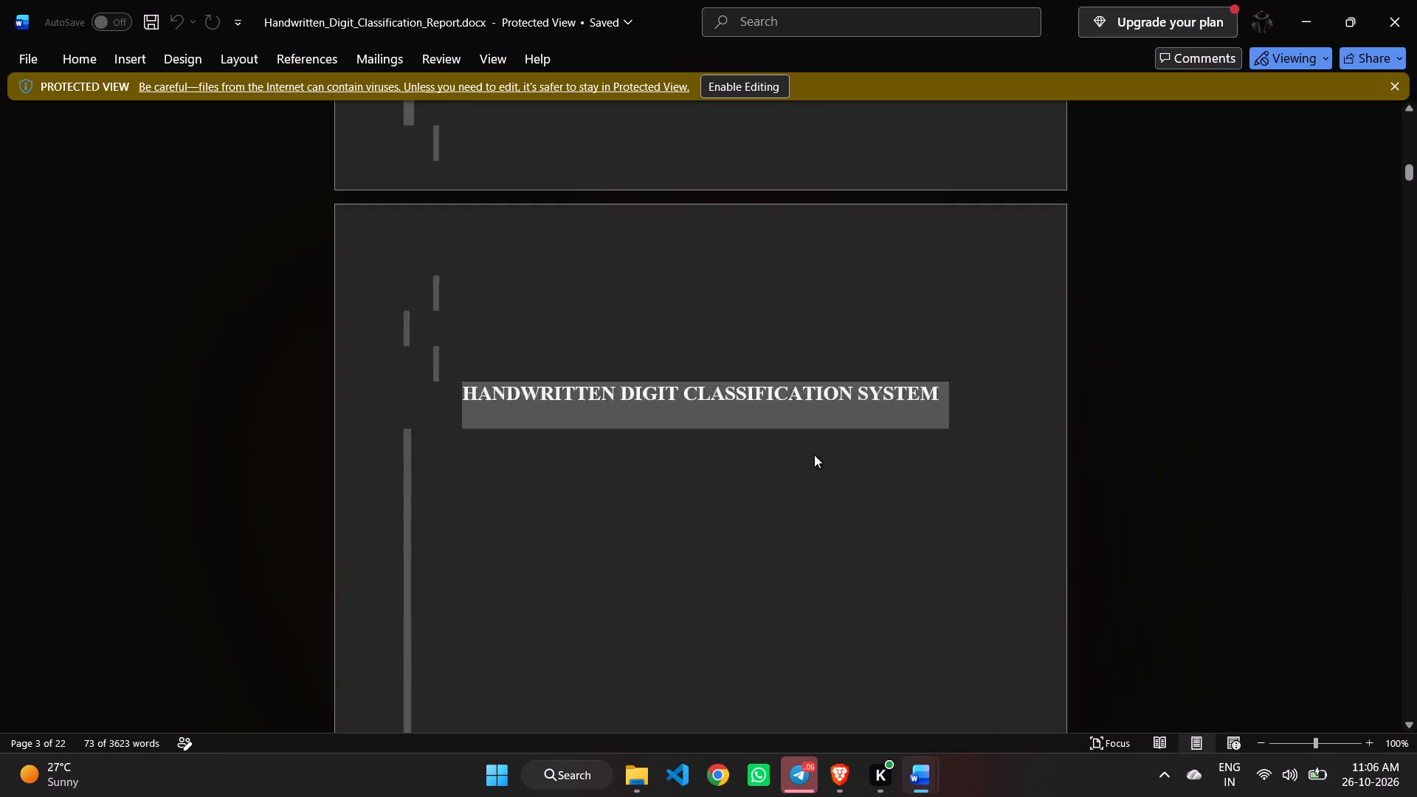
scroll(814, 455, "up", 3)
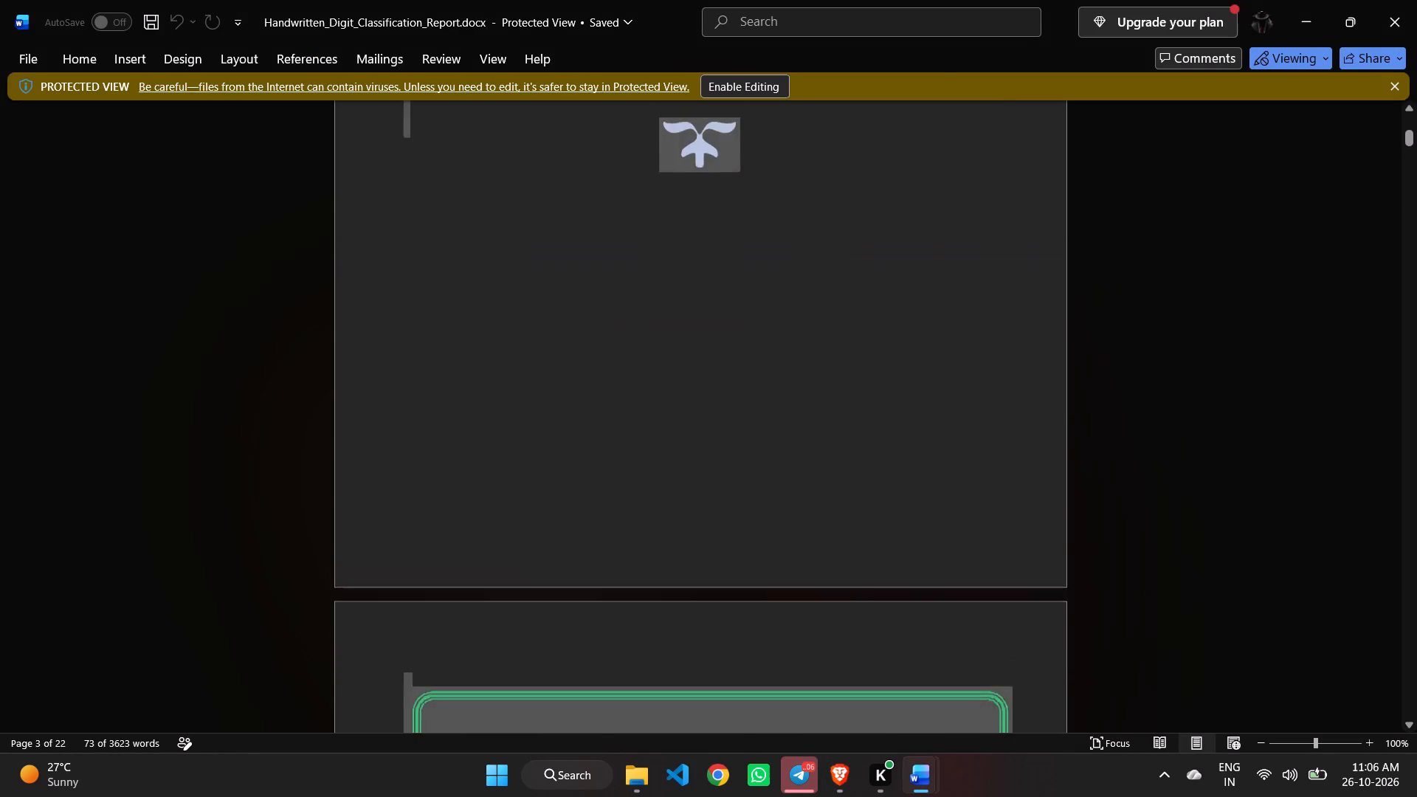
scroll(814, 455, "up", 2)
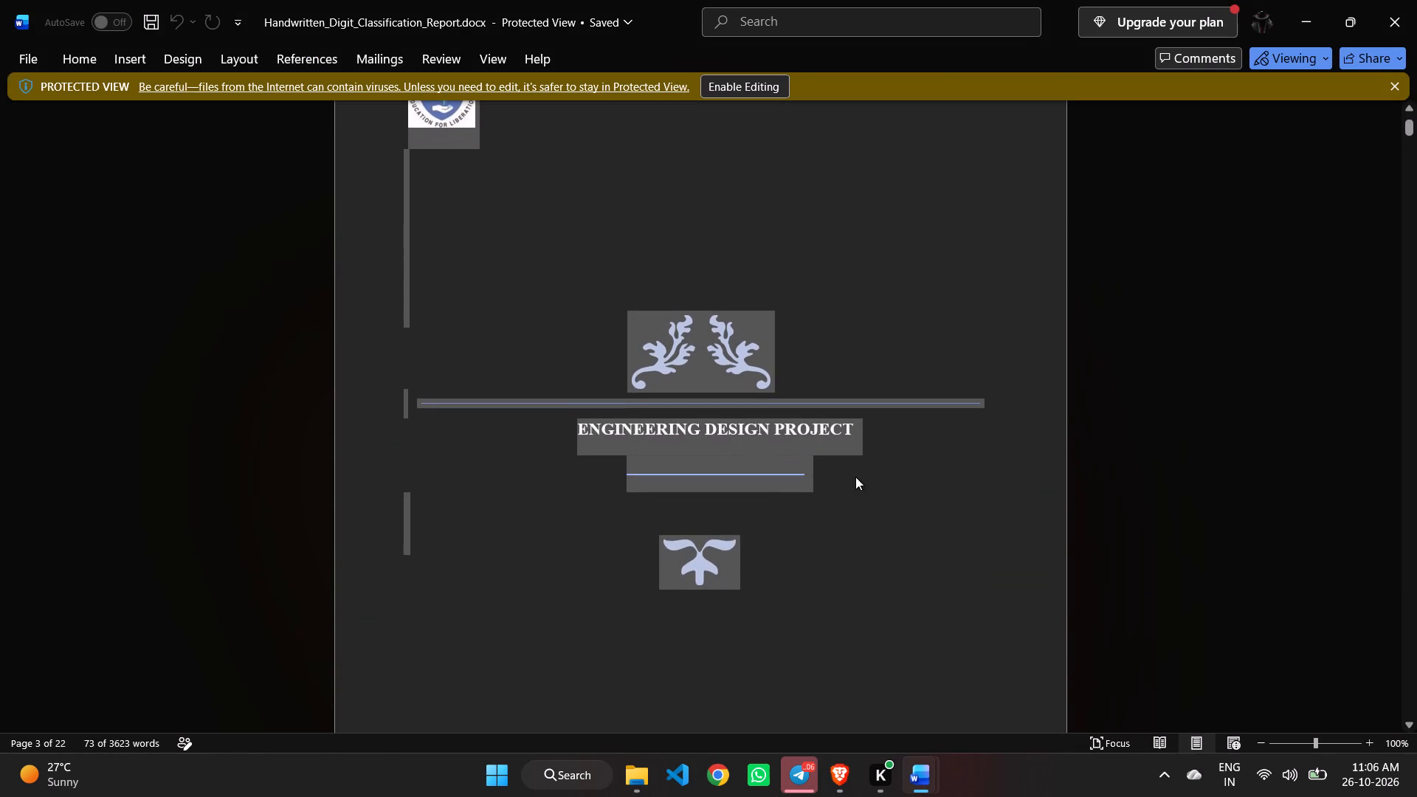
left_click(855, 477)
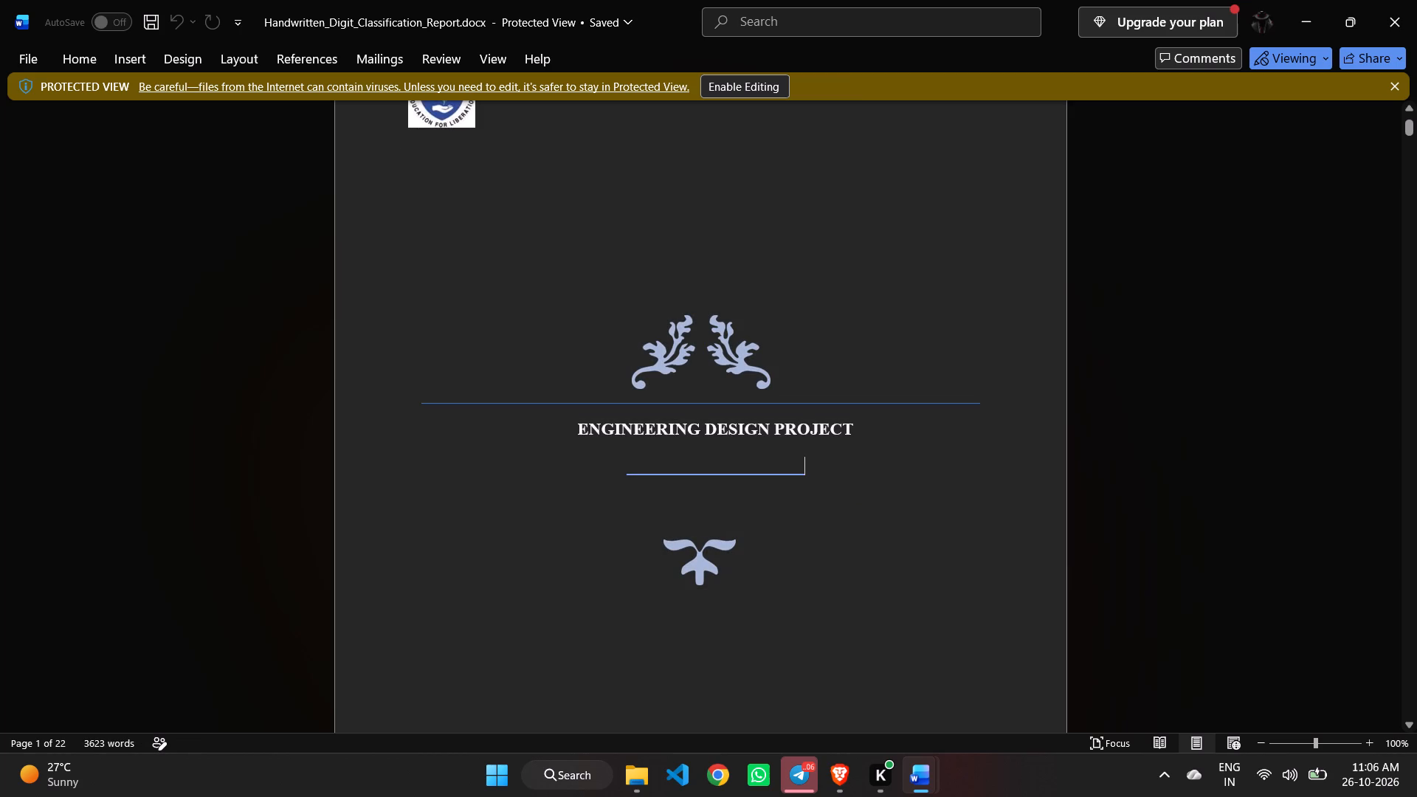
left_click(725, 374)
left_click(720, 359)
left_click(742, 83)
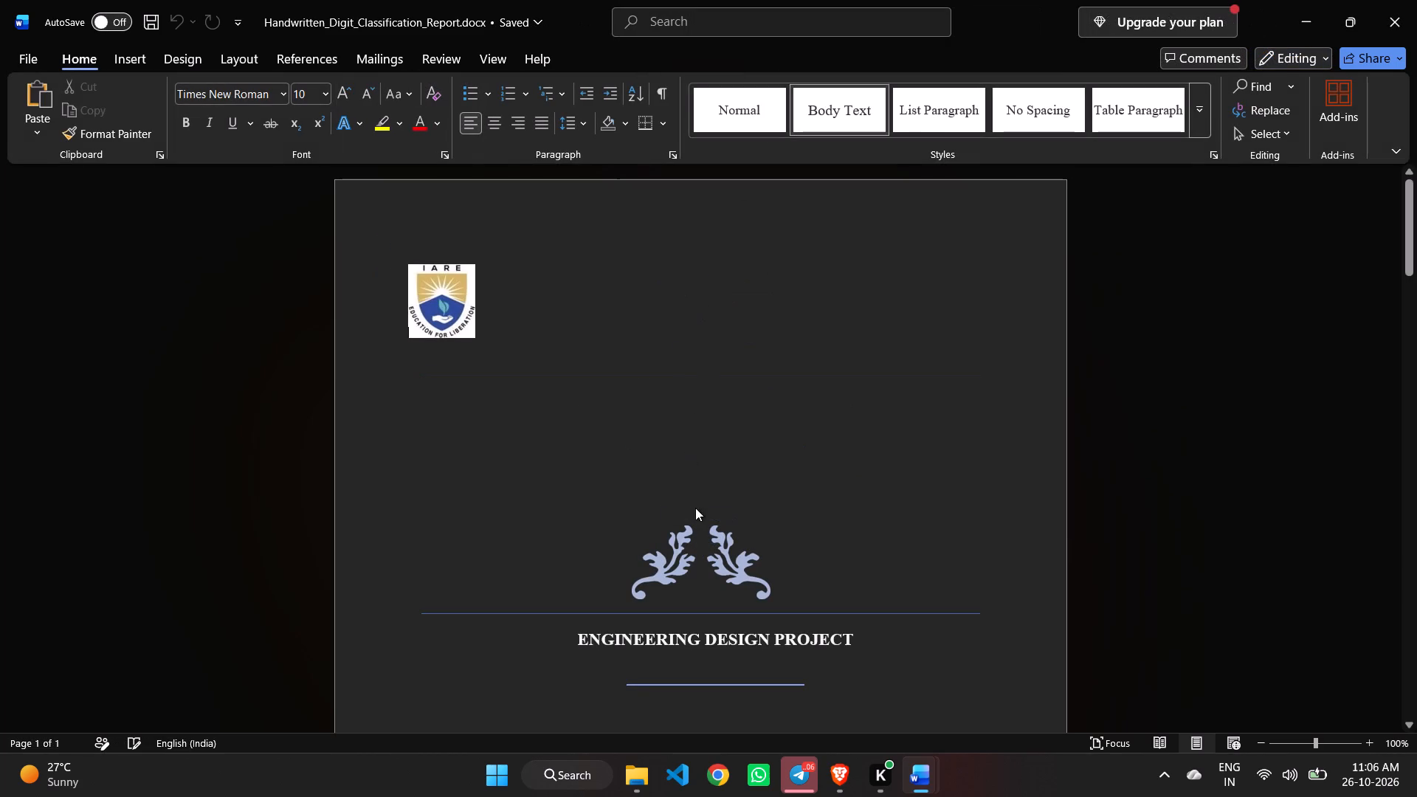
Copy the leaf ornament above the cover heading in the handwritten digit report.
scroll(695, 508, "down", 1)
left_click(714, 346)
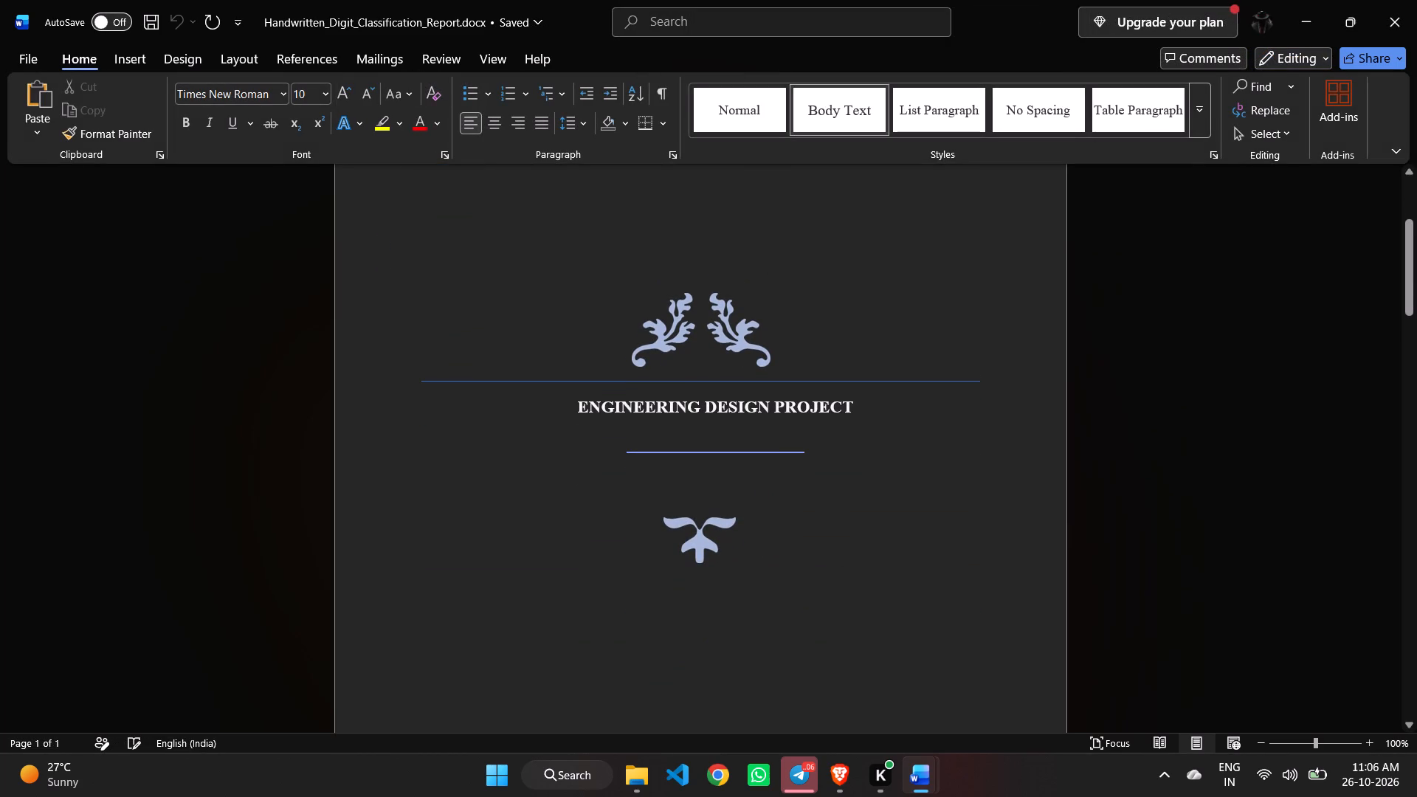
right_click(717, 343)
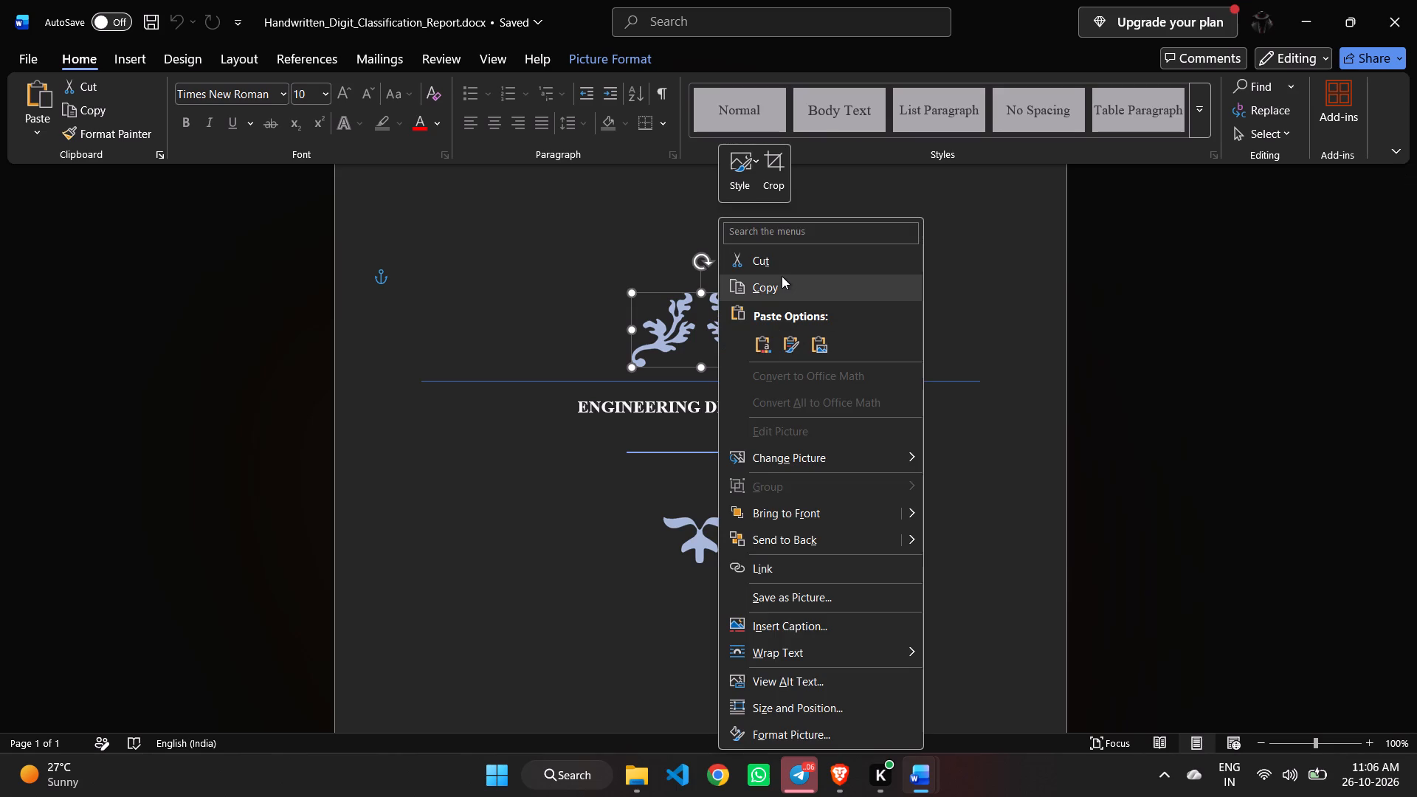
left_click(782, 276)
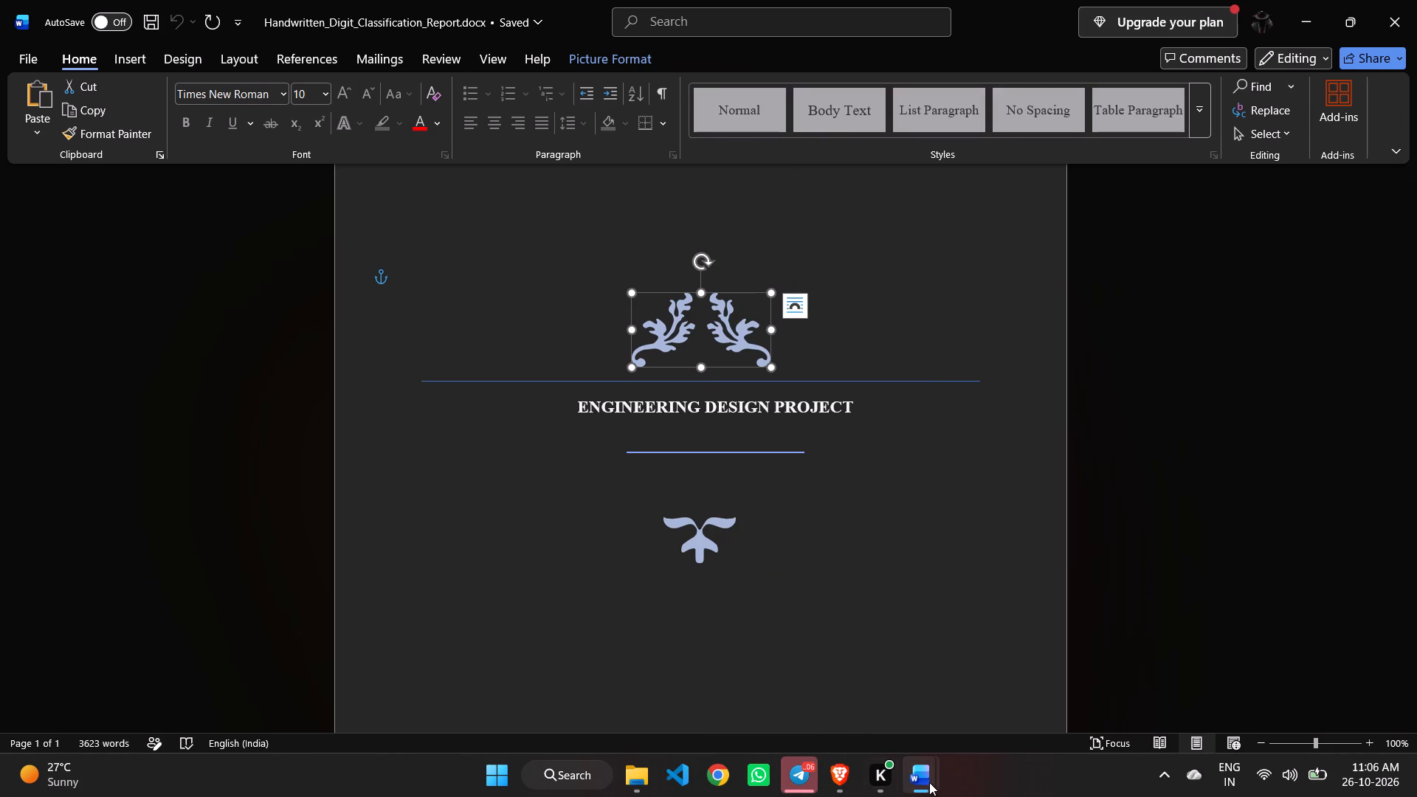
Paste the leaf ornament below the logo on the Smart AI Attendance System report's cover, keeping its source formatting.
left_click(844, 702)
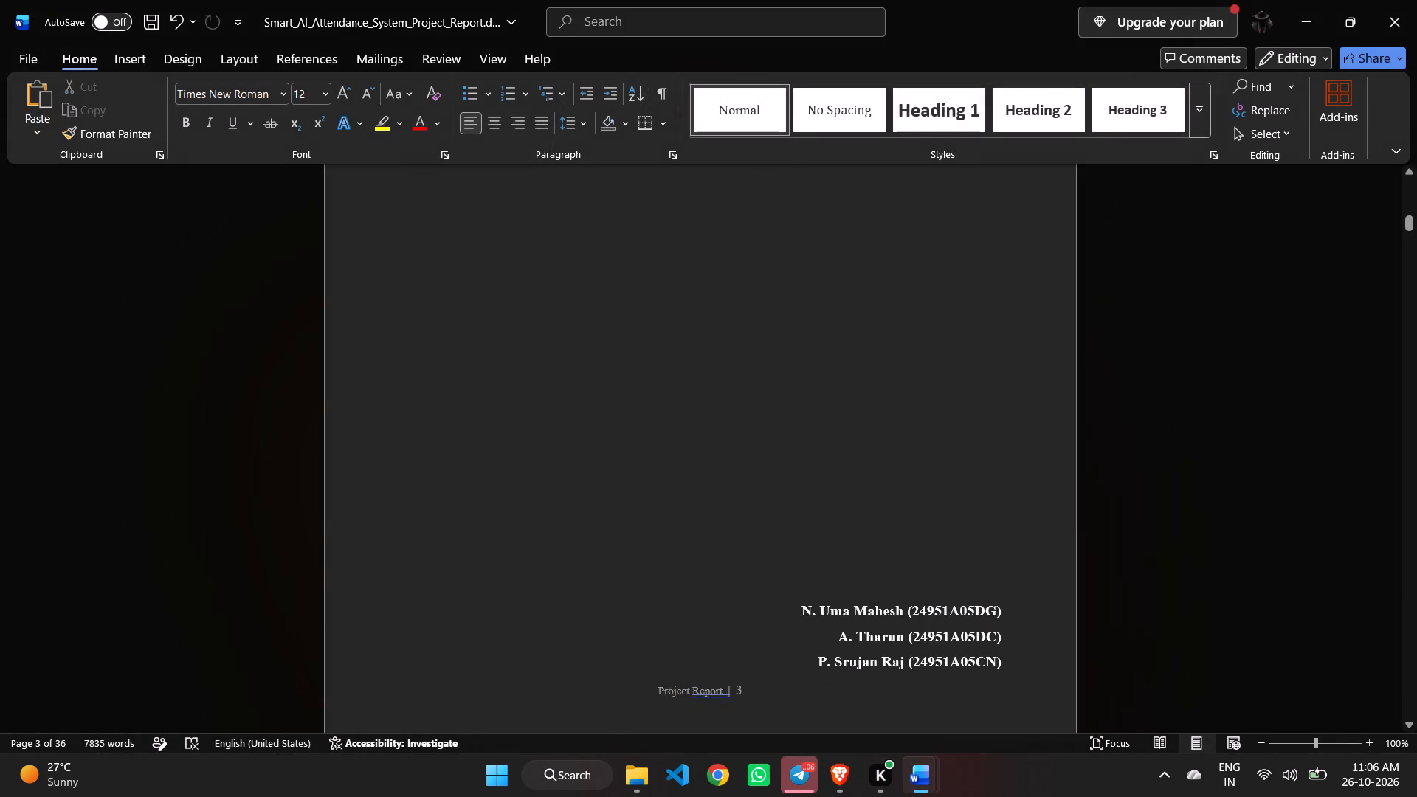
scroll(735, 555, "up", 2)
scroll(662, 520, "up", 1)
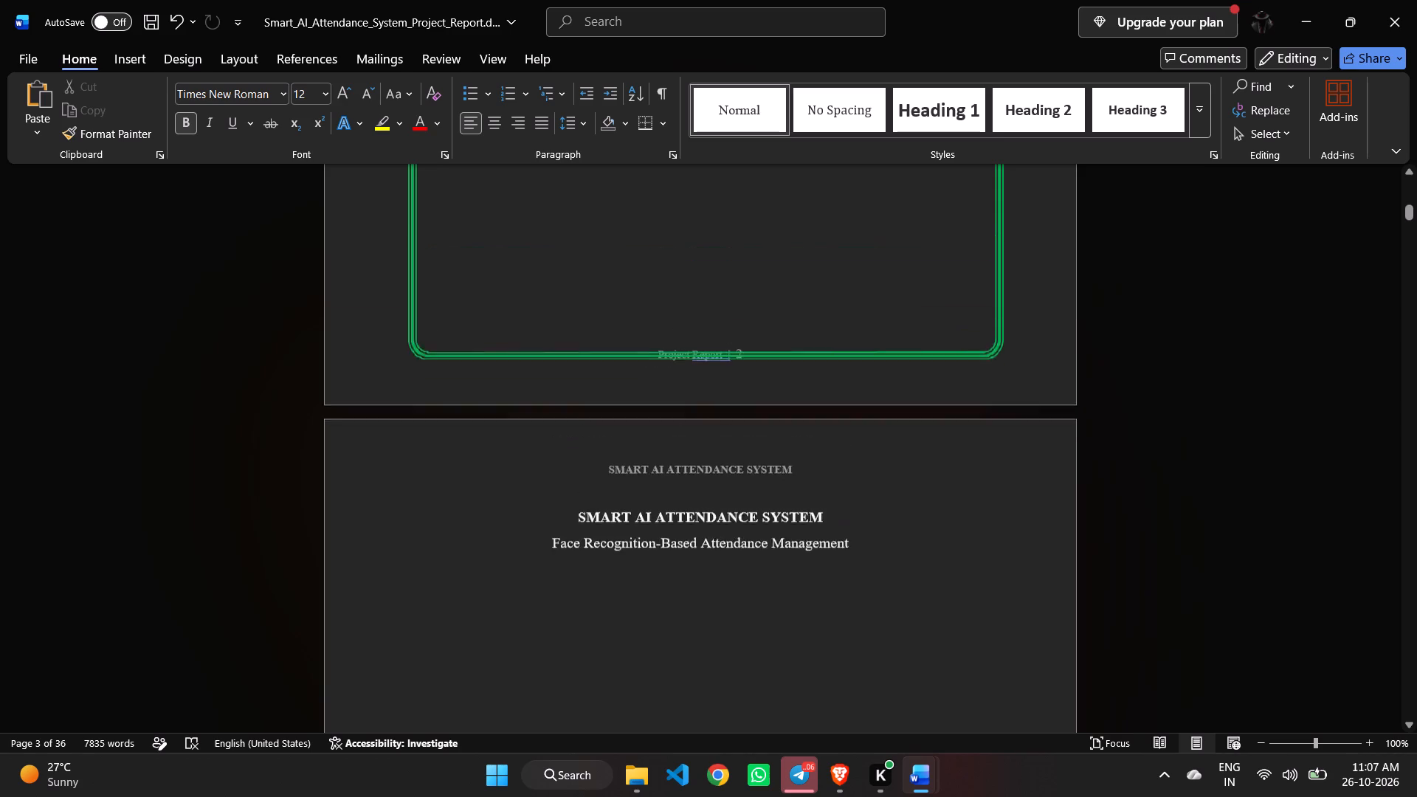
scroll(662, 520, "up", 1)
scroll(662, 520, "down", 1)
right_click(659, 413)
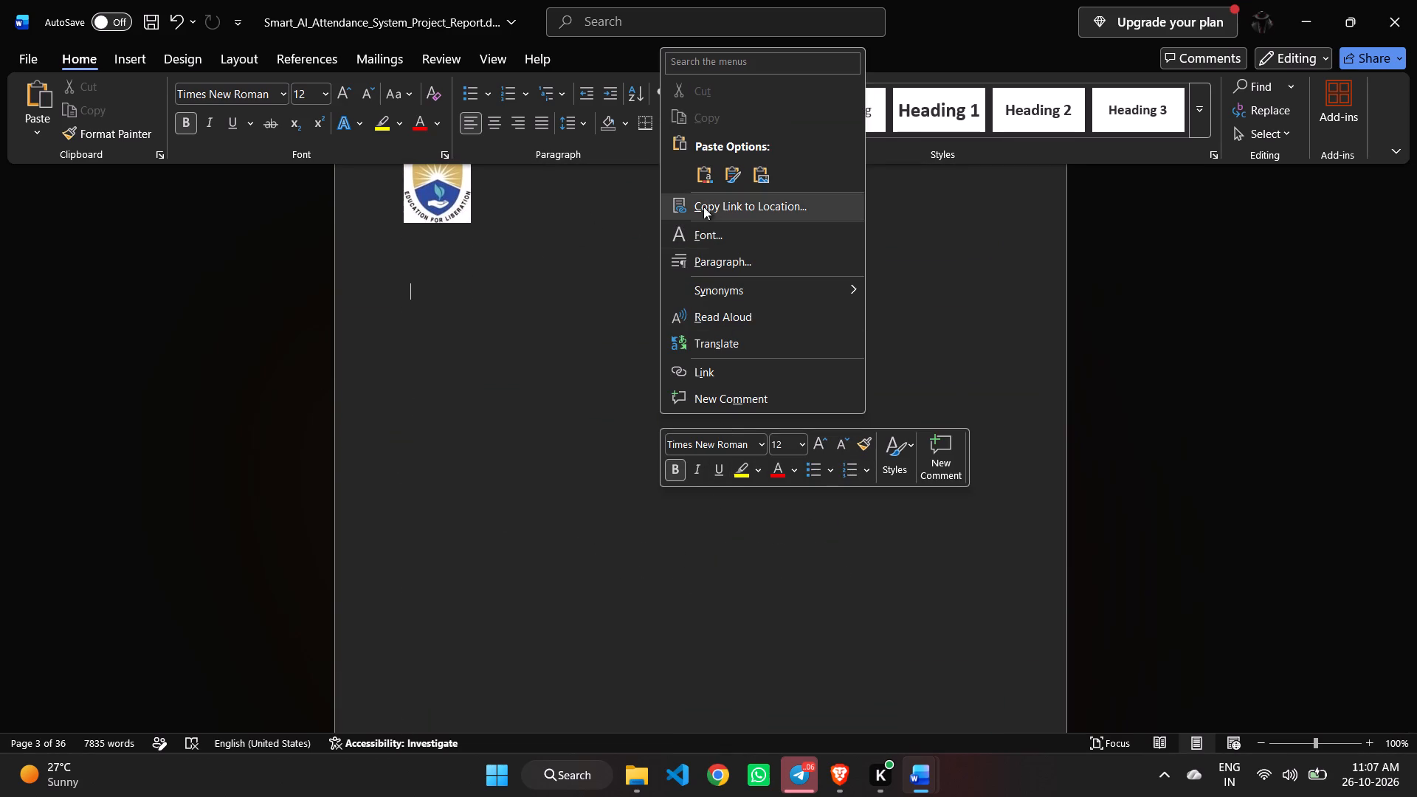
left_click(703, 179)
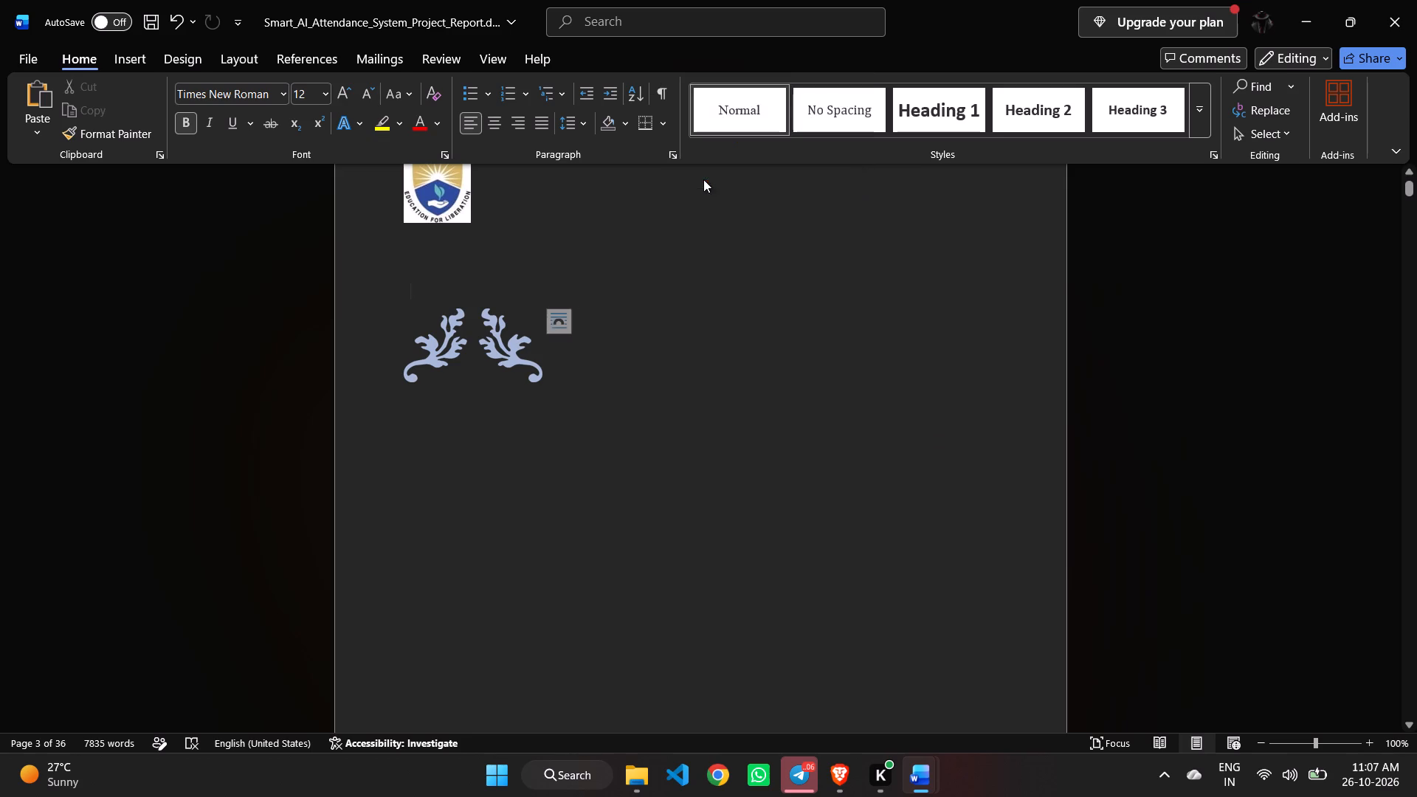
Move the pasted leaf ornament to the horizontal centre of the cover page, slightly lower below the logo.
left_click(491, 352)
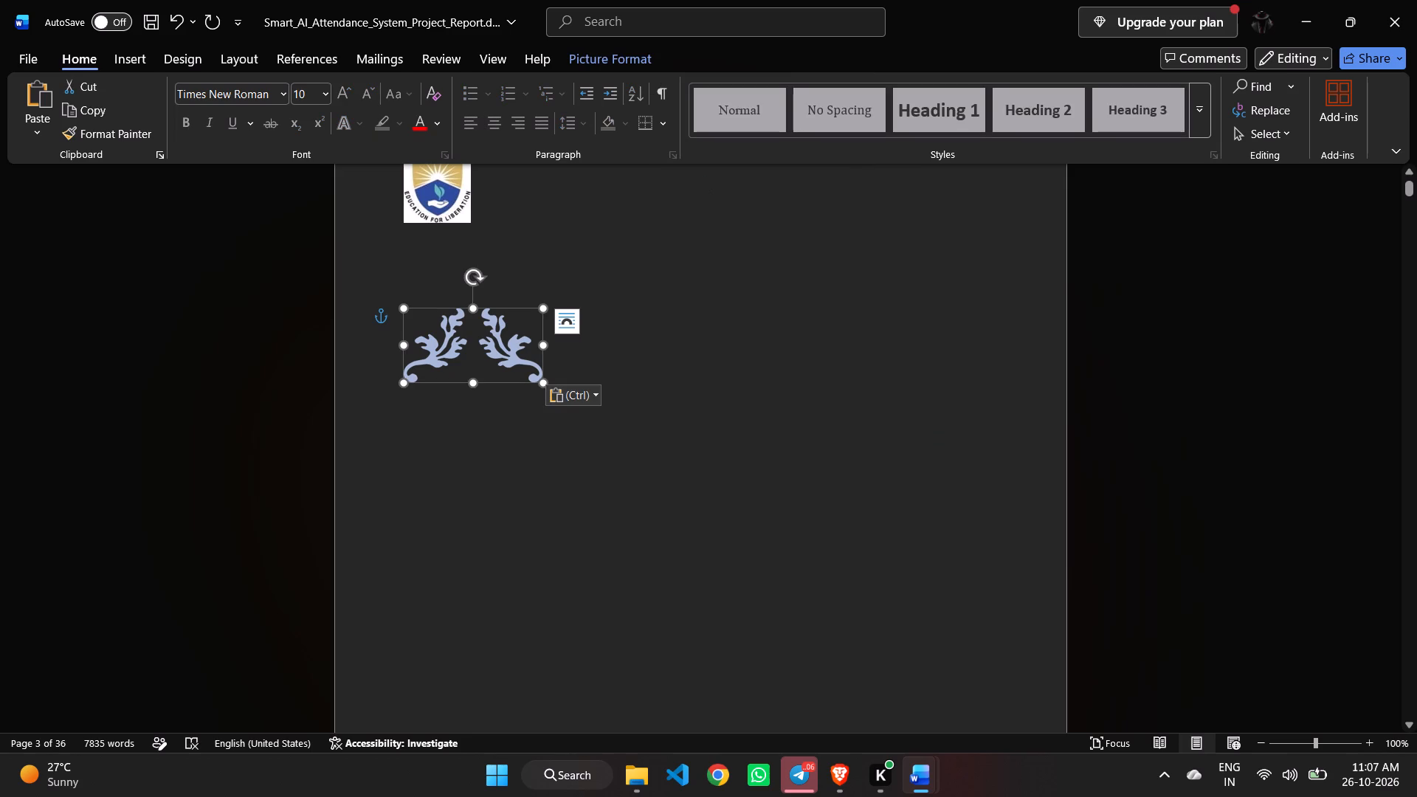
left_click_drag(489, 341, 702, 351)
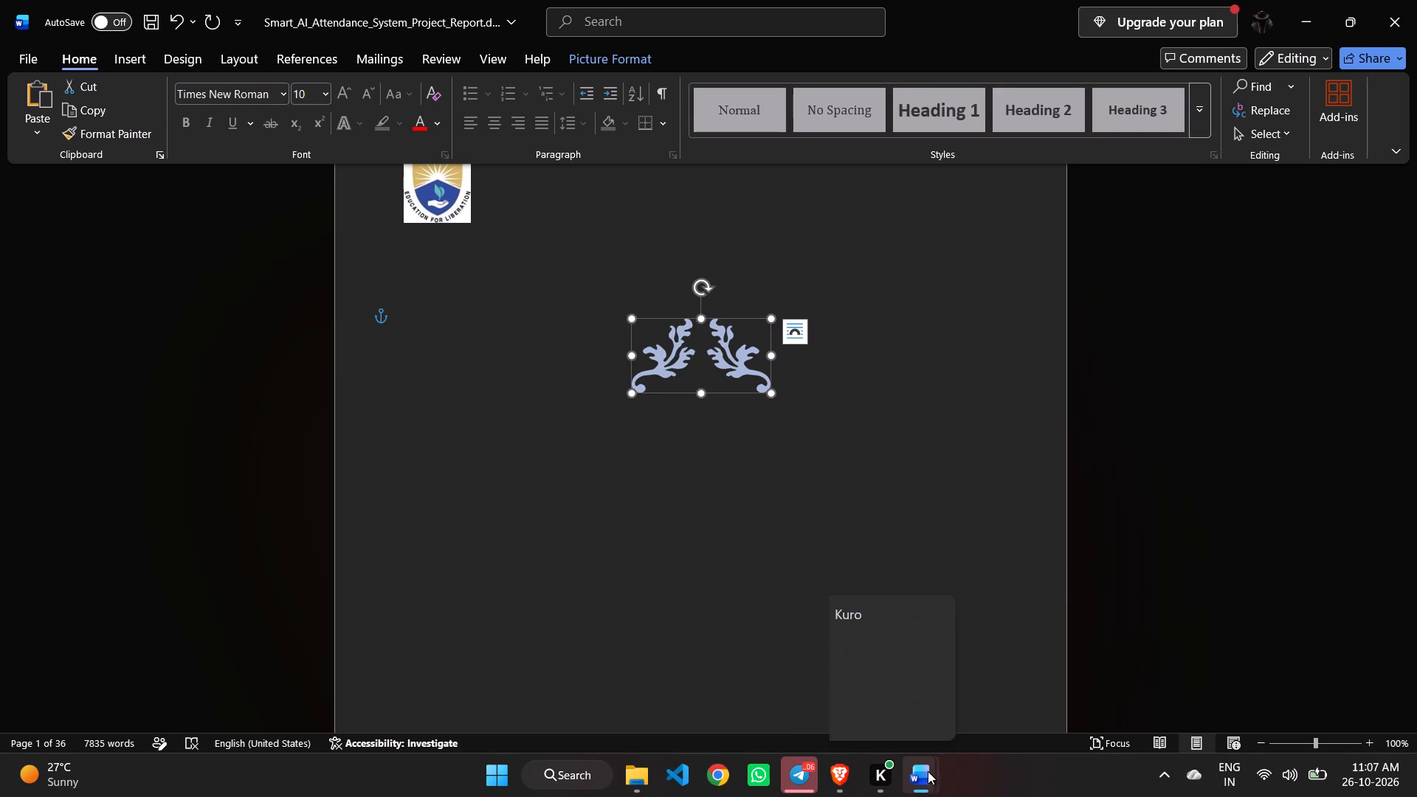
Copy the small three-leaf ornament below the cover heading in the Handwritten_Digit_Classification_Report document.
left_click(852, 696)
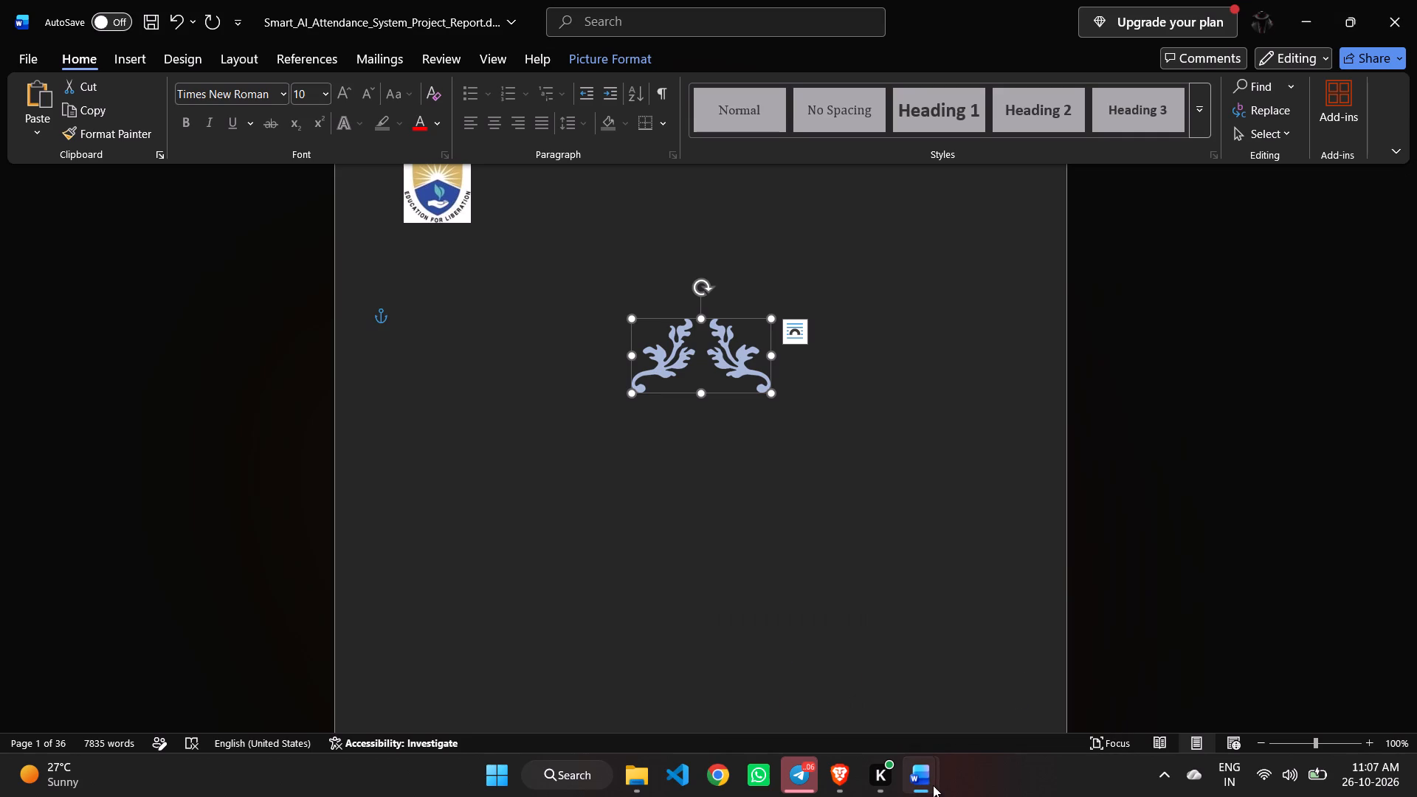
left_click(1008, 698)
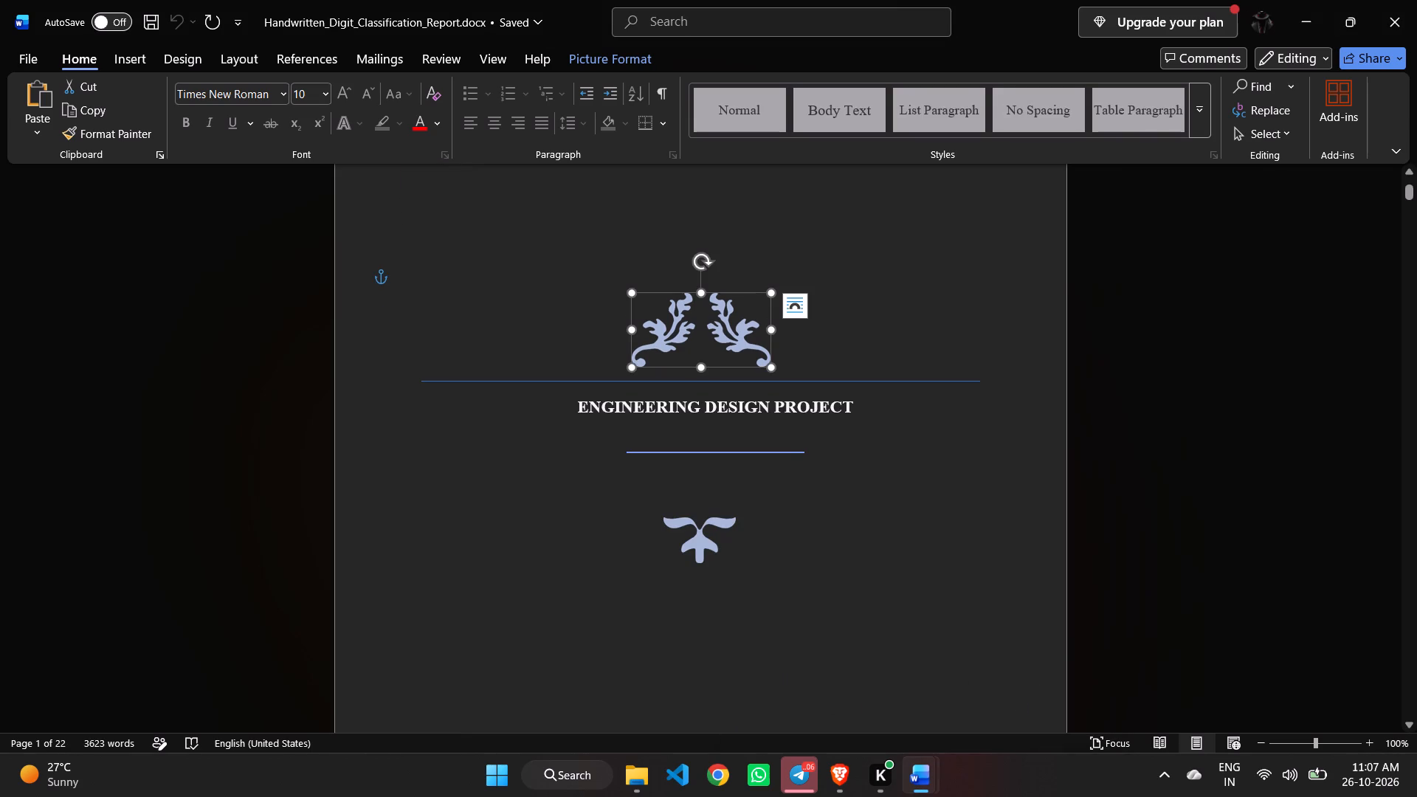
left_click(694, 550)
right_click(695, 548)
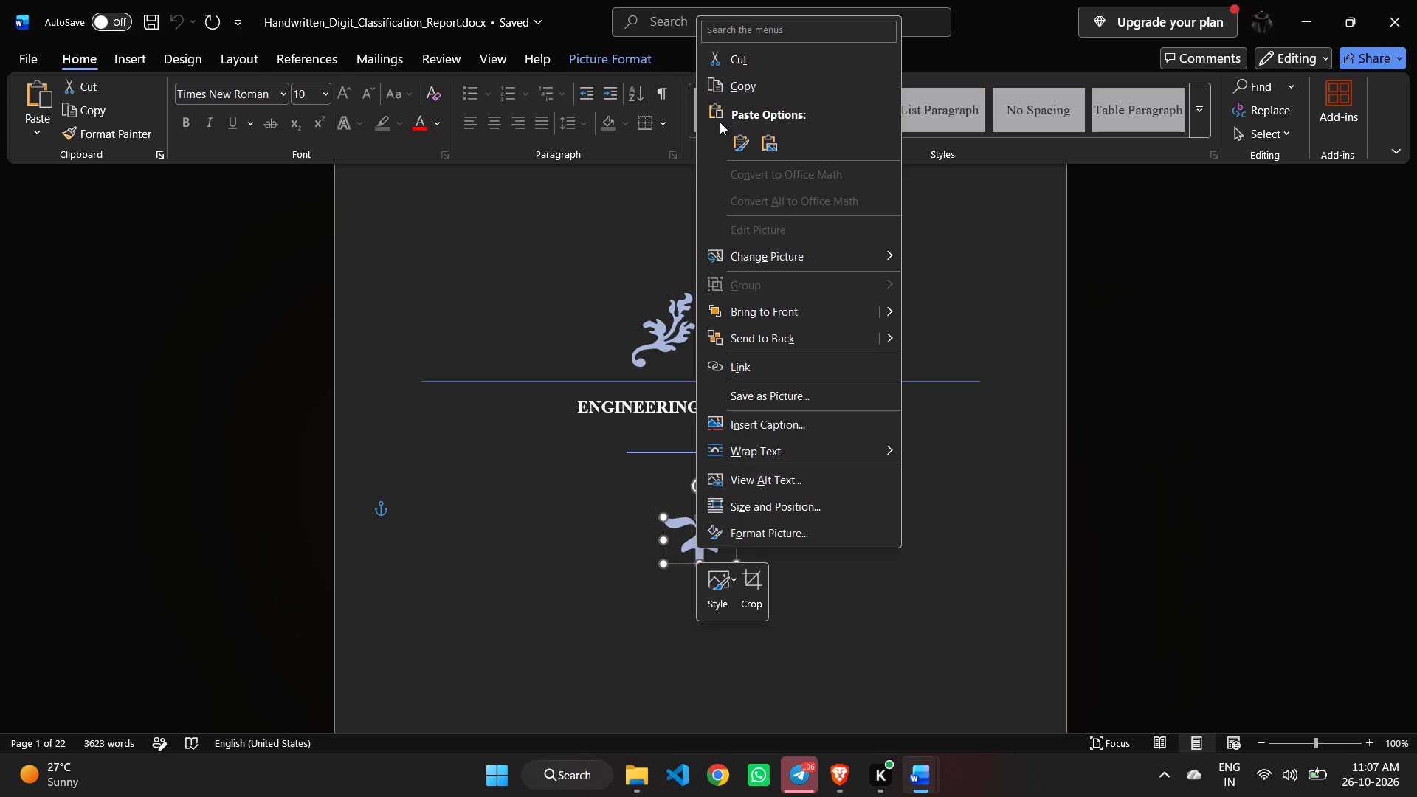
left_click(738, 97)
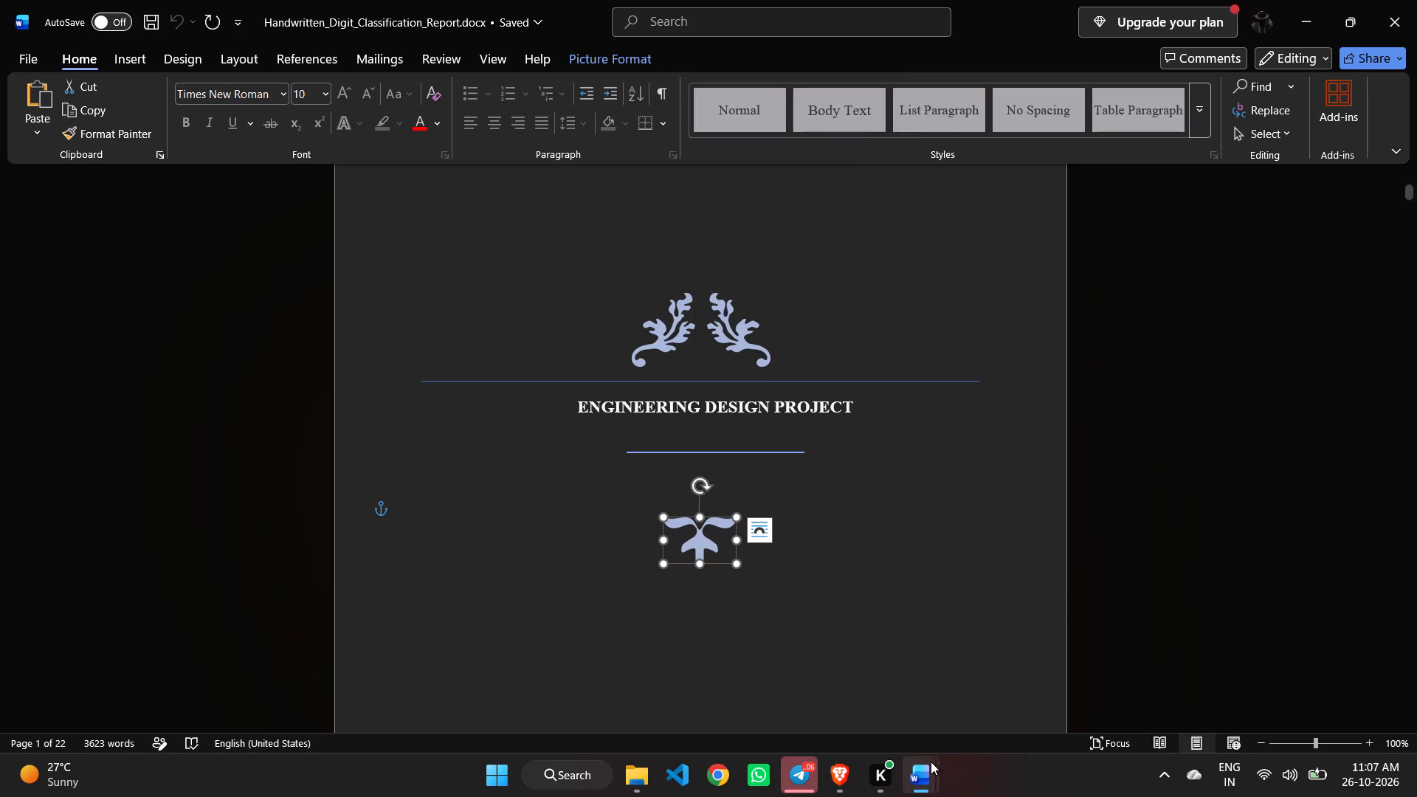
Paste the small ornament onto the Smart AI Attendance System report's cover with source formatting and centre it below the leaf ornament.
left_click(872, 692)
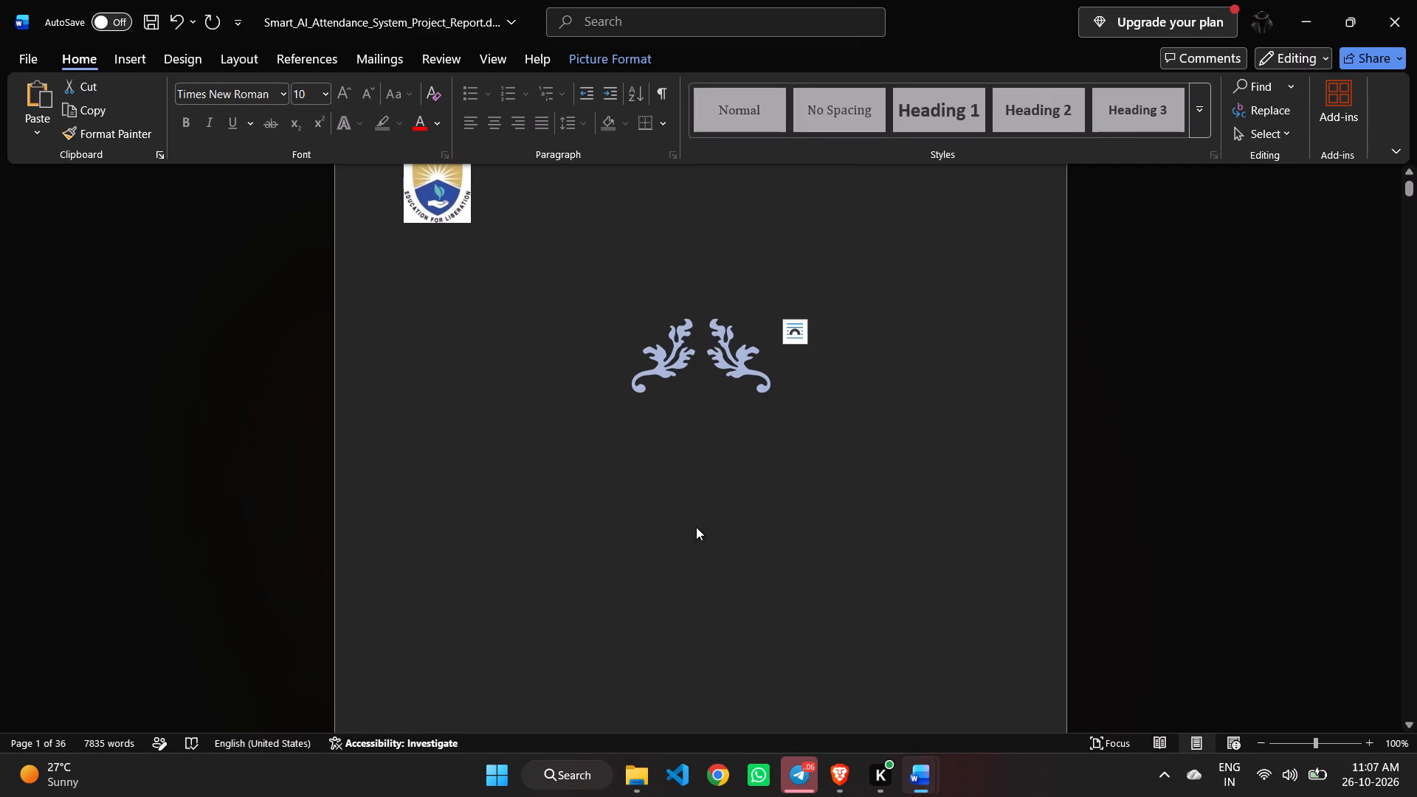
right_click(686, 520)
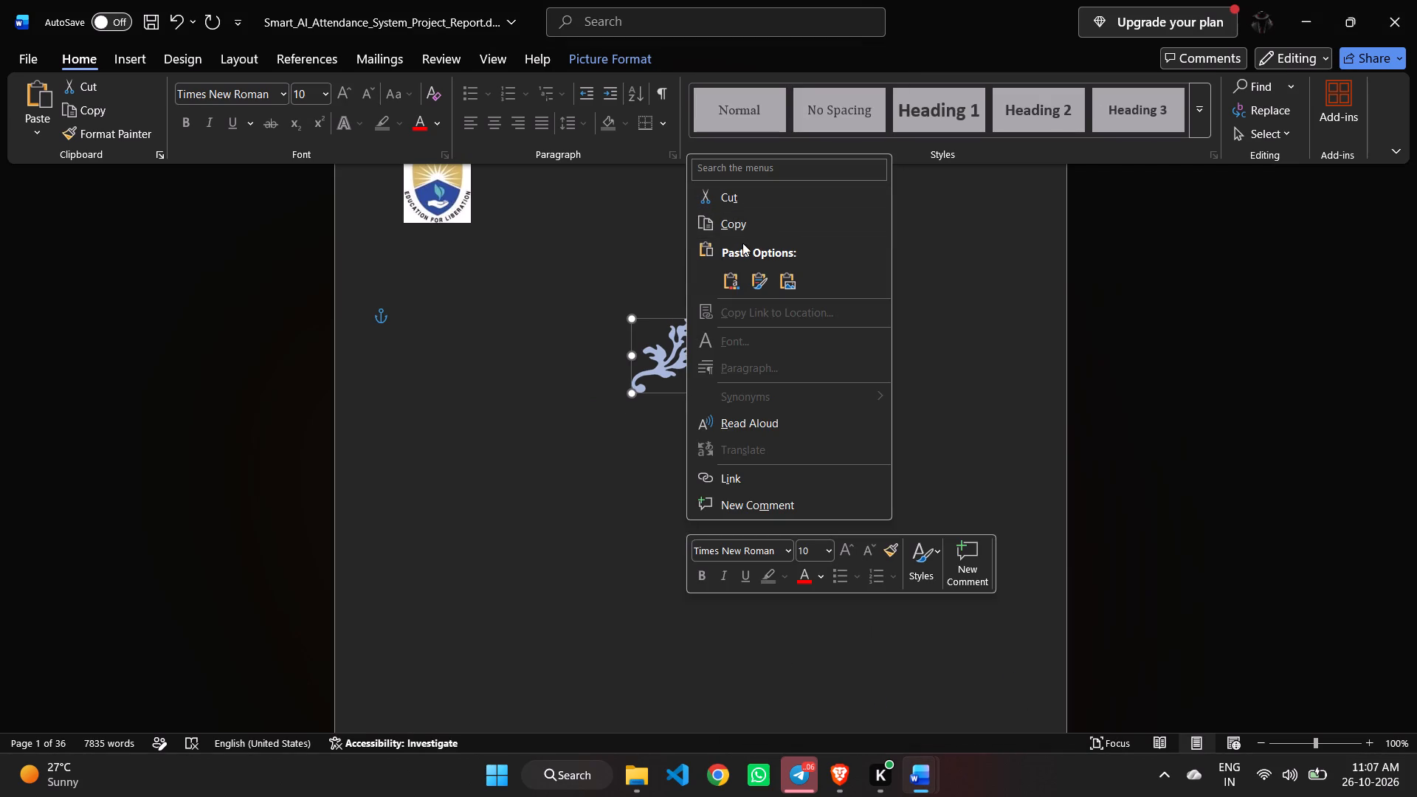
left_click(729, 281)
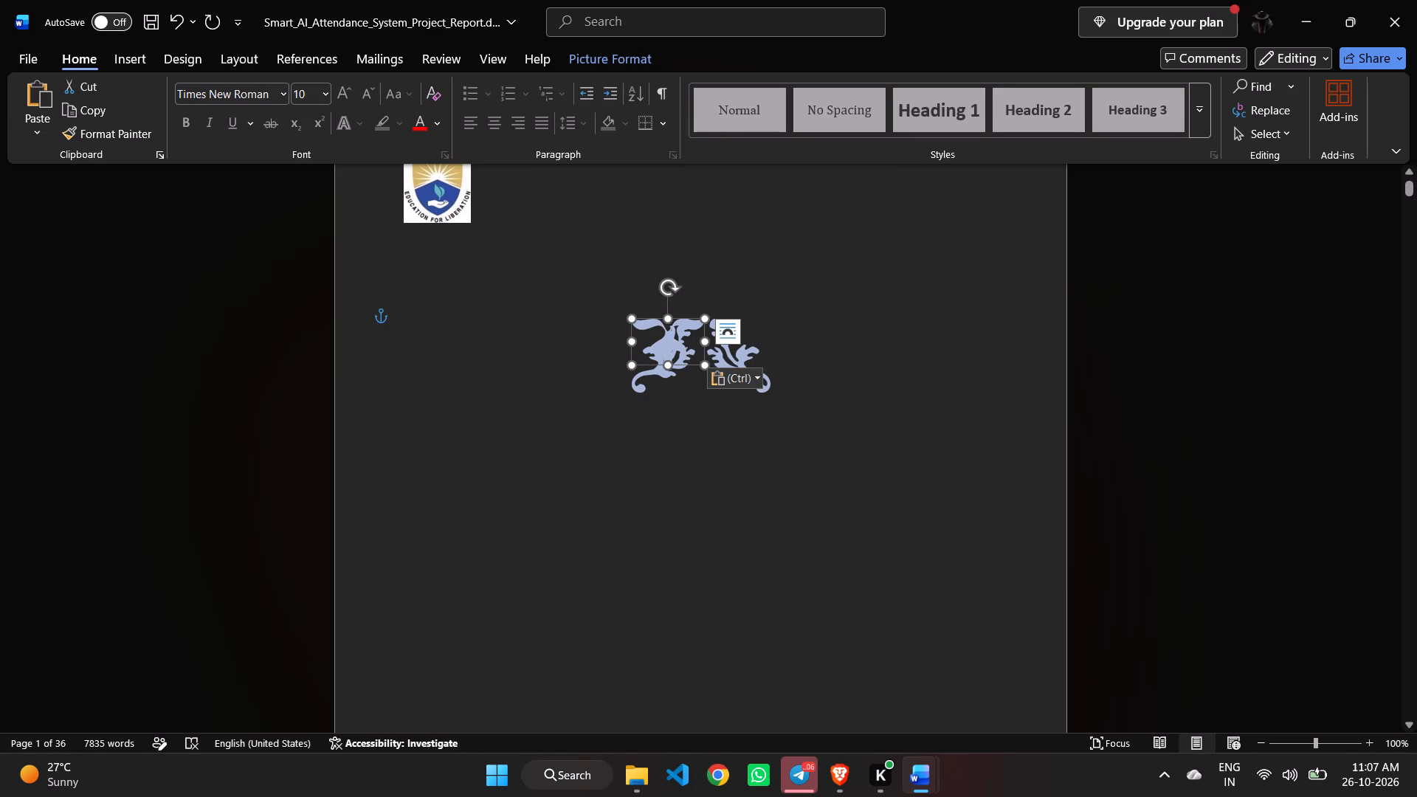
left_click_drag(649, 331, 683, 467)
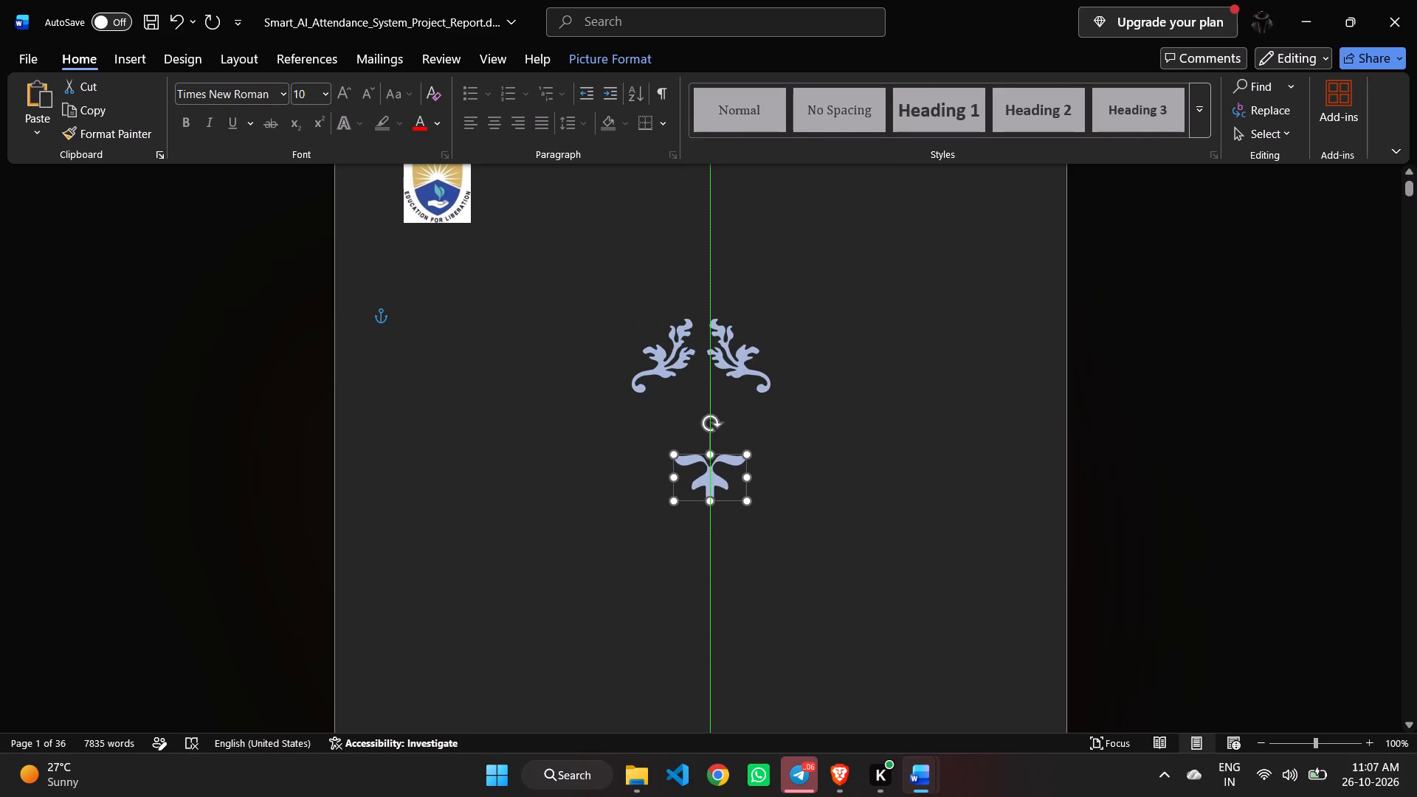
left_click_drag(683, 467, 681, 478)
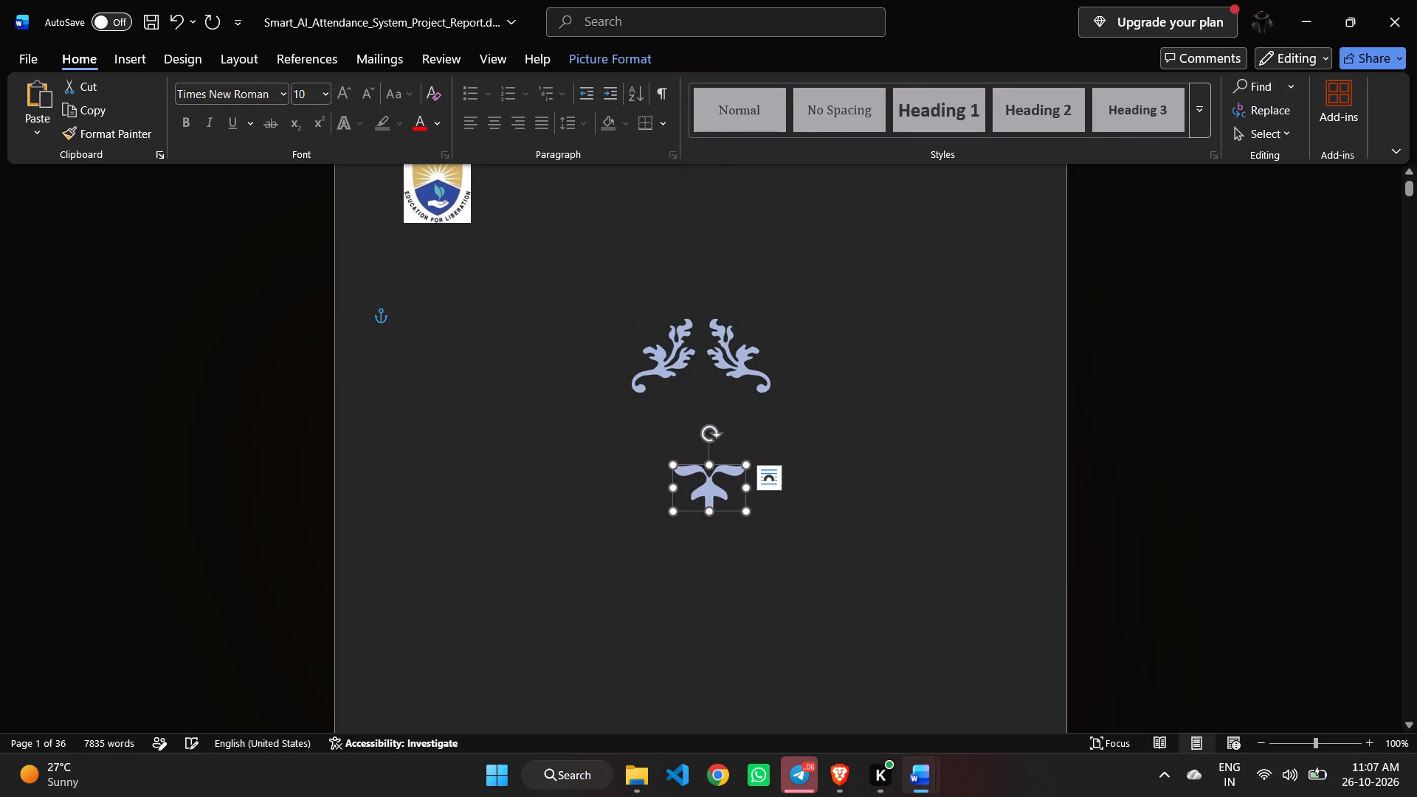
left_click(698, 352)
left_click_drag(698, 352, 706, 352)
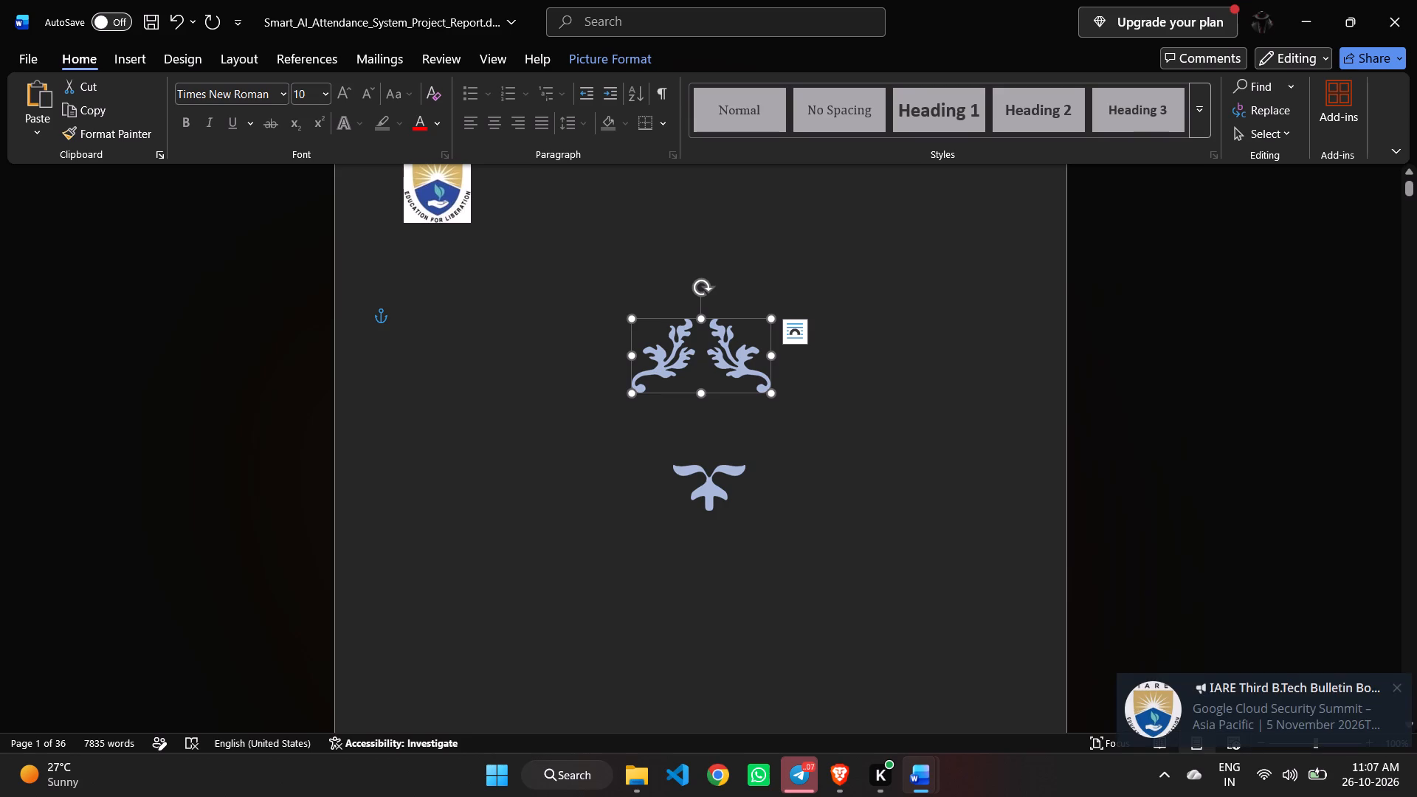
left_click(710, 493)
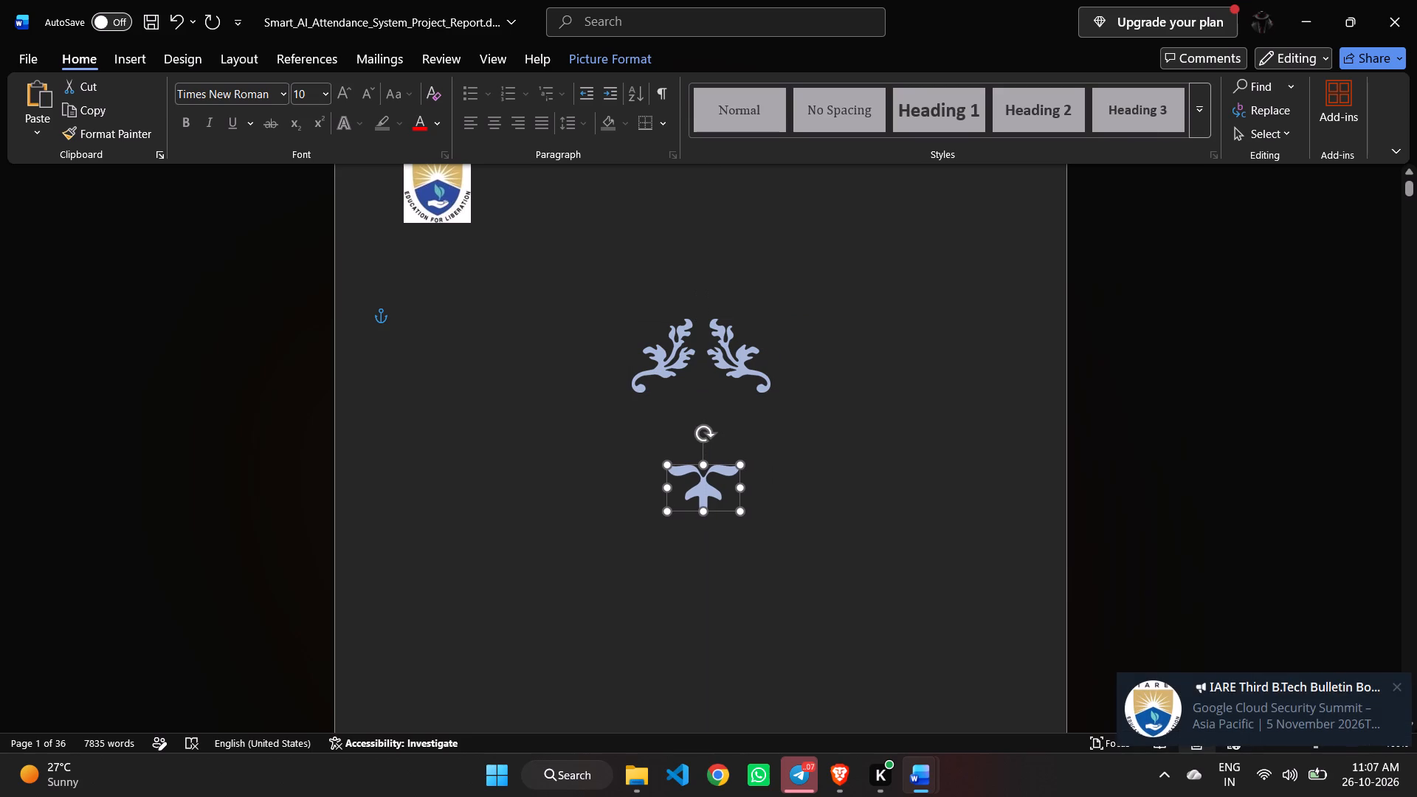
left_click(813, 618)
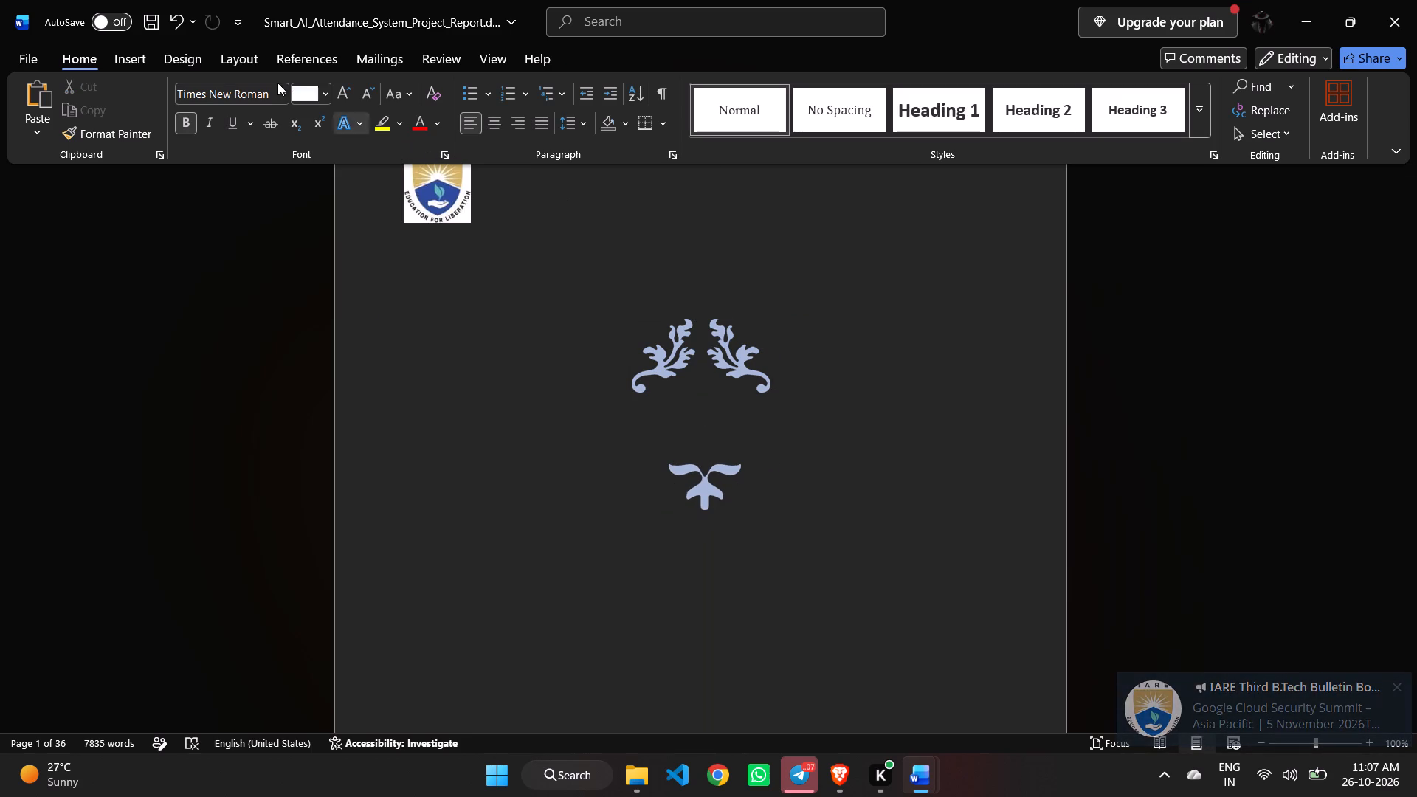
left_click(136, 58)
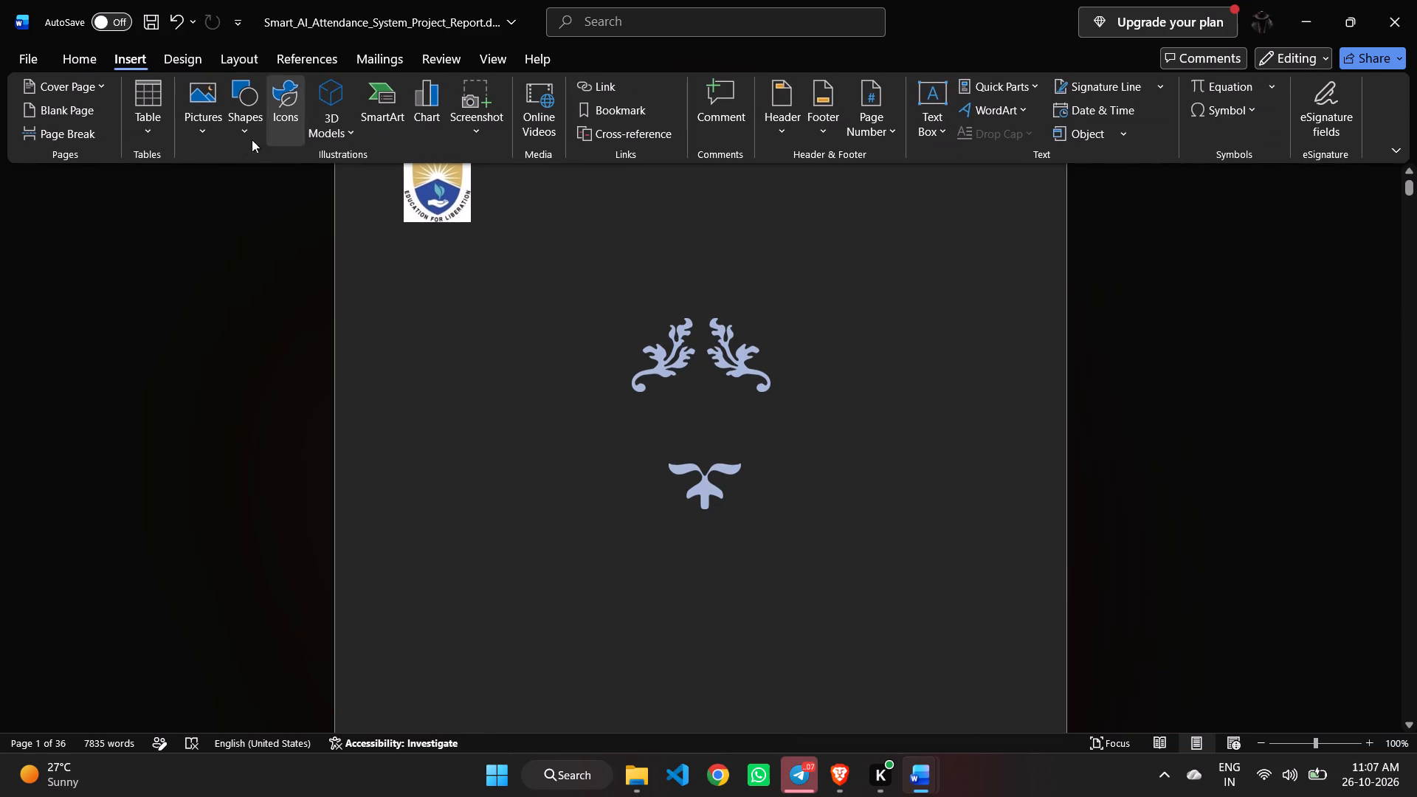
left_click(691, 427)
left_click(731, 429)
left_click(830, 774)
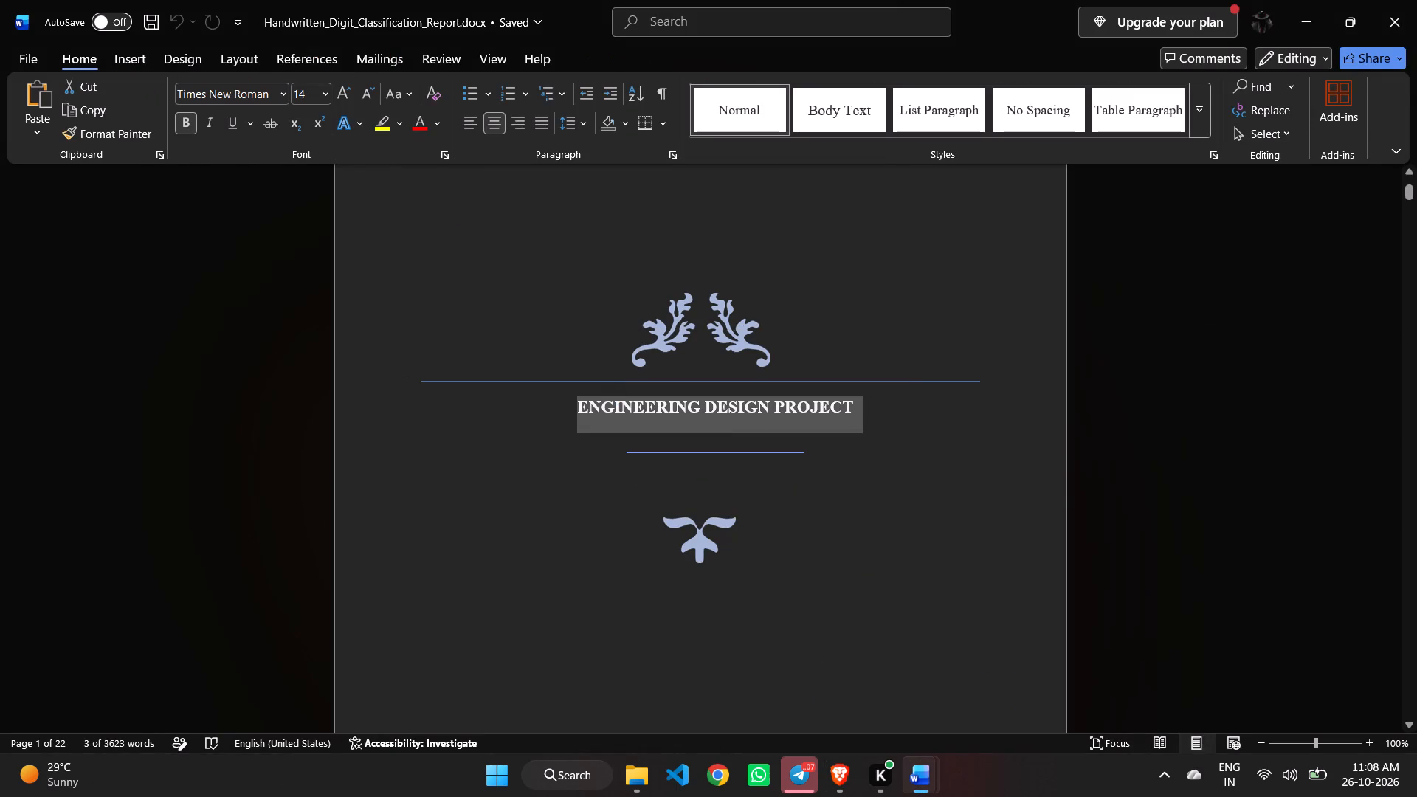
Paste the heading on the Smart AI Attendance System report's cover and push it down with three blank lines before it.
left_click(845, 764)
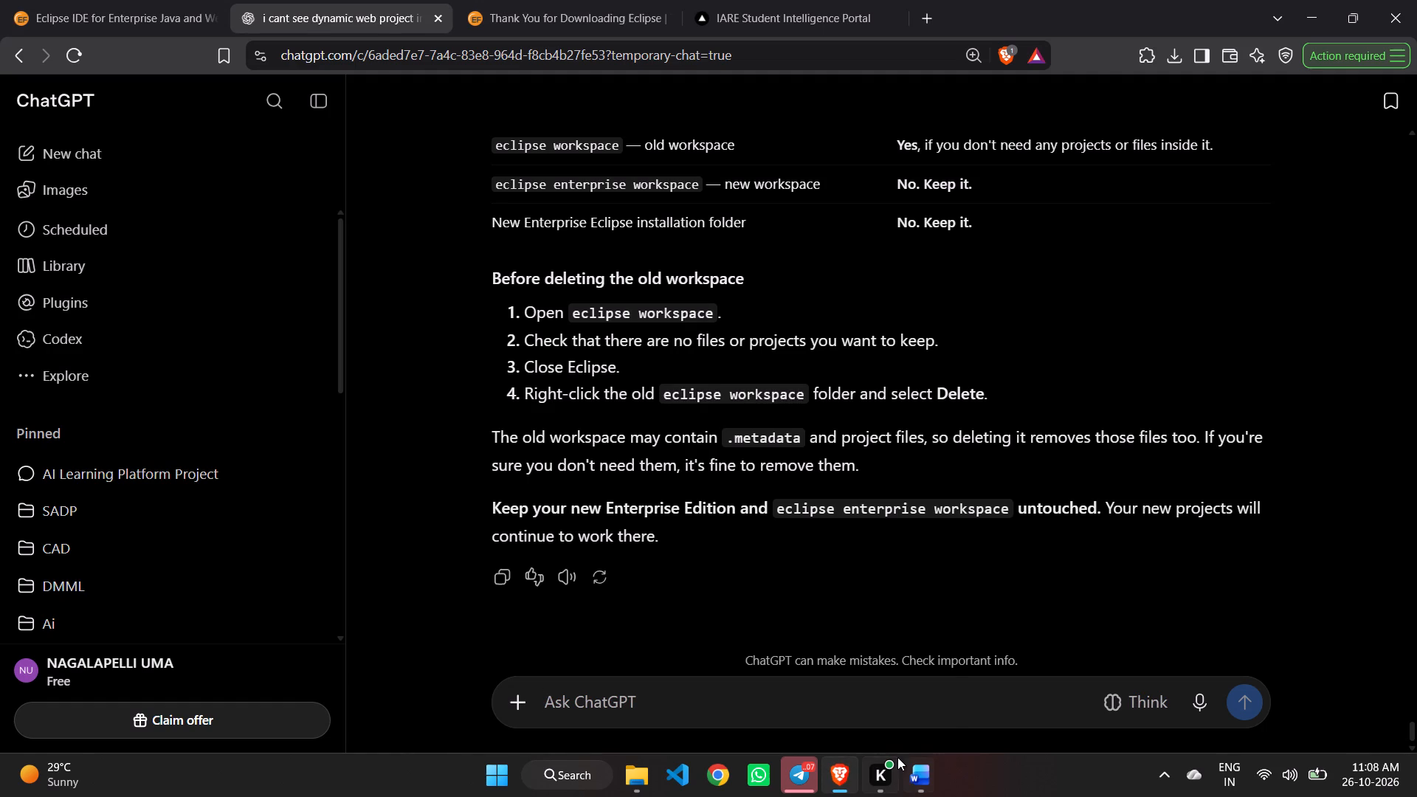
left_click(862, 699)
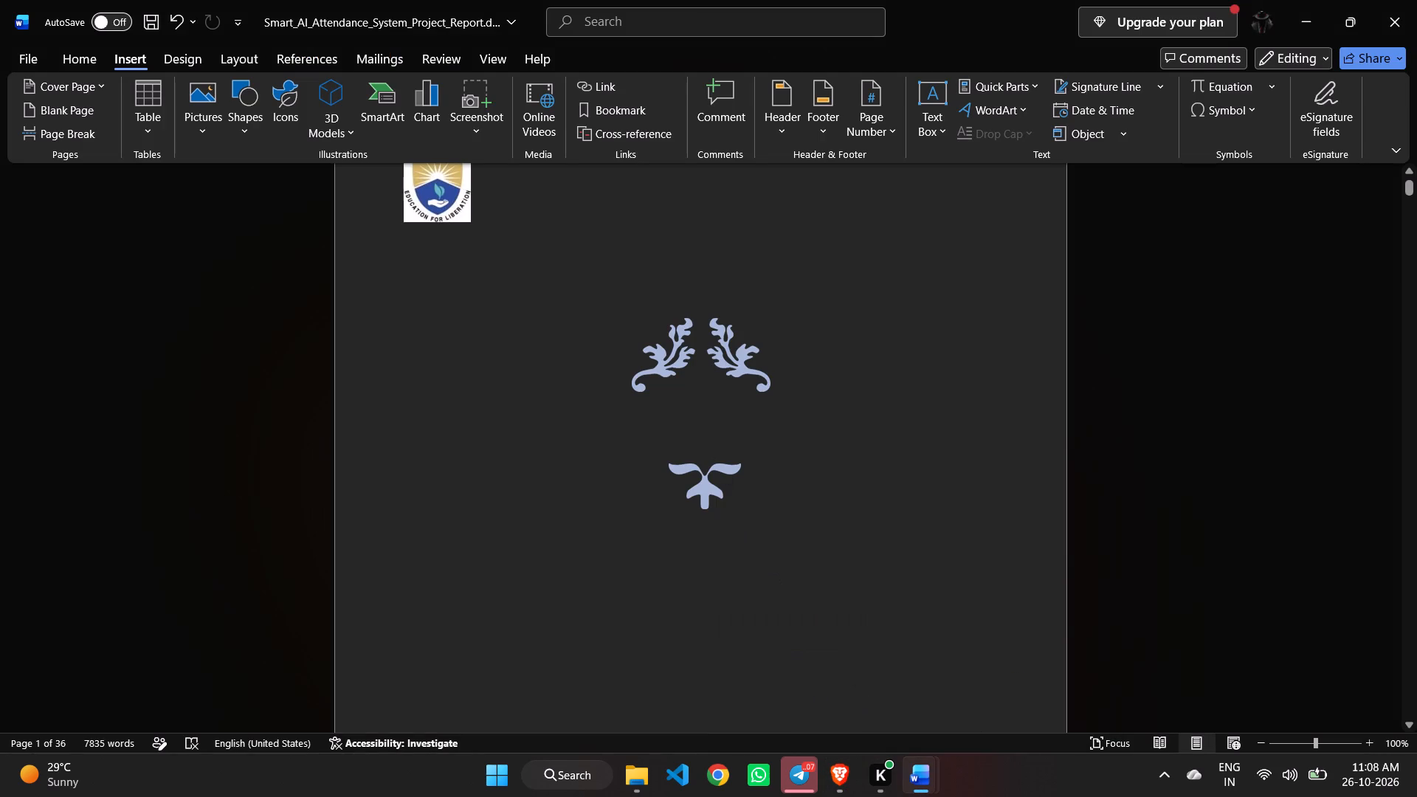
left_click(705, 430)
key("ctrl+v")
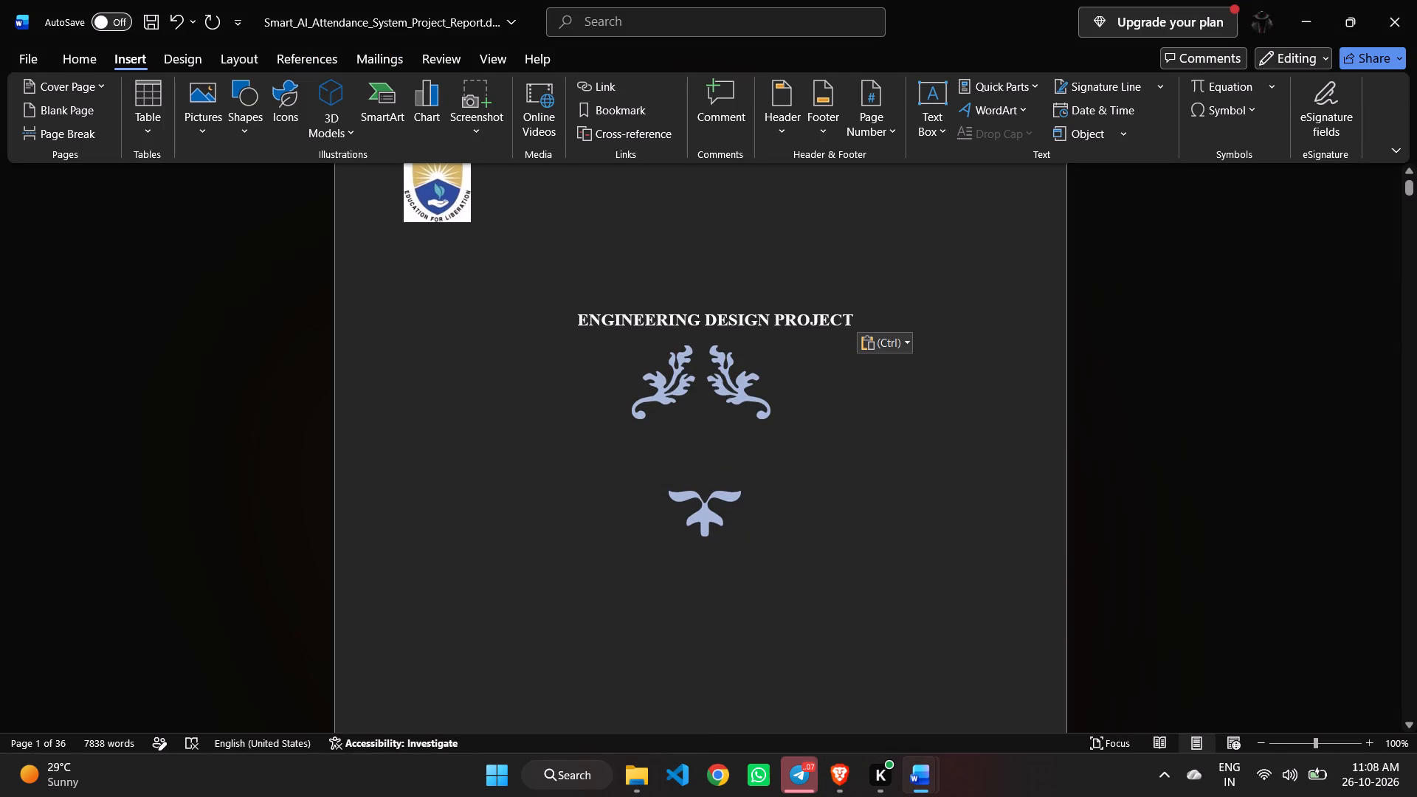
left_click(607, 314)
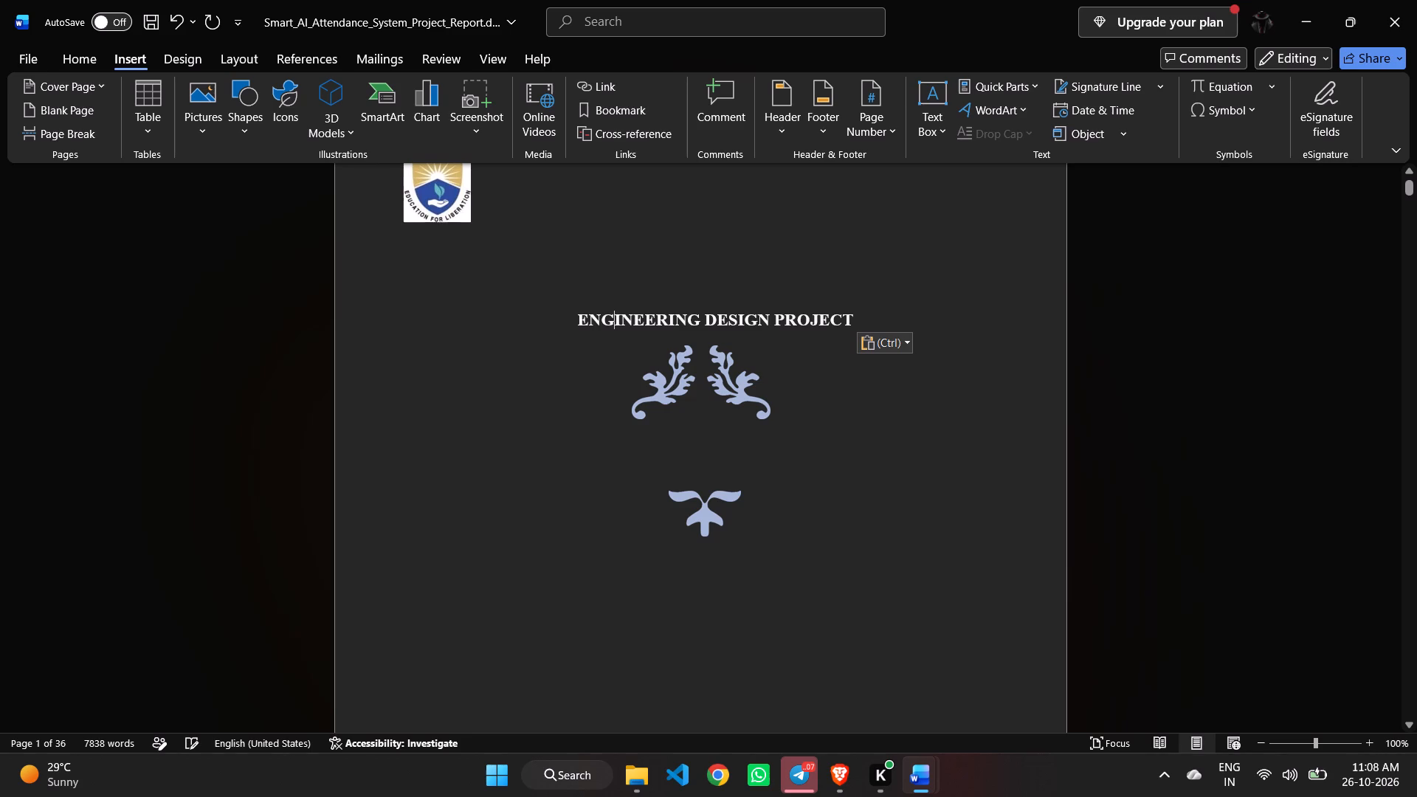
left_click(576, 318)
key("Return")
key("Return")
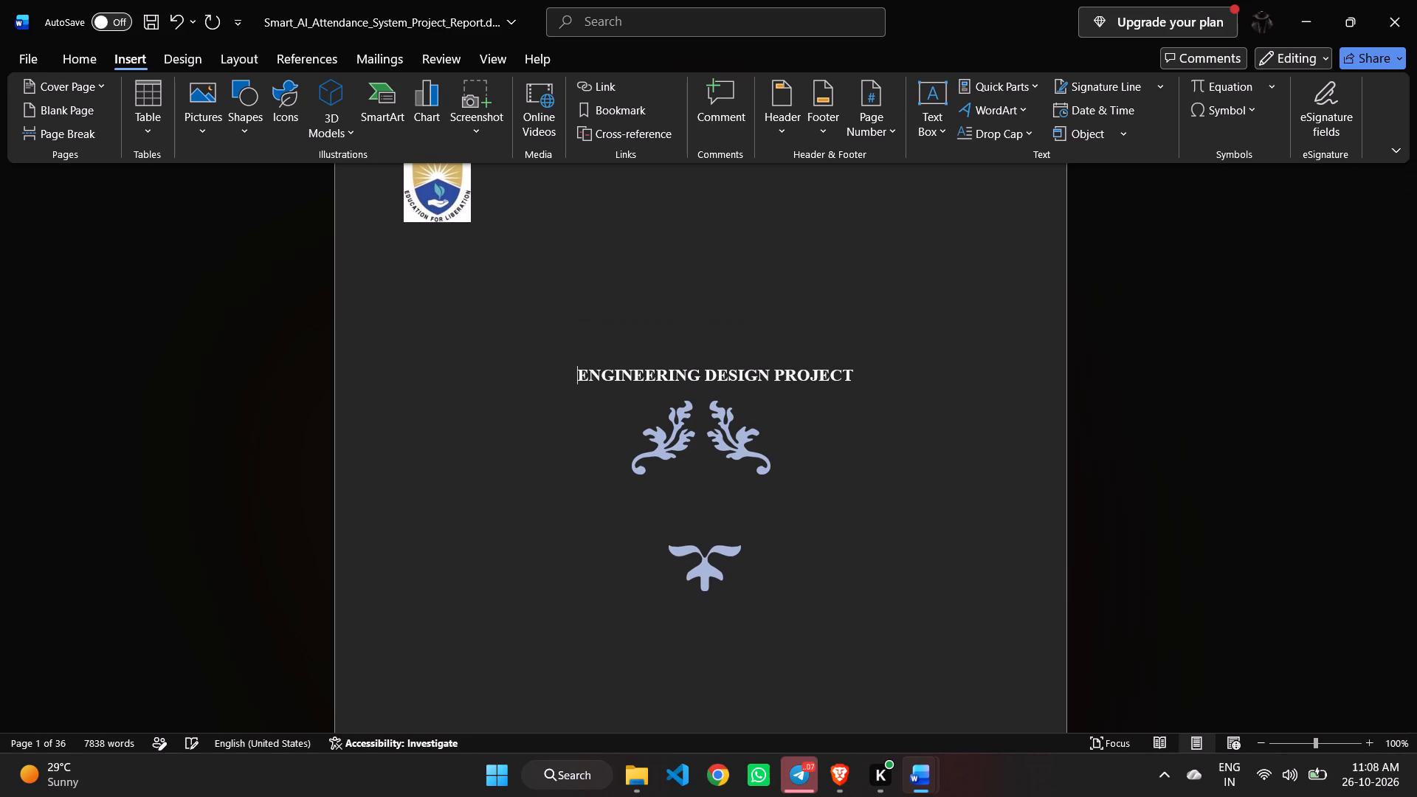
key("Return")
Arrange the ornaments around the heading, with the leaf pair centred just above it and the small ornament centred just below.
left_click(719, 460)
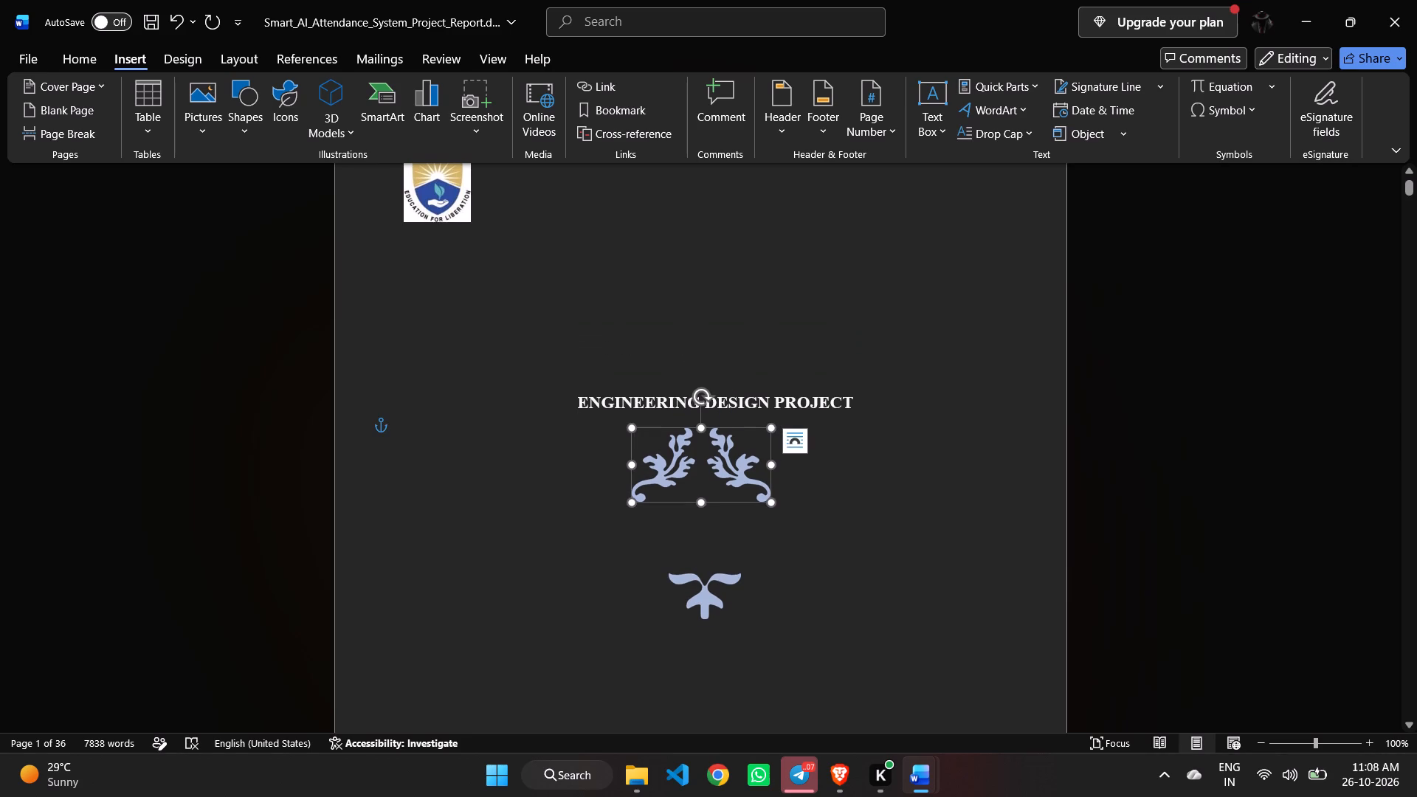
left_click_drag(719, 460, 721, 376)
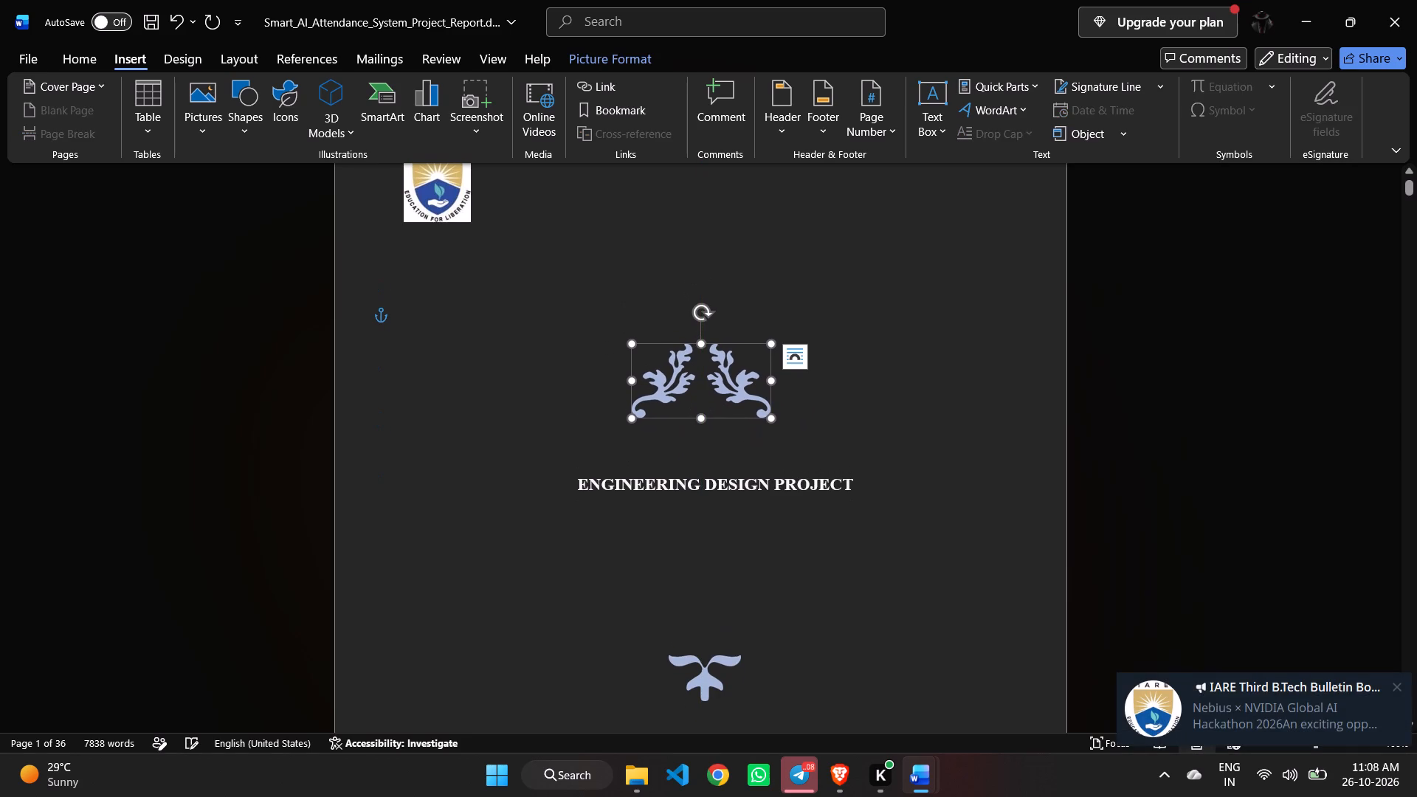
left_click(707, 669)
left_click_drag(707, 669, 723, 610)
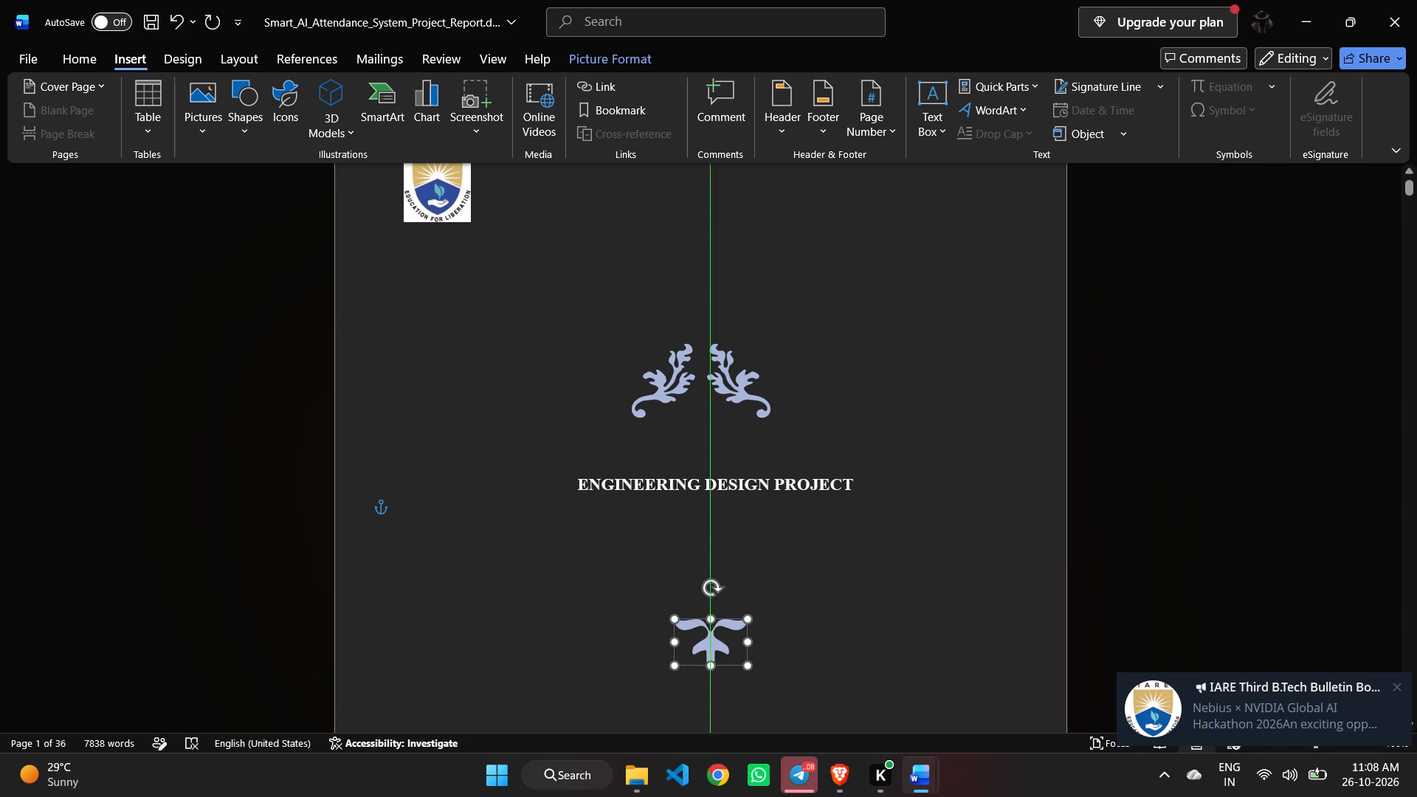
left_click_drag(723, 610, 708, 567)
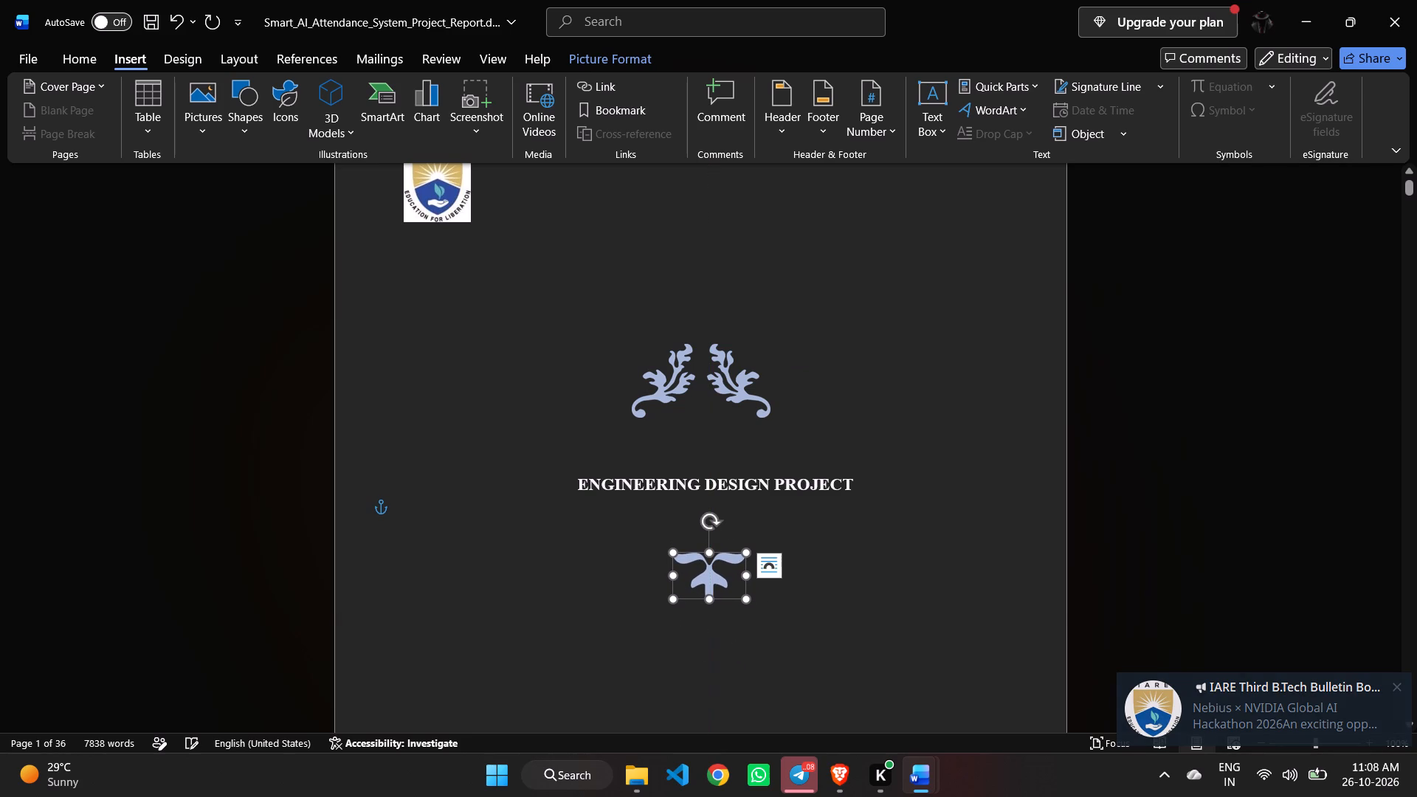
left_click_drag(714, 389, 716, 418)
left_click_drag(719, 582, 709, 581)
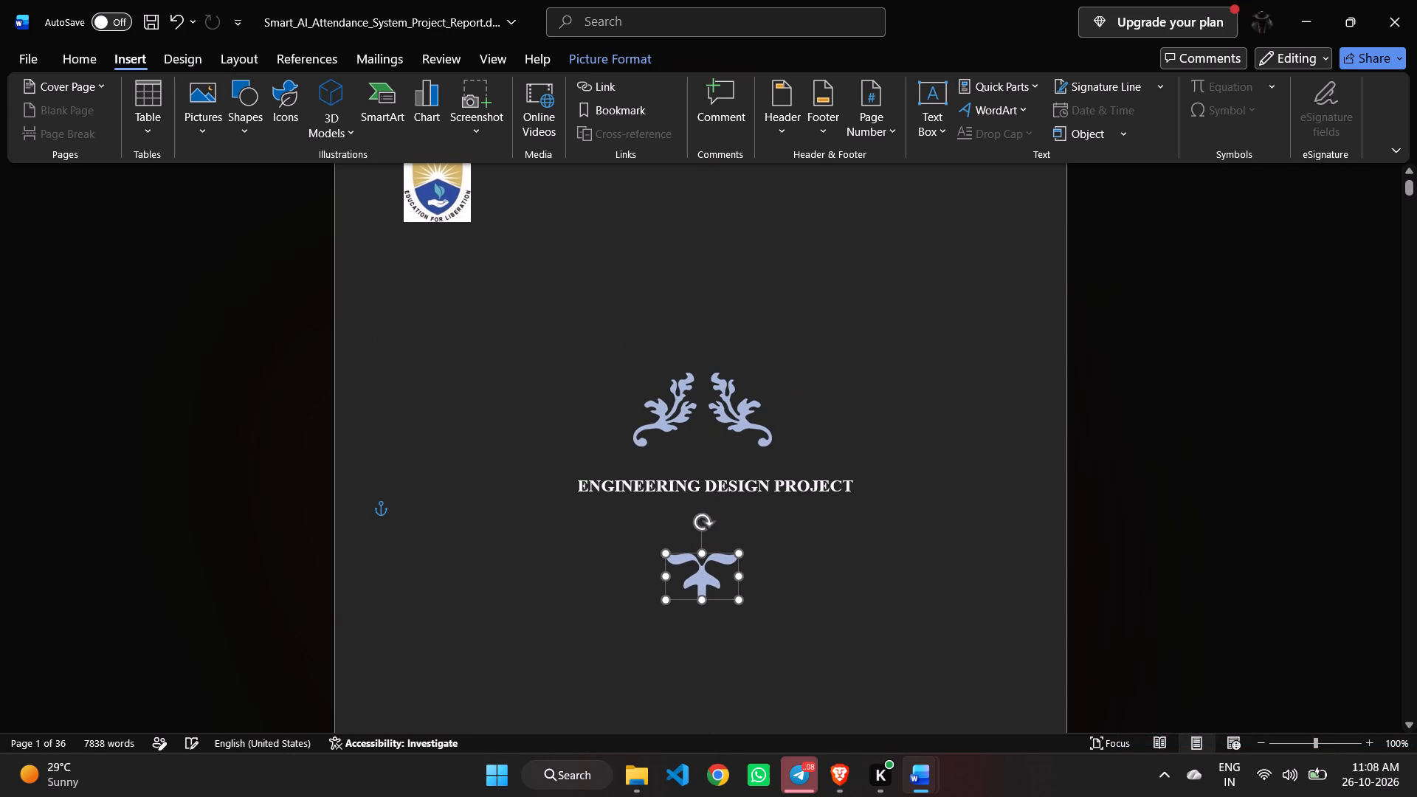
left_click_drag(709, 581, 711, 579)
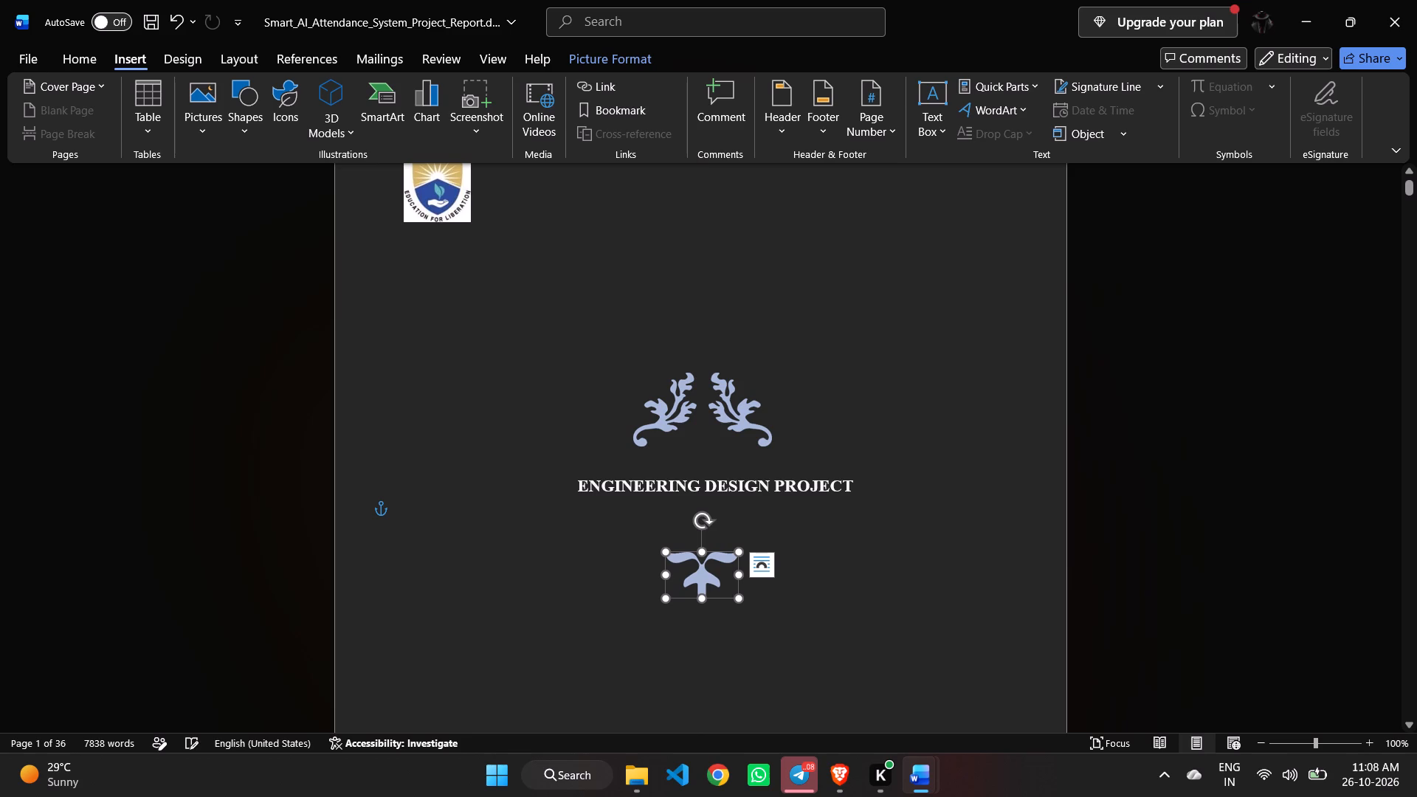
left_click(739, 422)
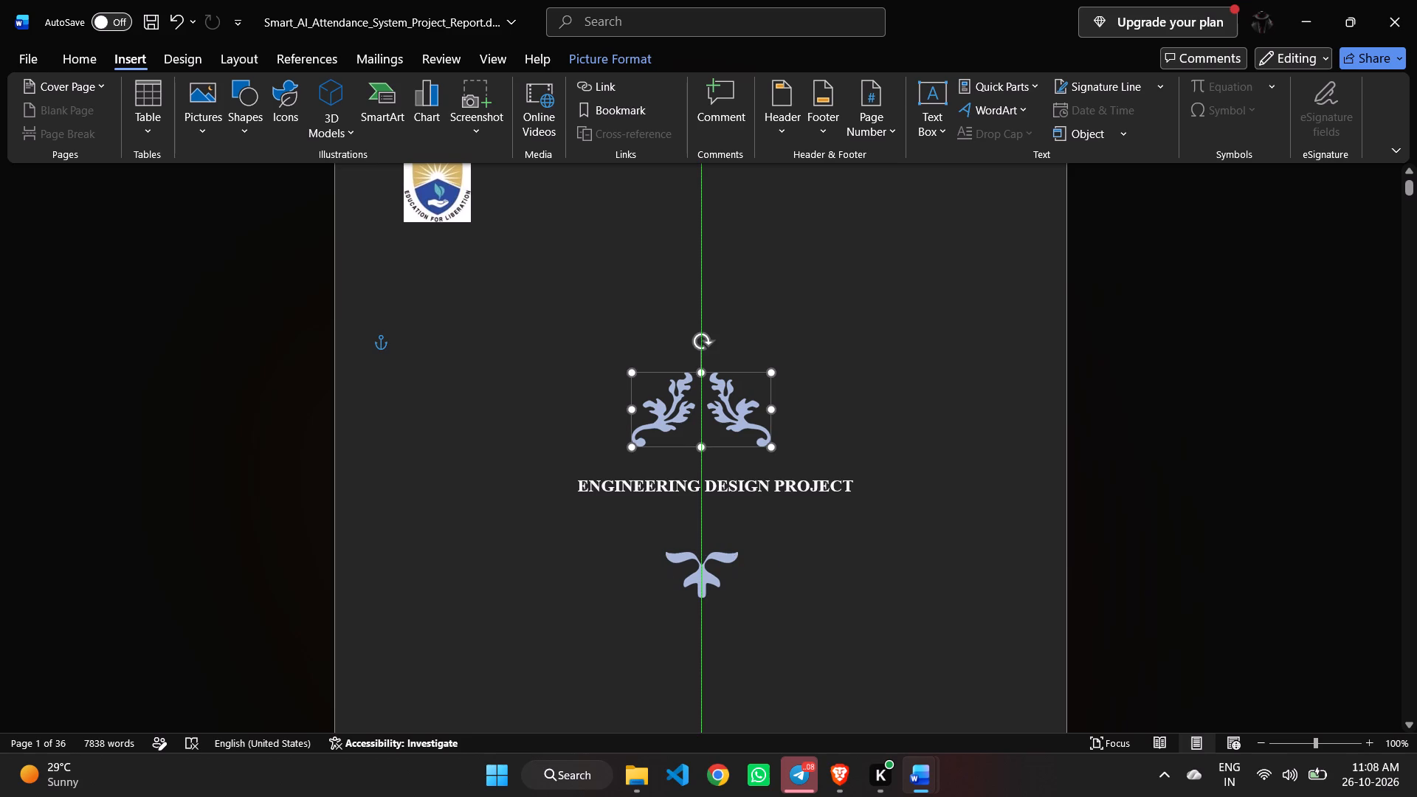
left_click(715, 579)
left_click_drag(715, 579, 714, 569)
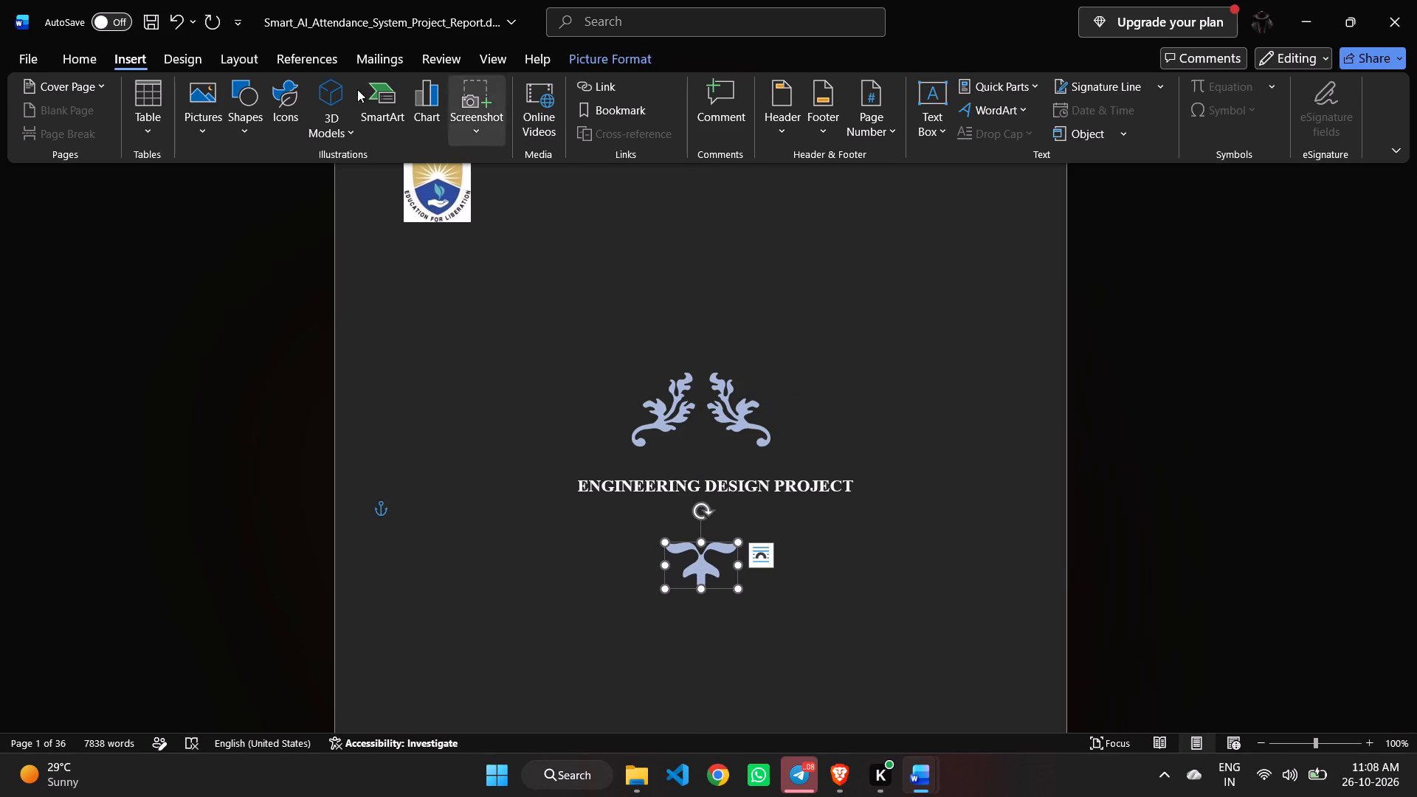
Draw a straight horizontal line between the leaf ornament and the heading, extending slightly past both ends of the heading text.
left_click(251, 129)
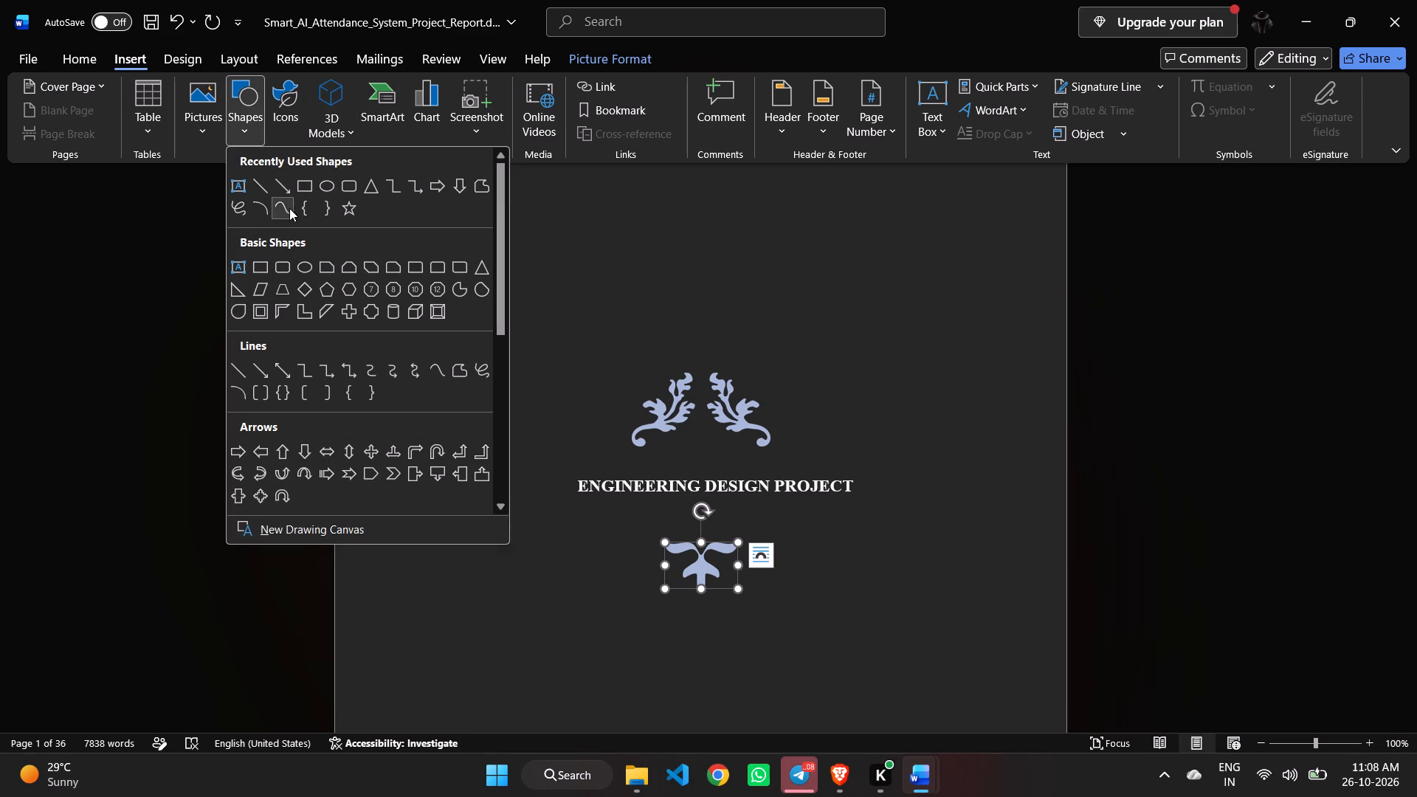
left_click(265, 188)
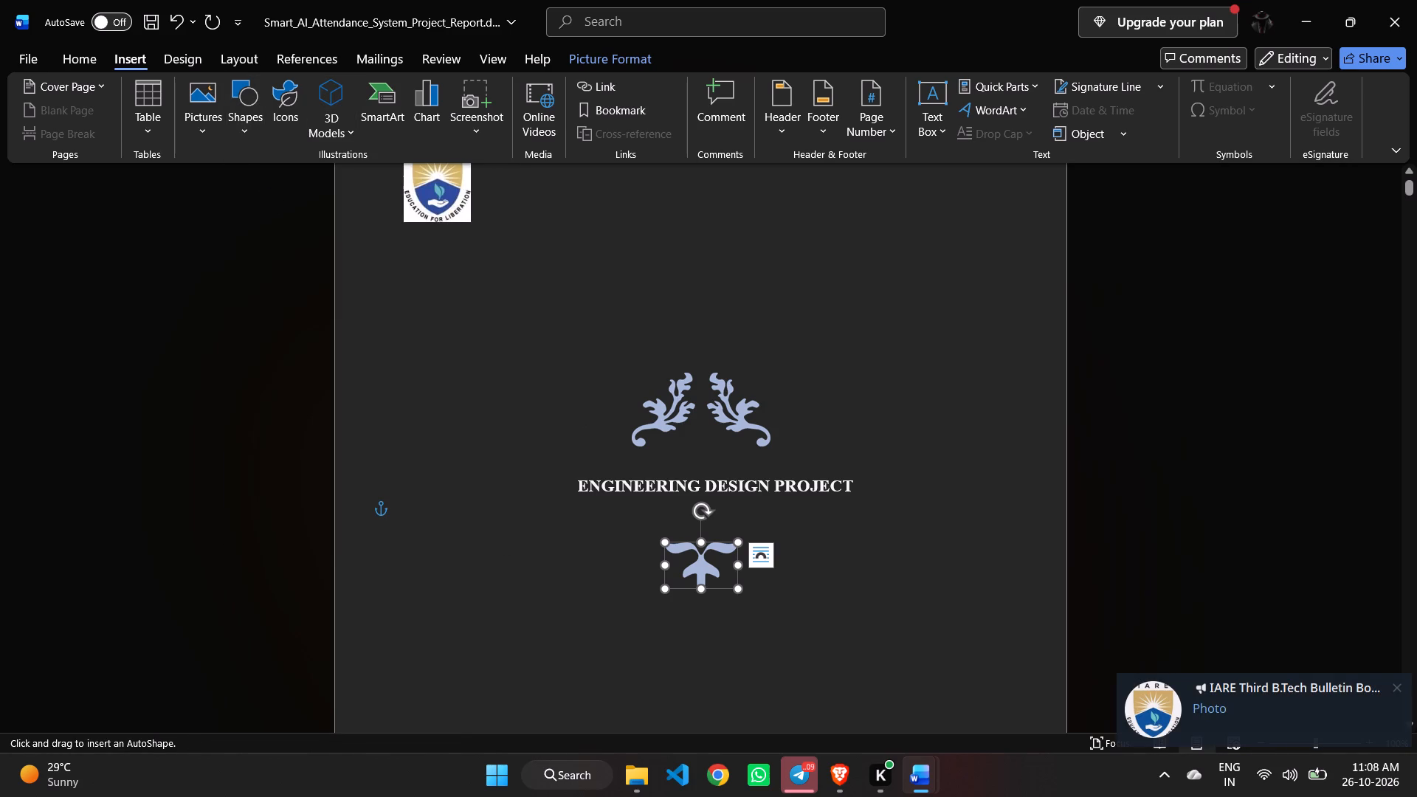
left_click_drag(565, 463, 769, 477)
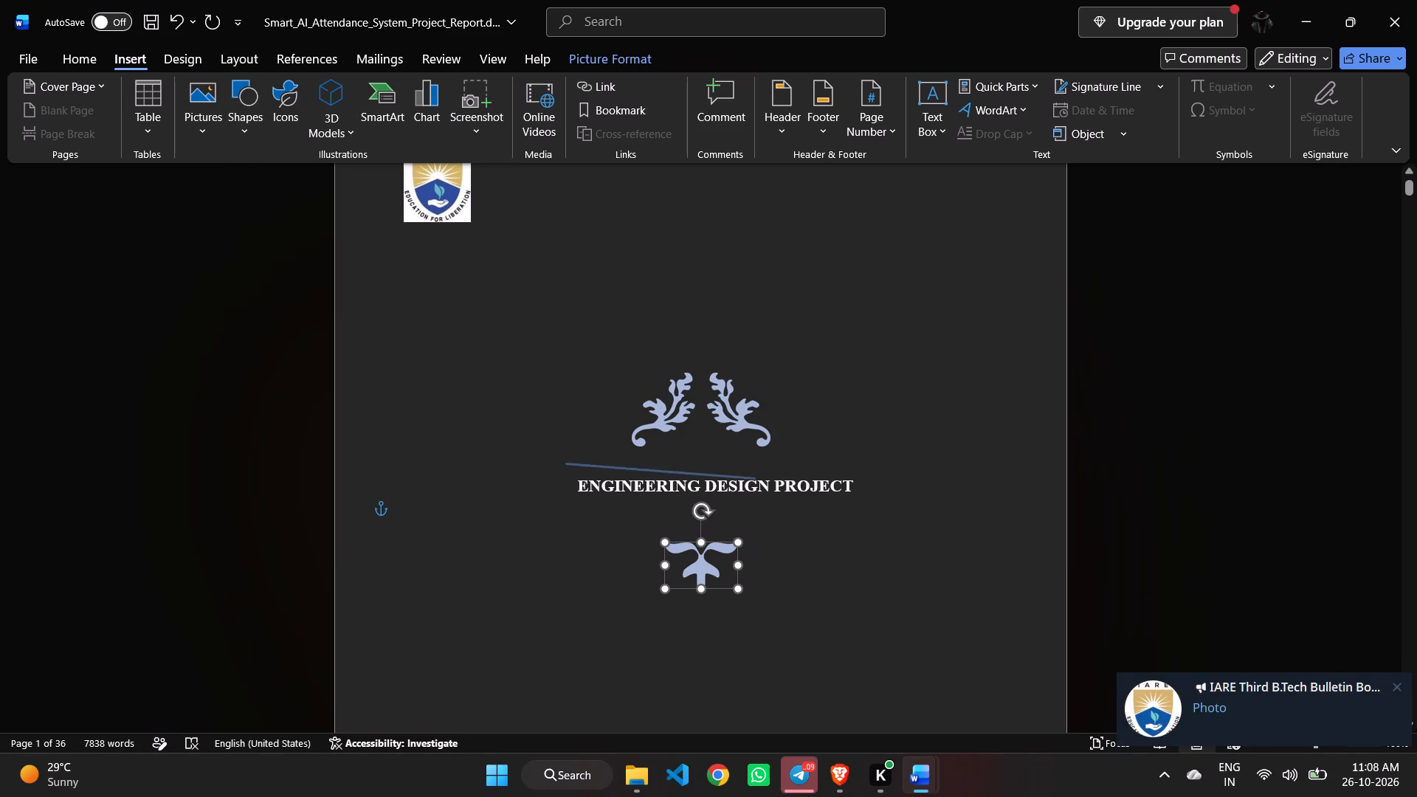
left_click_drag(769, 477, 861, 463)
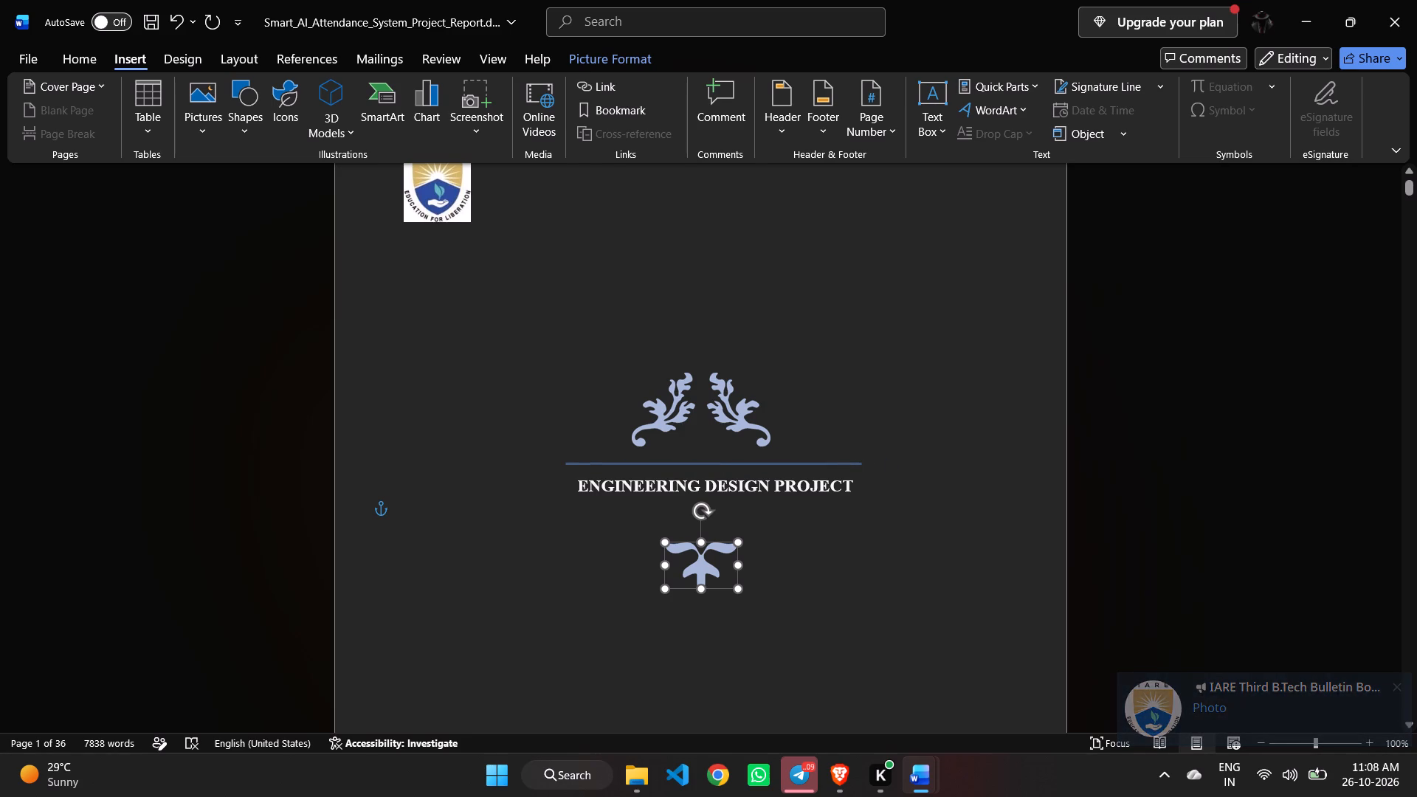
Duplicate the horizontal line above the cover heading and align the copy between the heading and the small lower ornament.
left_click_drag(861, 463, 859, 465)
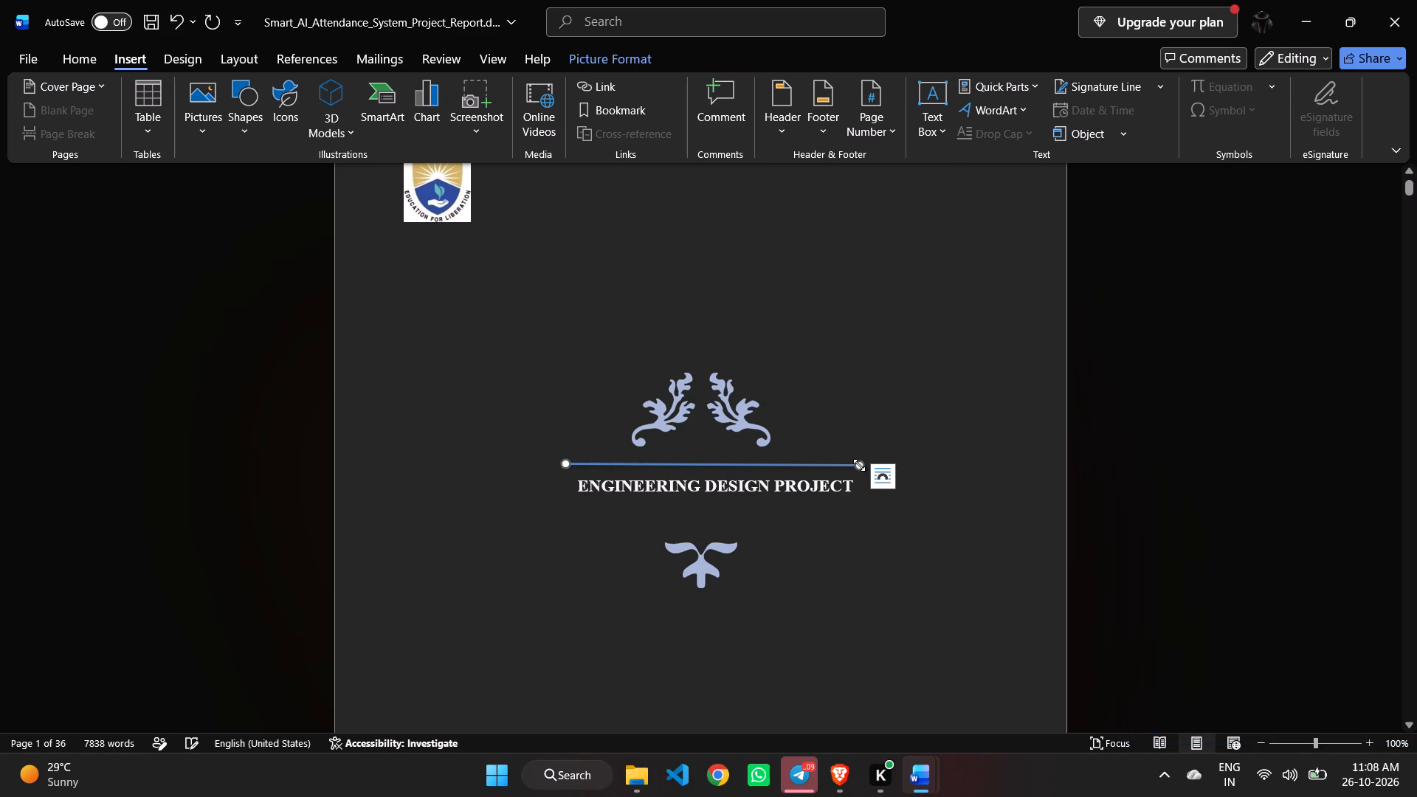
right_click(792, 463)
left_click(818, 84)
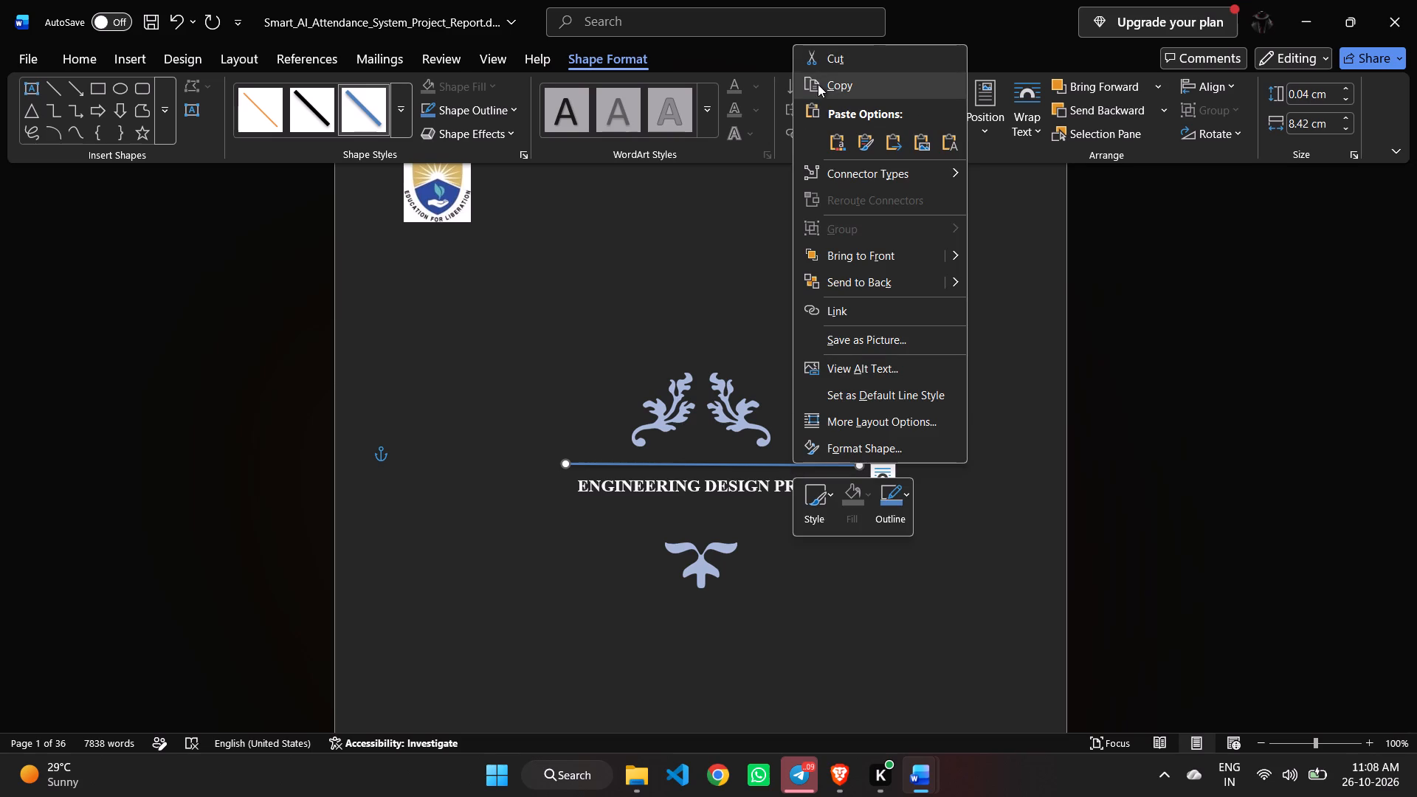
right_click(523, 545)
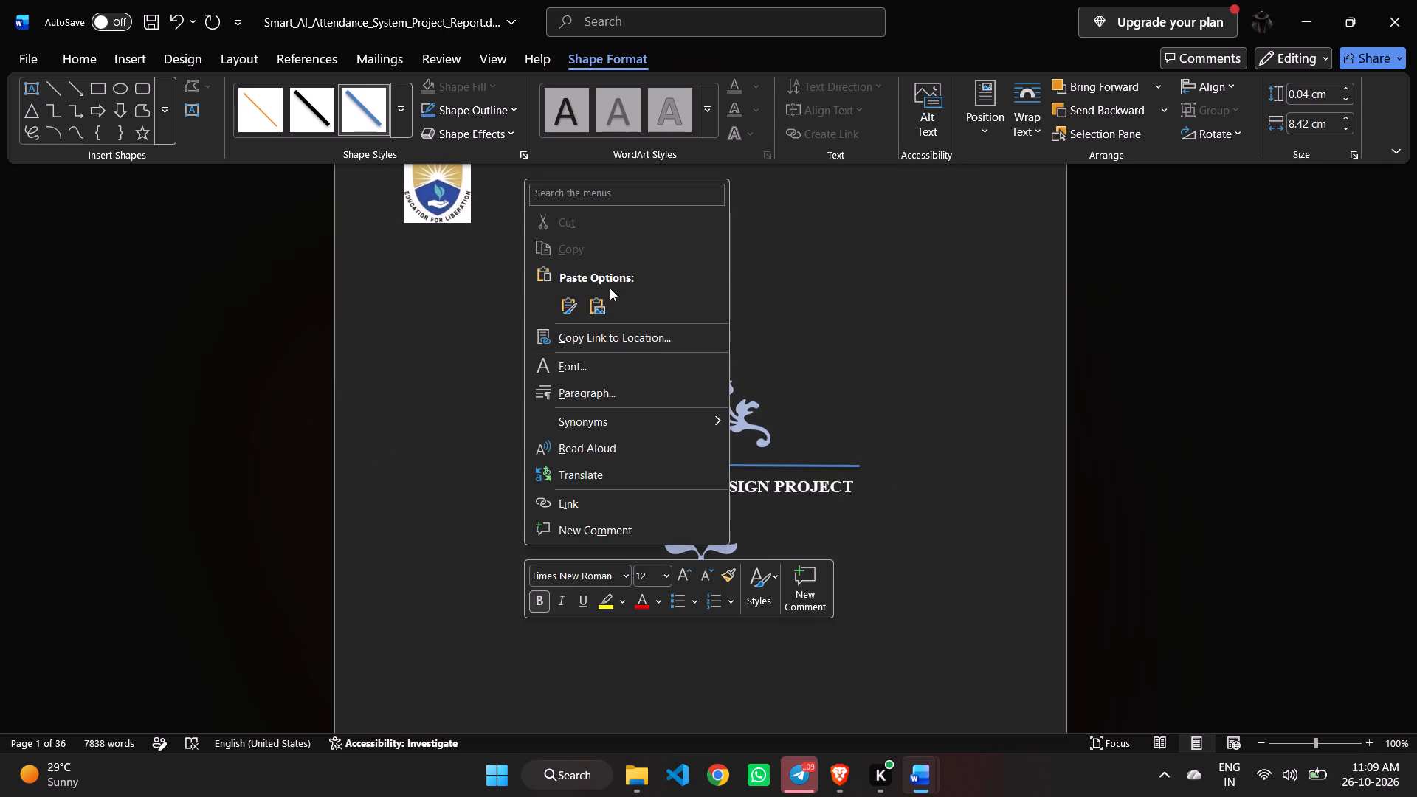
left_click(565, 306)
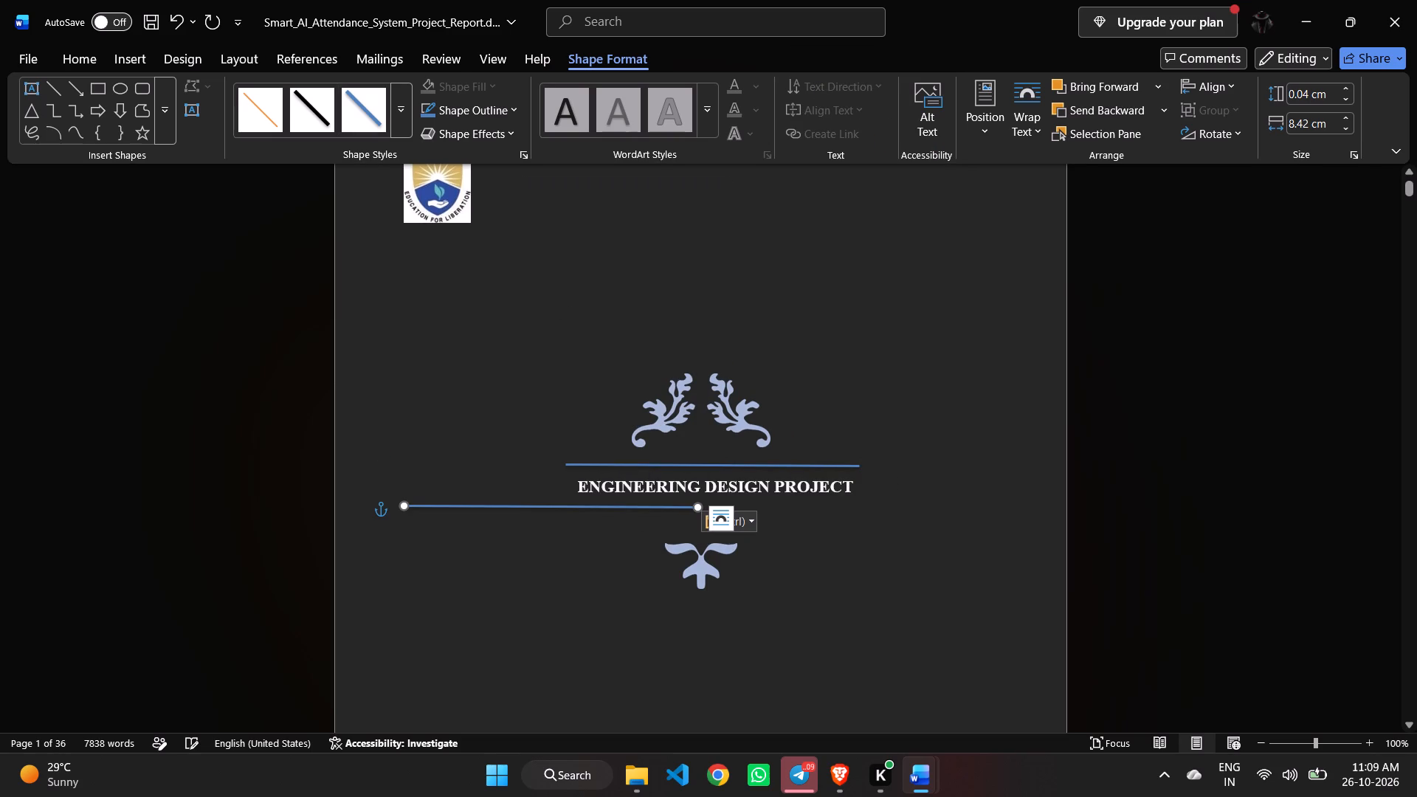
left_click_drag(632, 505, 804, 530)
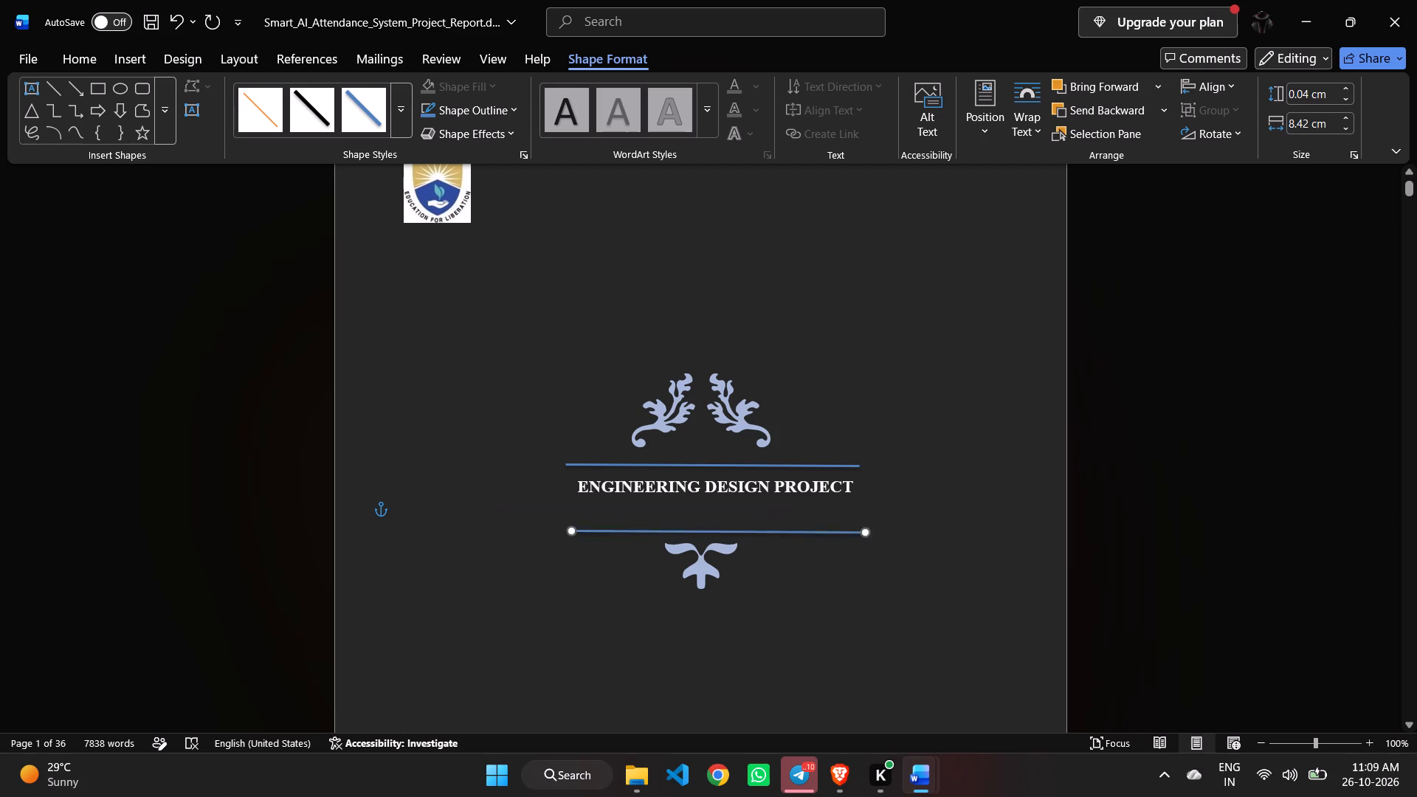
left_click_drag(804, 530, 801, 510)
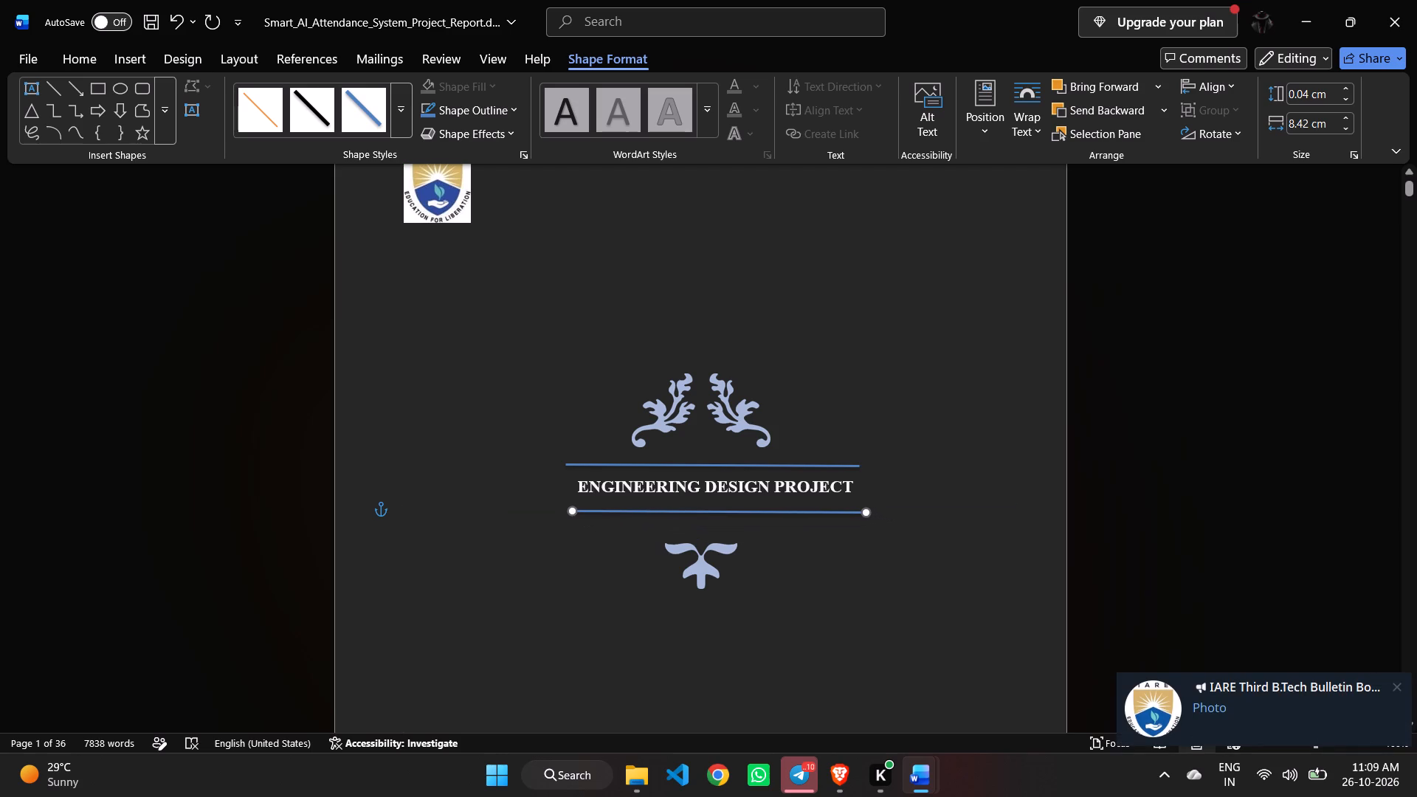
left_click_drag(801, 510, 796, 509)
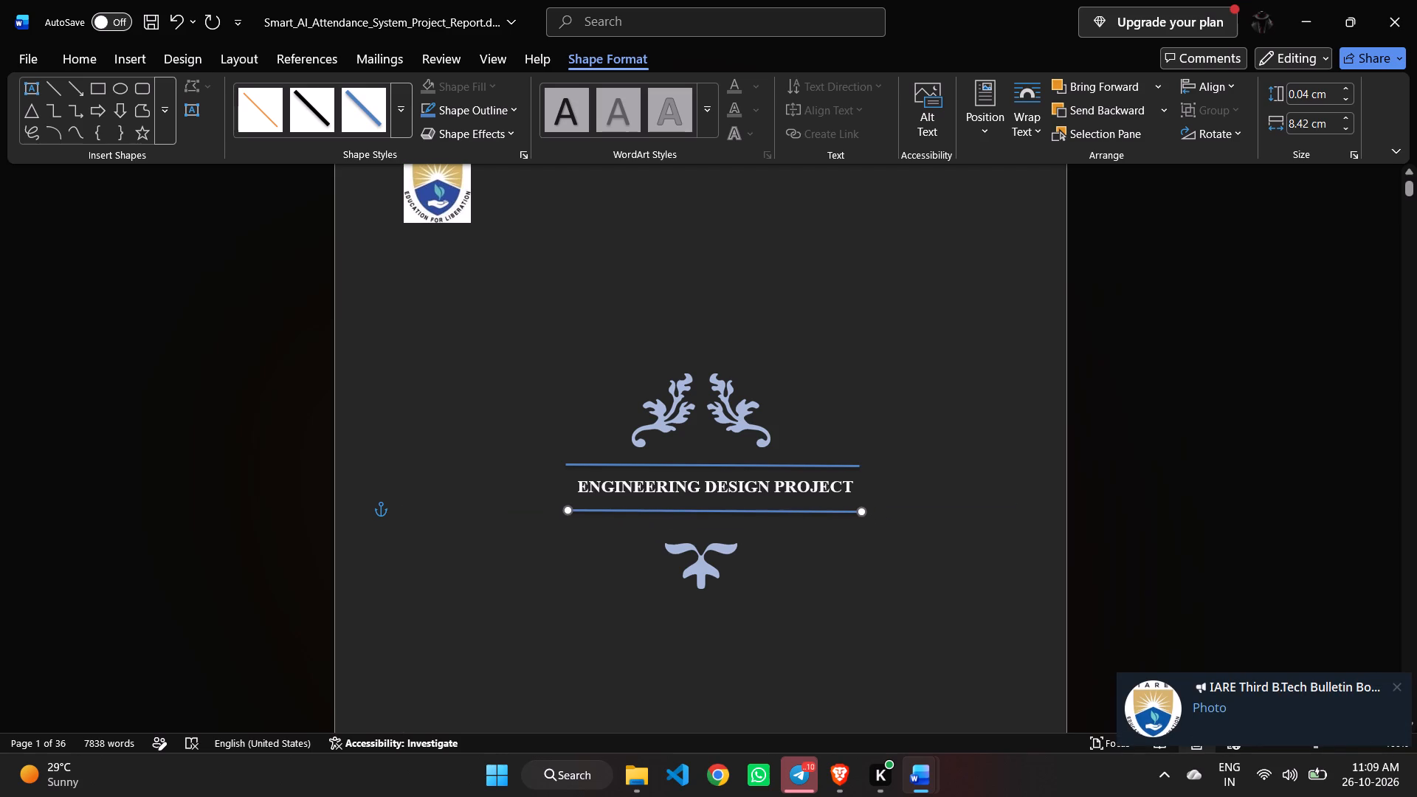
left_click_drag(796, 509, 795, 509)
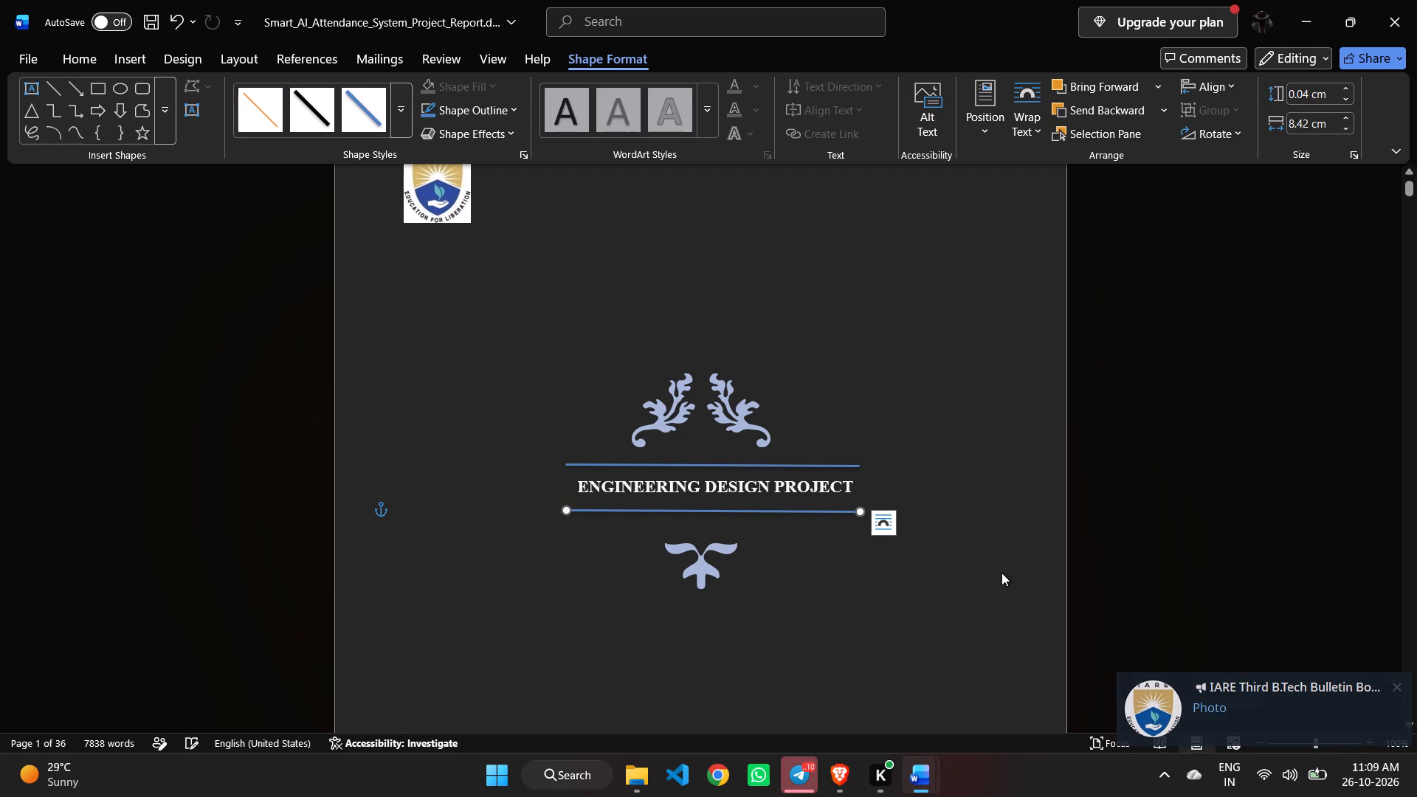
left_click(844, 597)
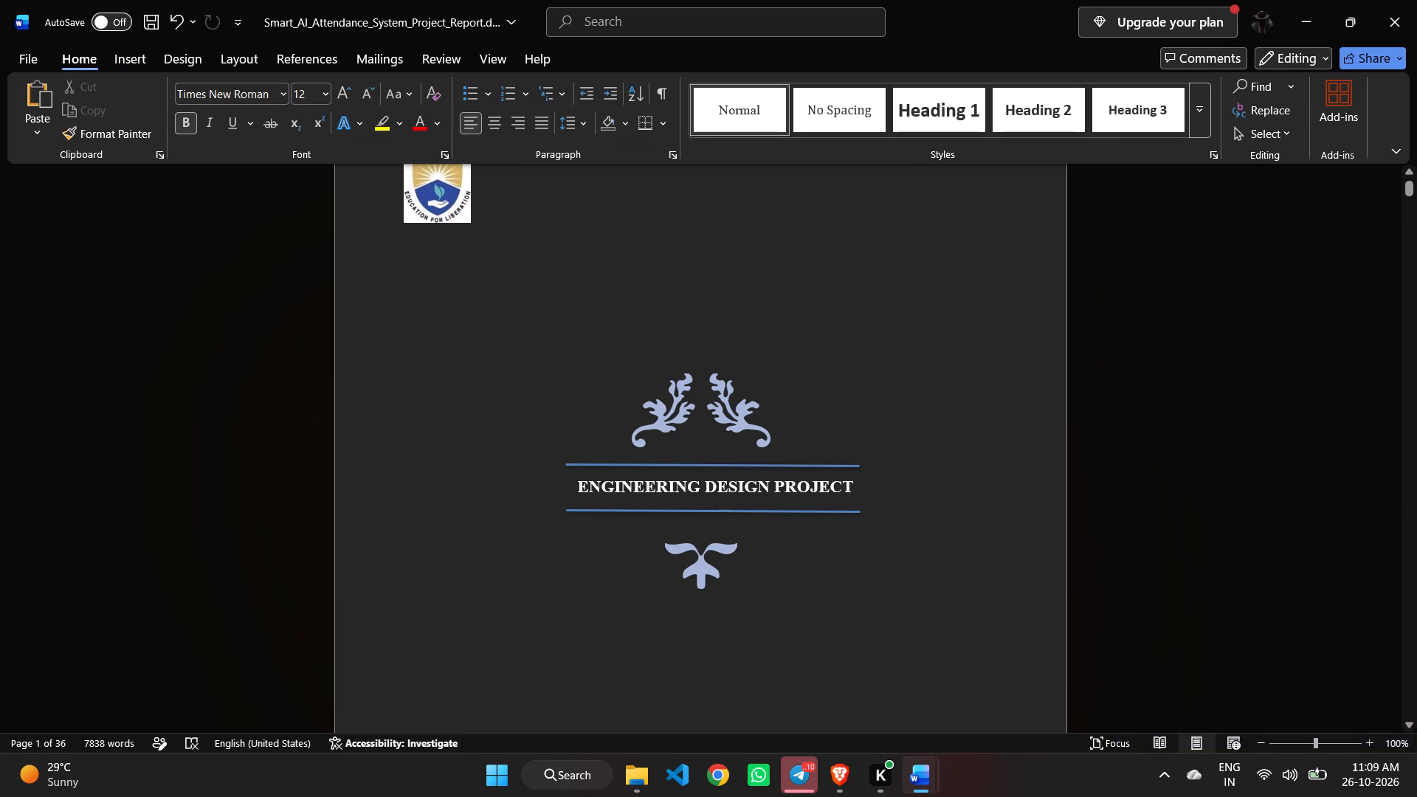
left_click(700, 579)
left_click(709, 559)
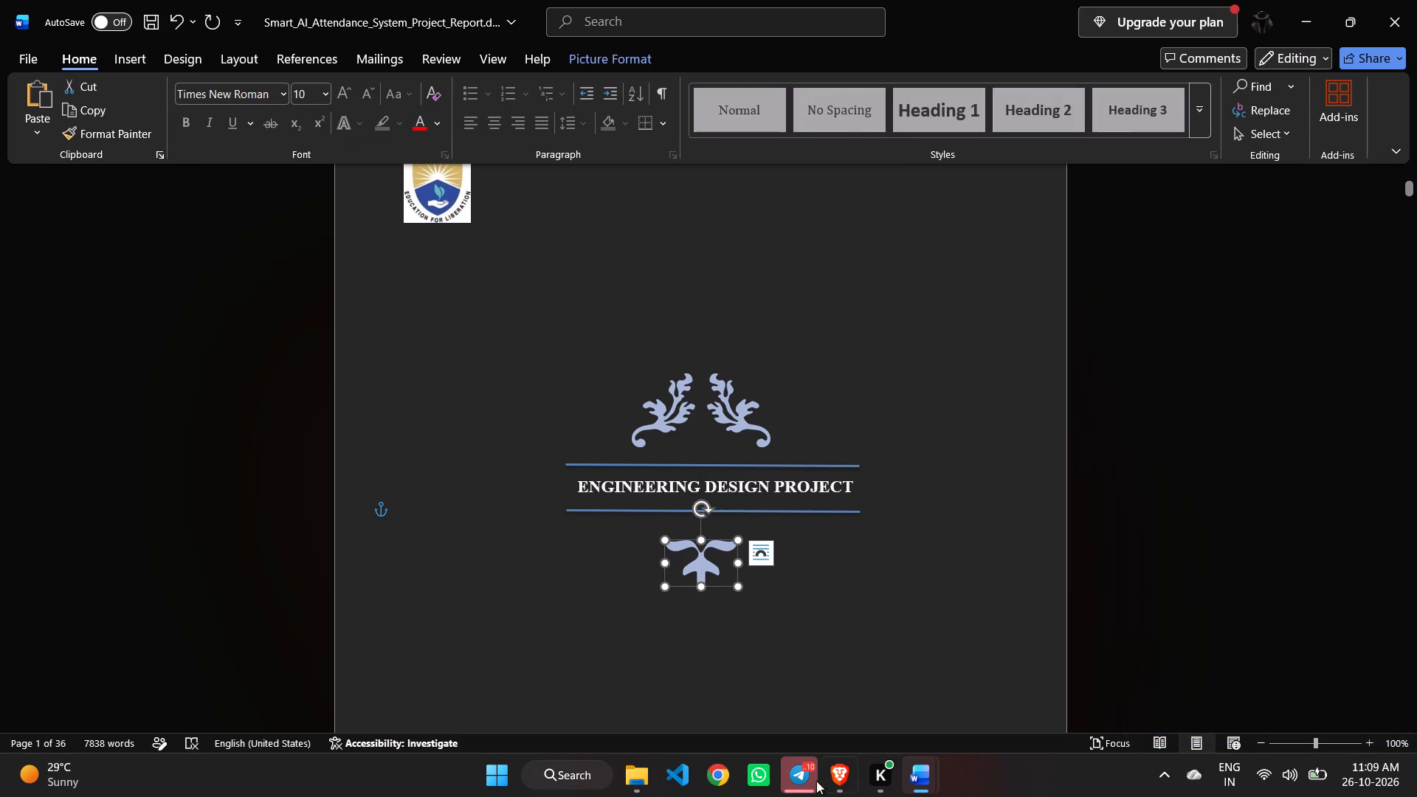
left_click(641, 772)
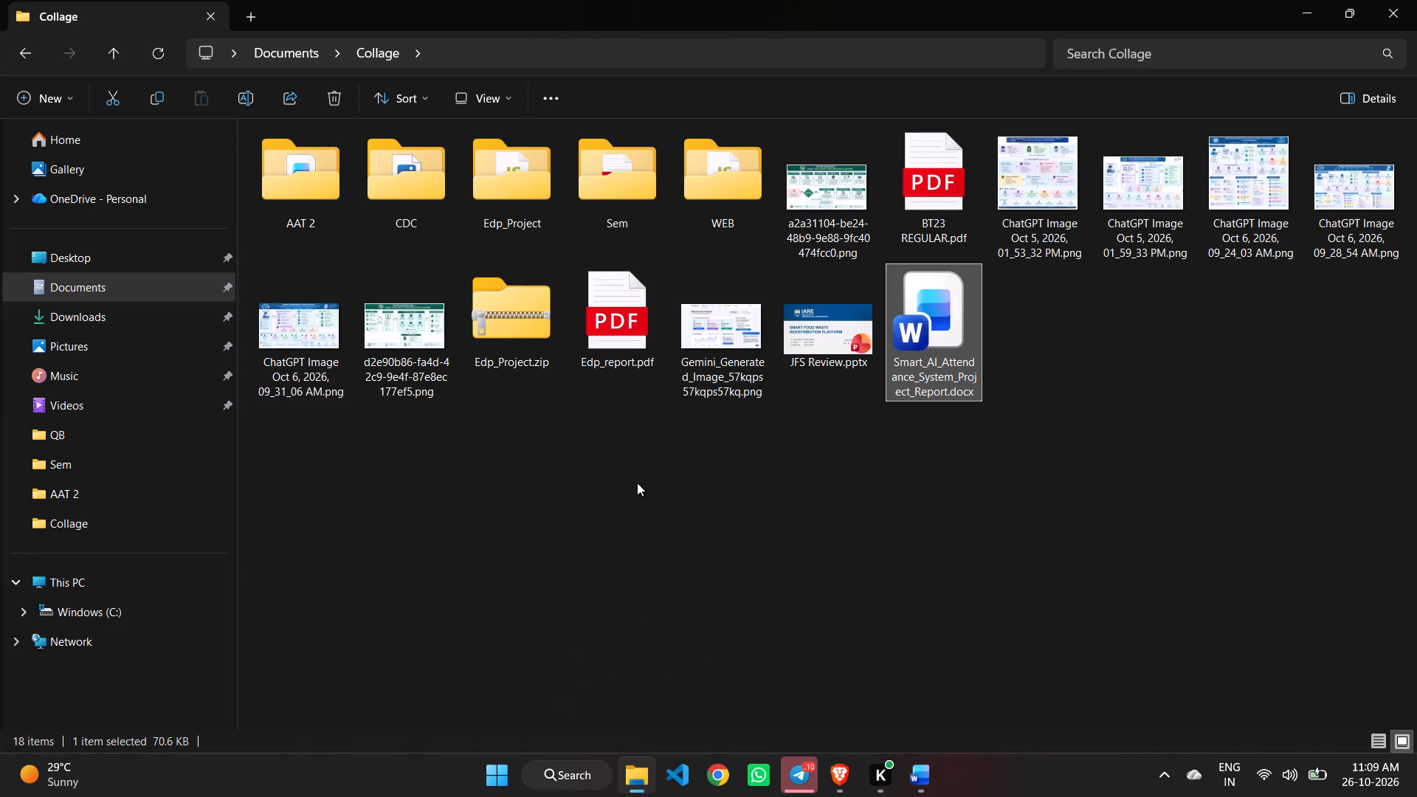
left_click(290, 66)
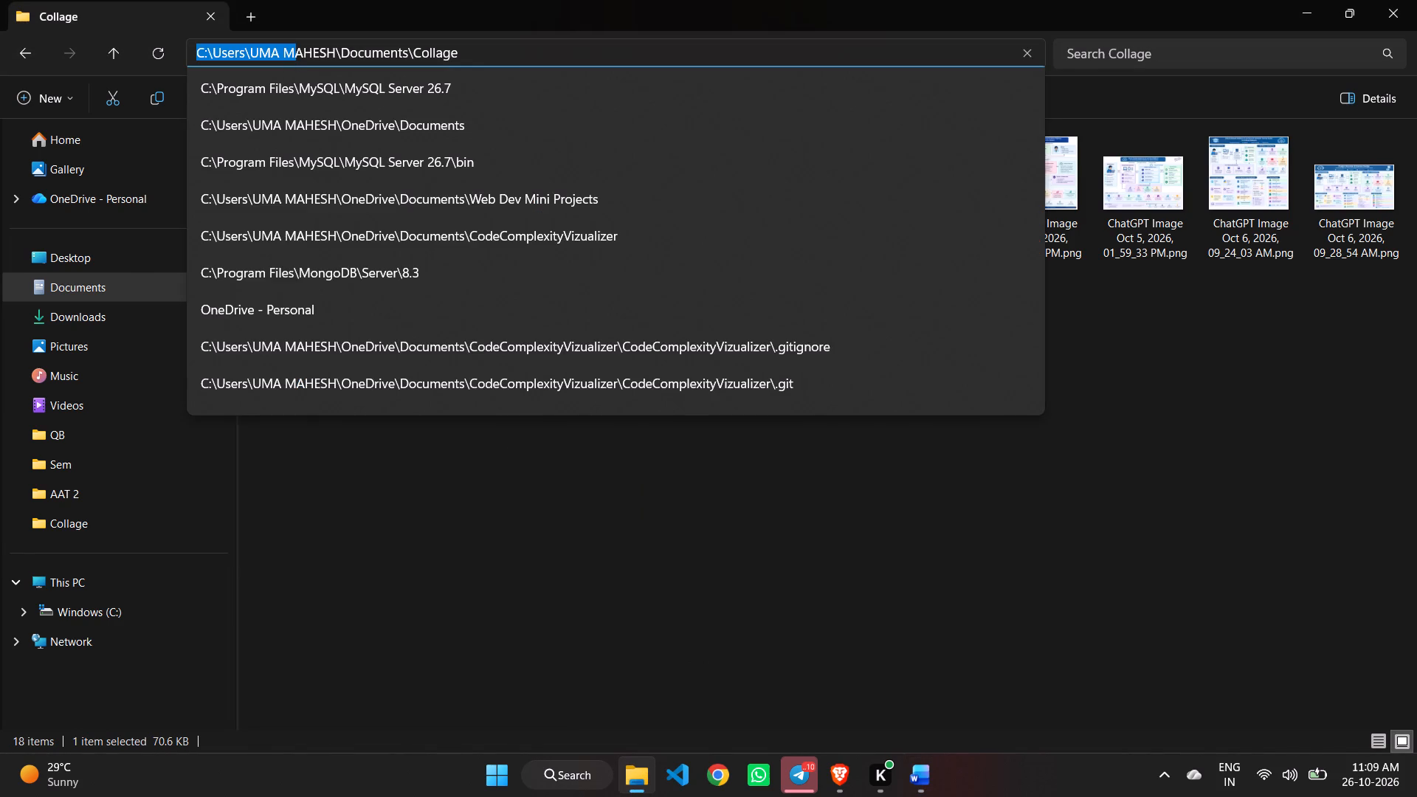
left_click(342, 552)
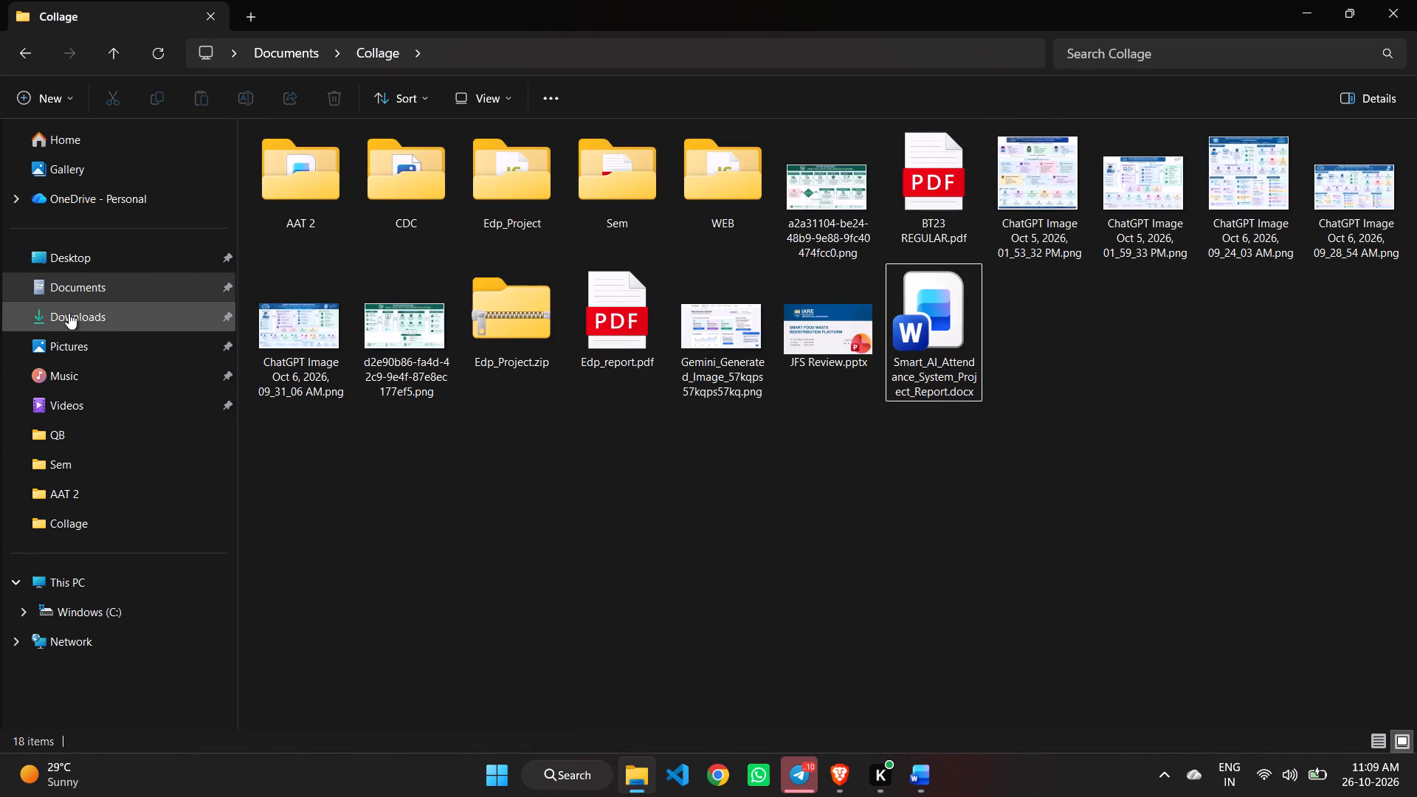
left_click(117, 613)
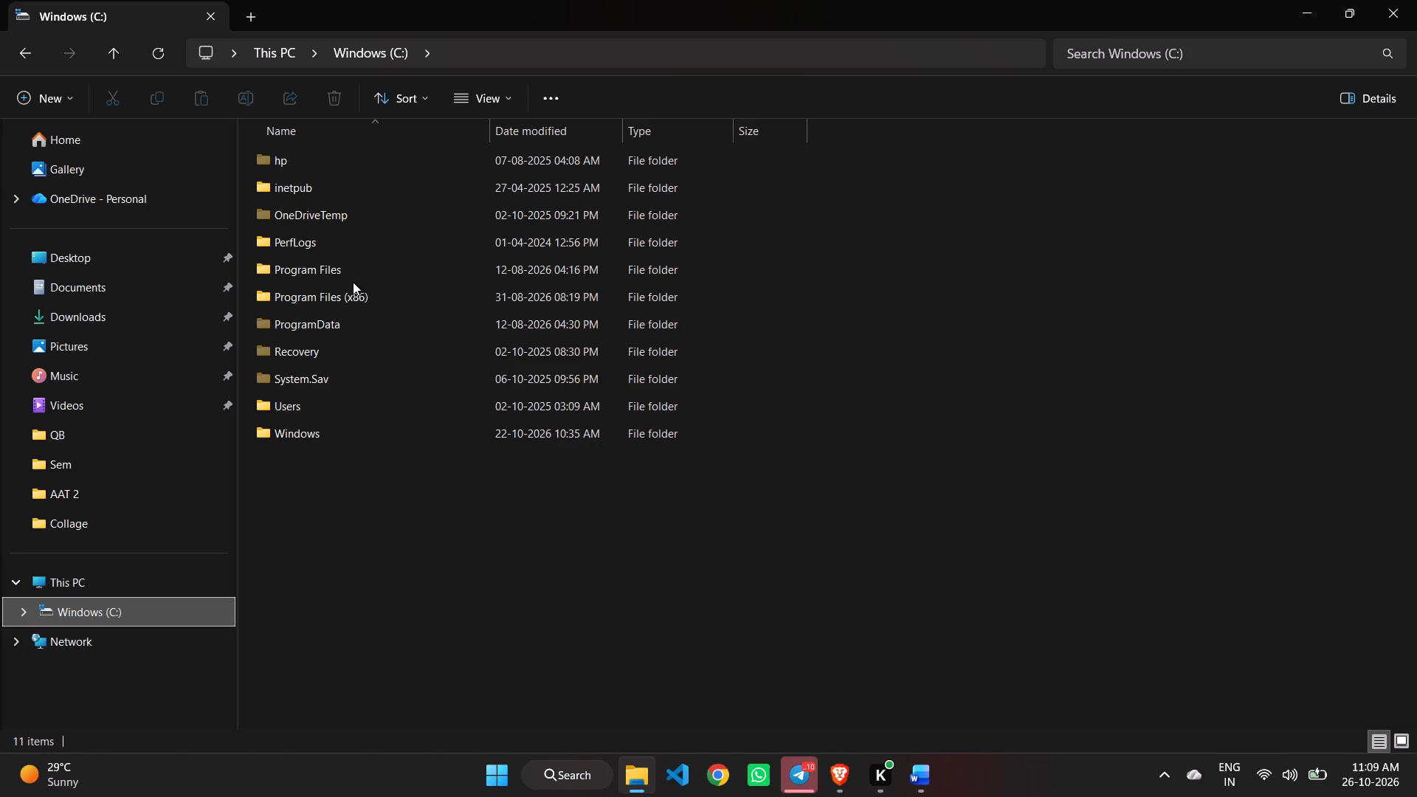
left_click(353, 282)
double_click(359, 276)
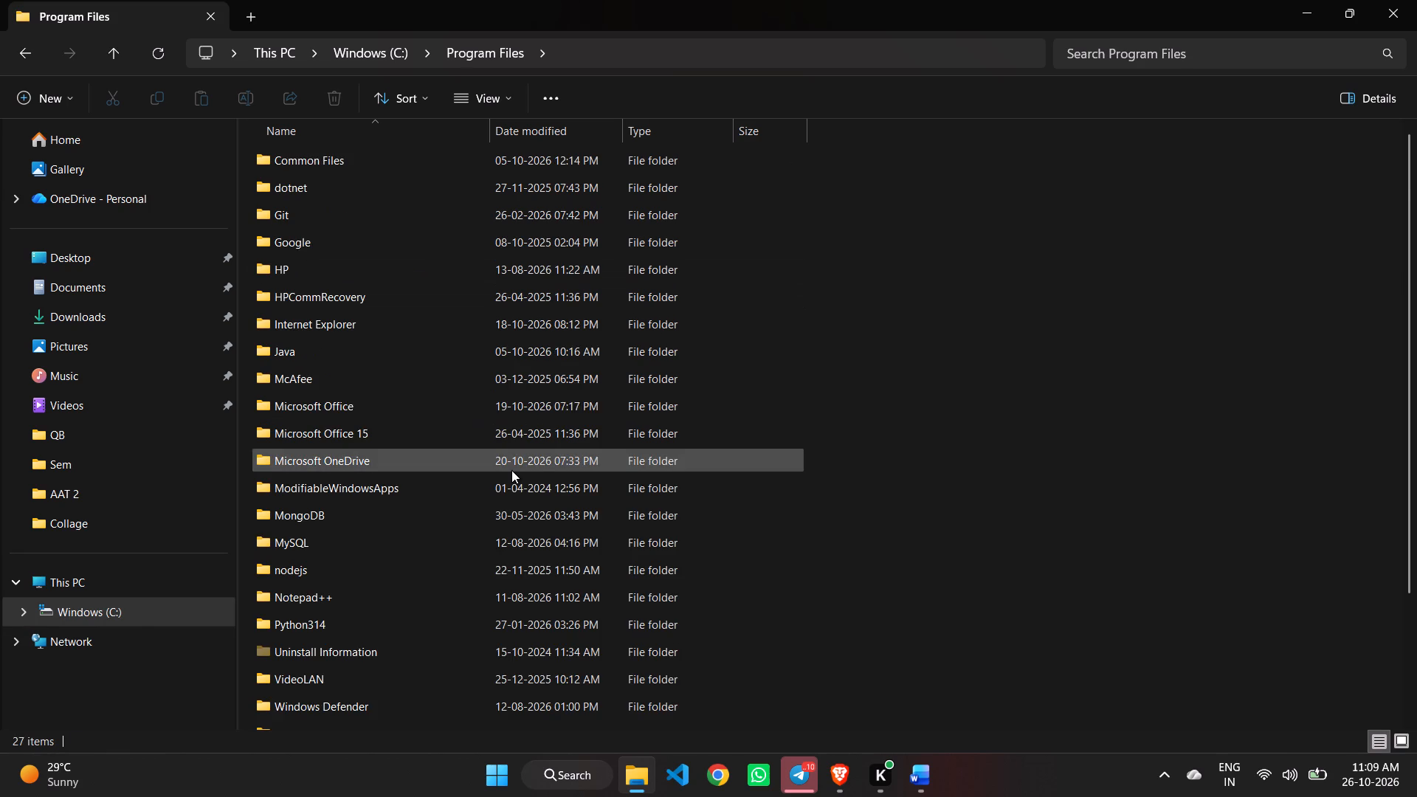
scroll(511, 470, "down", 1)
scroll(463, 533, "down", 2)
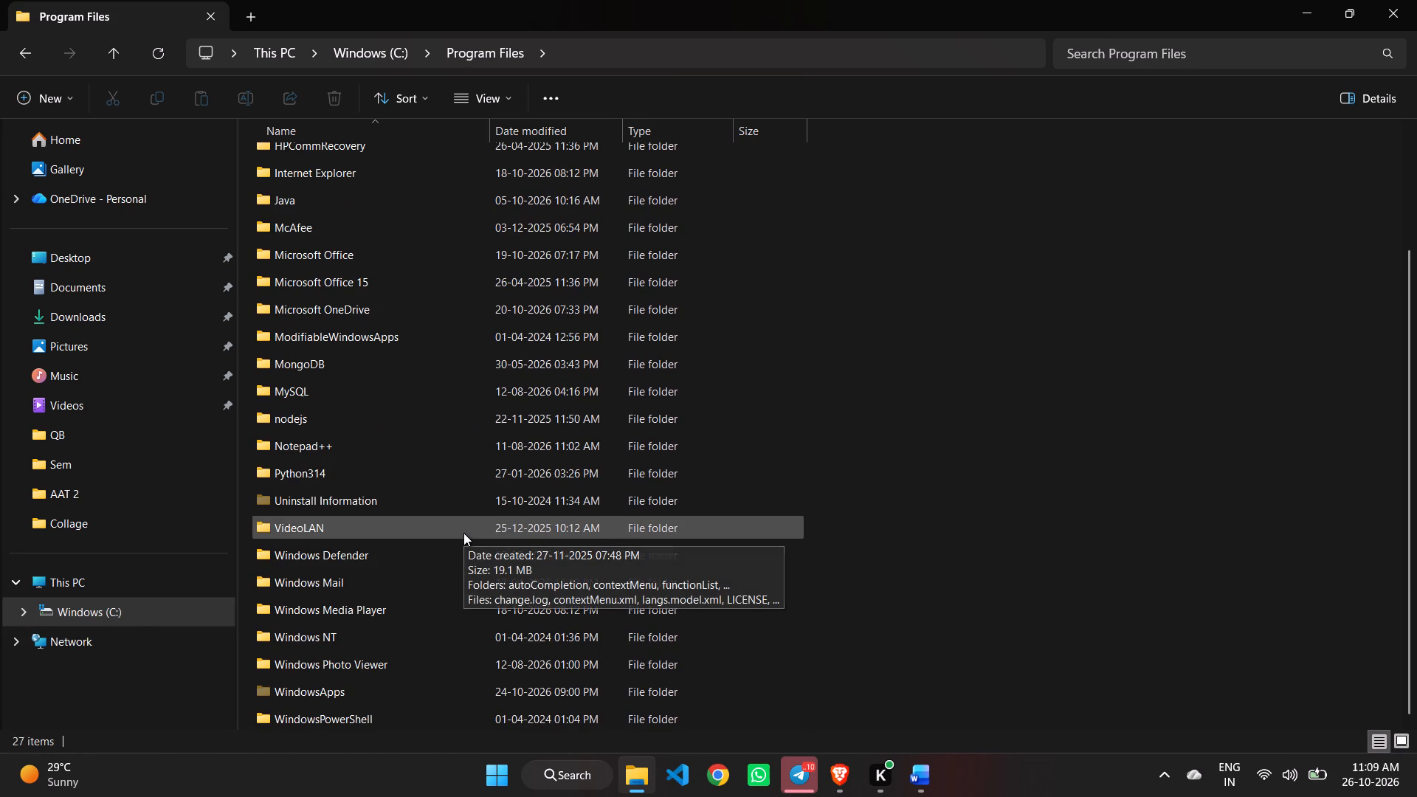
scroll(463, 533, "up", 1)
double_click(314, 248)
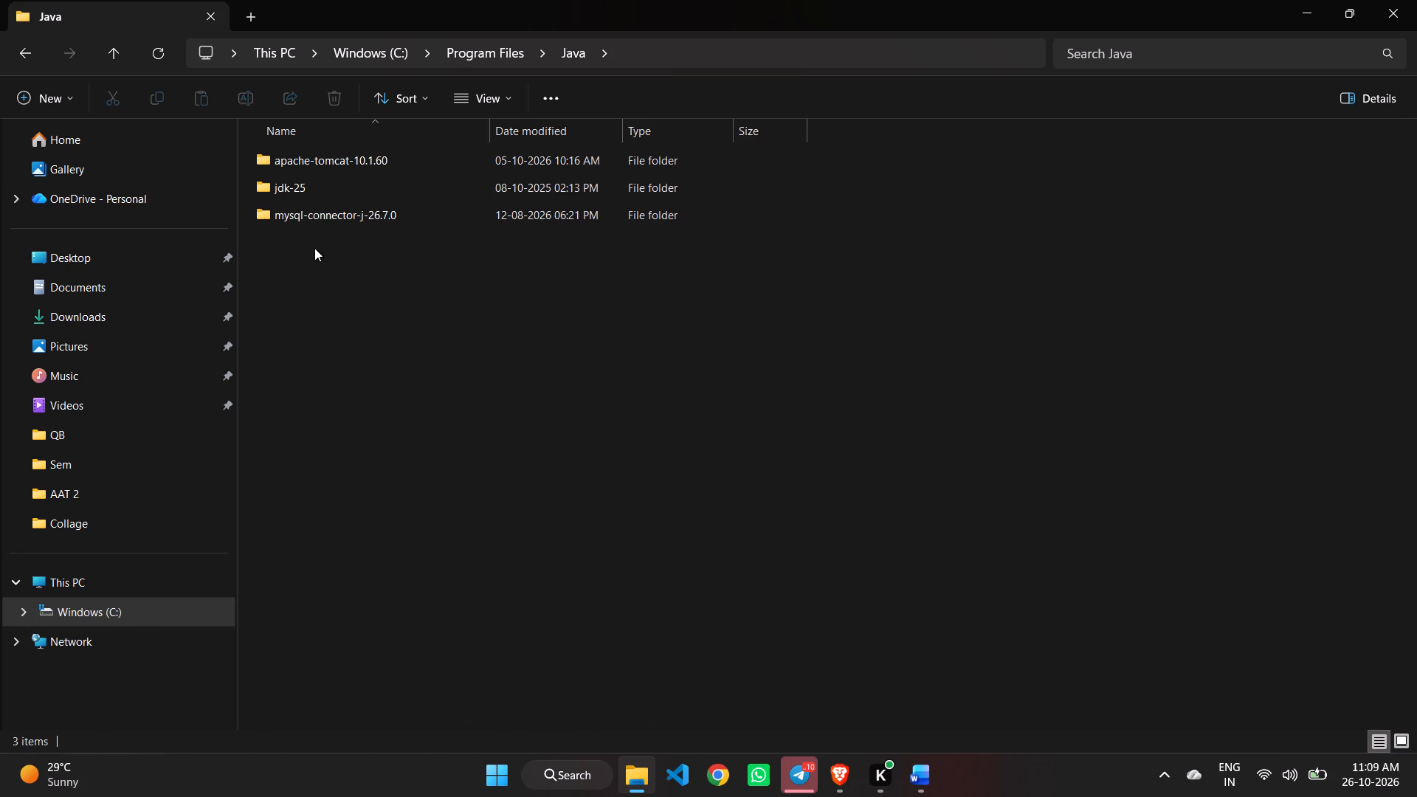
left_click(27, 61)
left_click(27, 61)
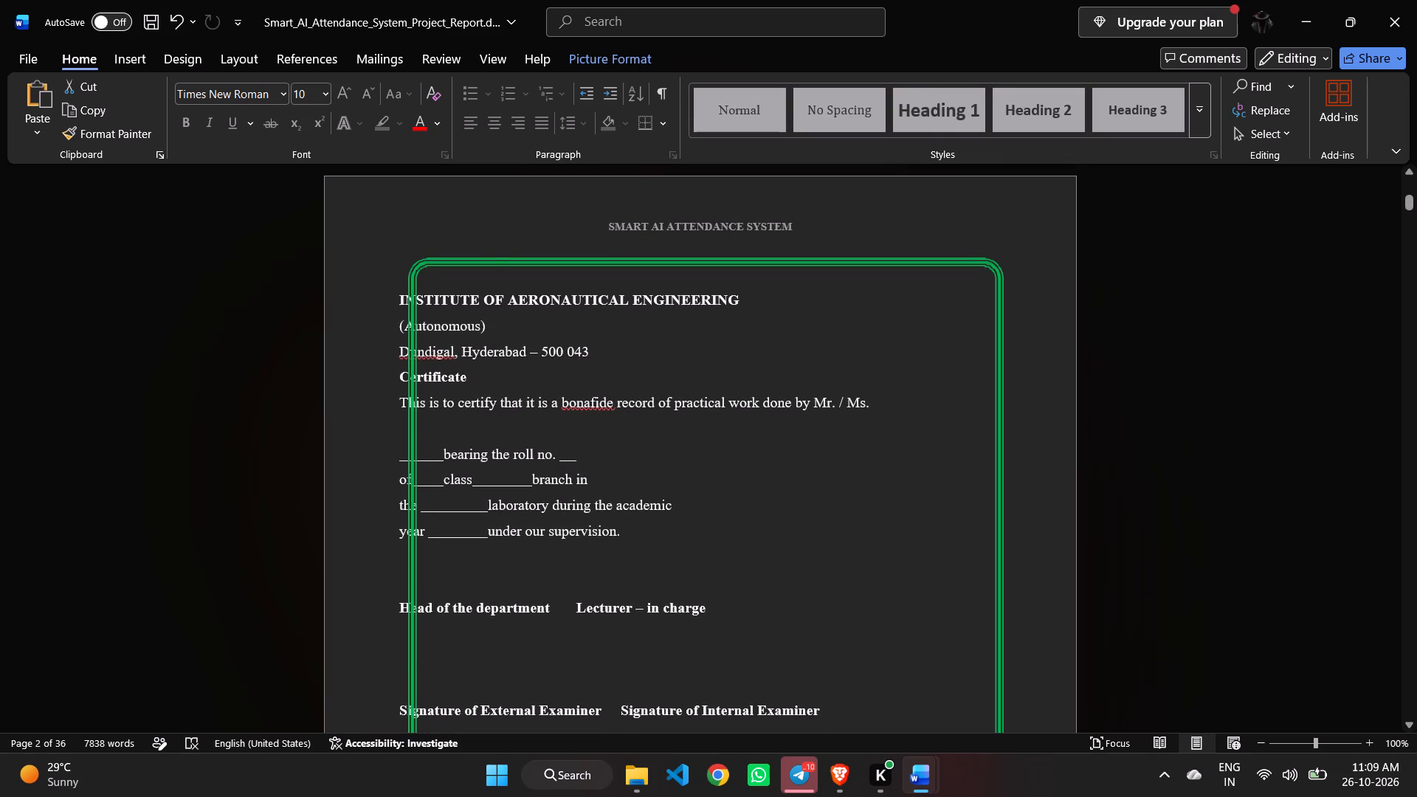
scroll(833, 707, "down", 1)
left_click(998, 619)
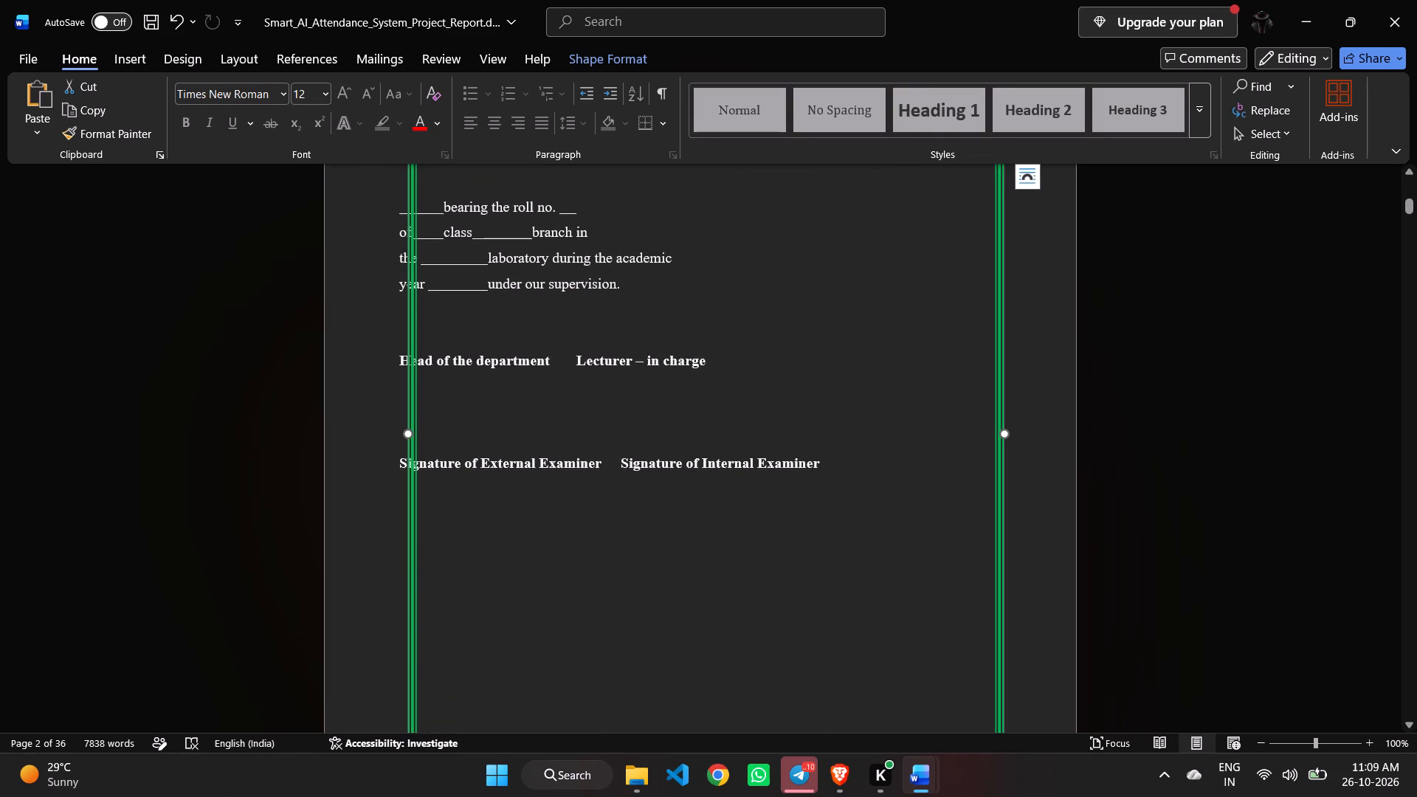
key("Delete")
left_click_drag(873, 539, 531, 361)
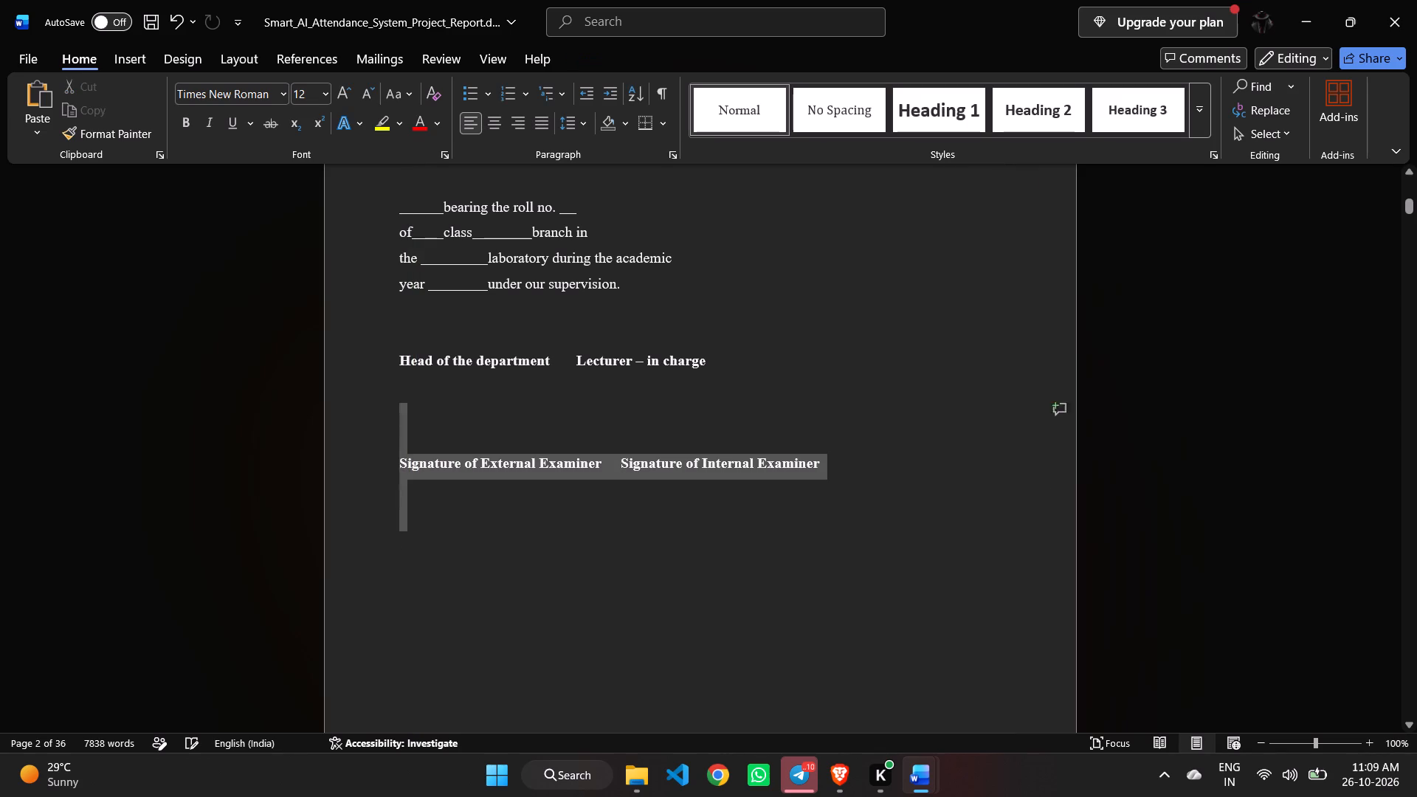
left_click_drag(531, 361, 396, 318)
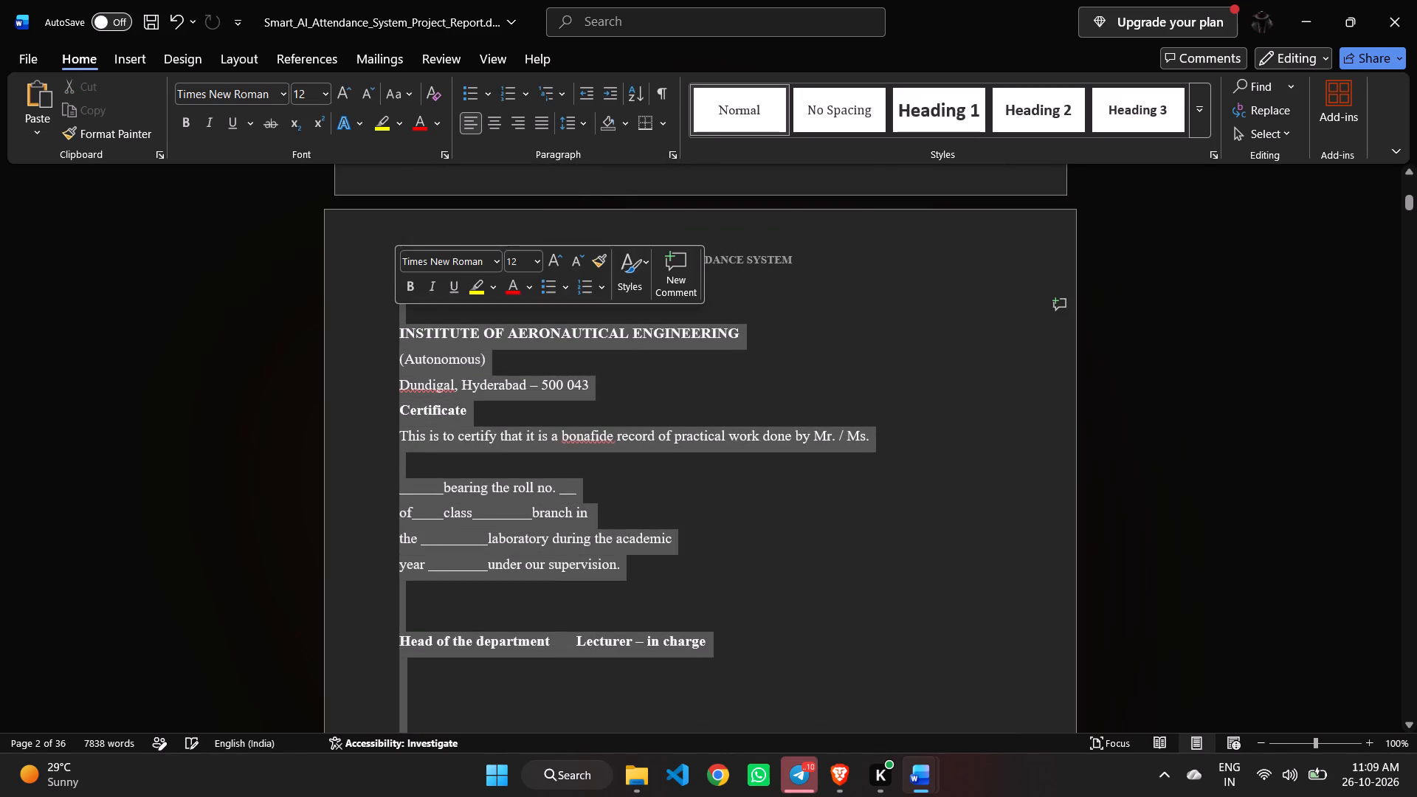
key("BackSpace")
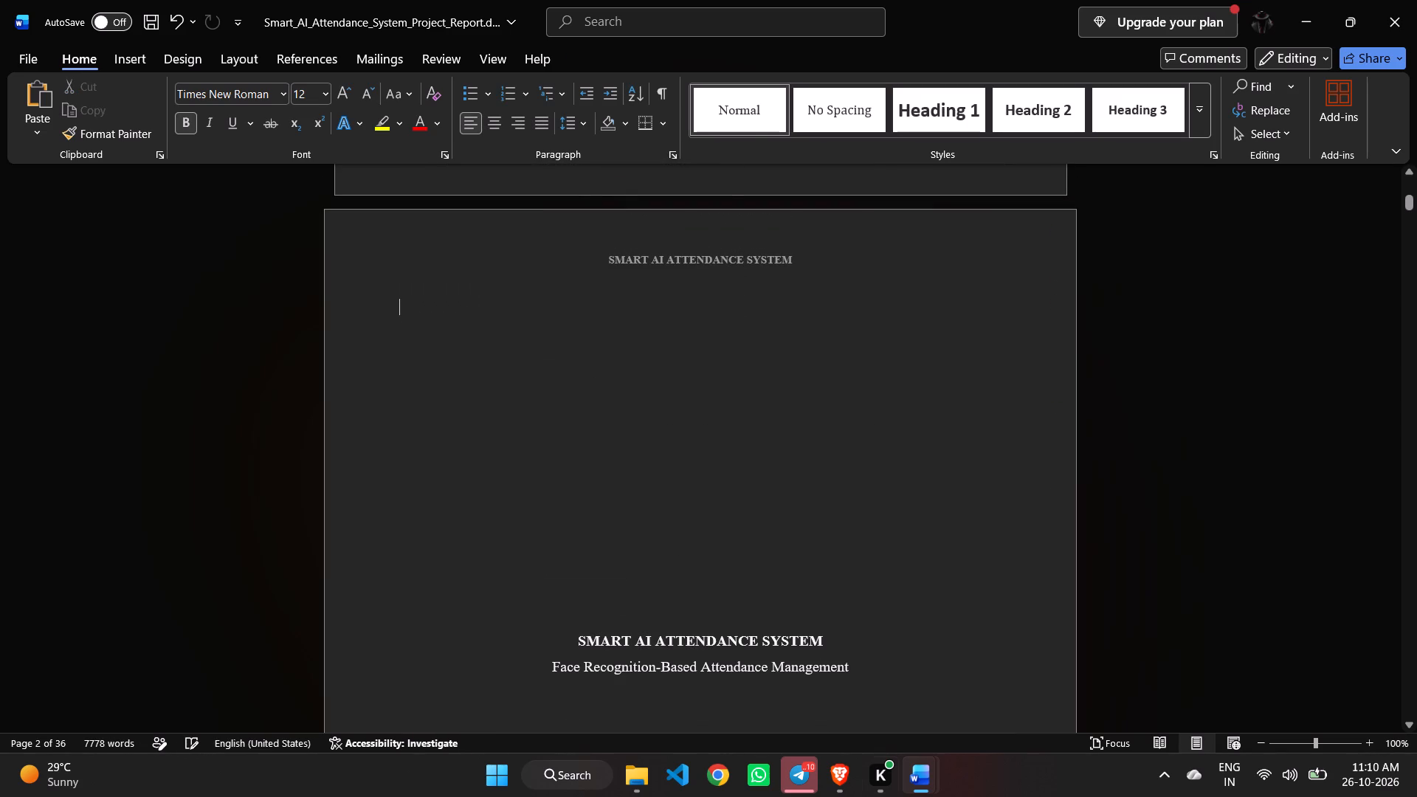
Copy the handwritten digit report's entire certificate page, from the blank line above the green frame to the line below it.
left_click(847, 782)
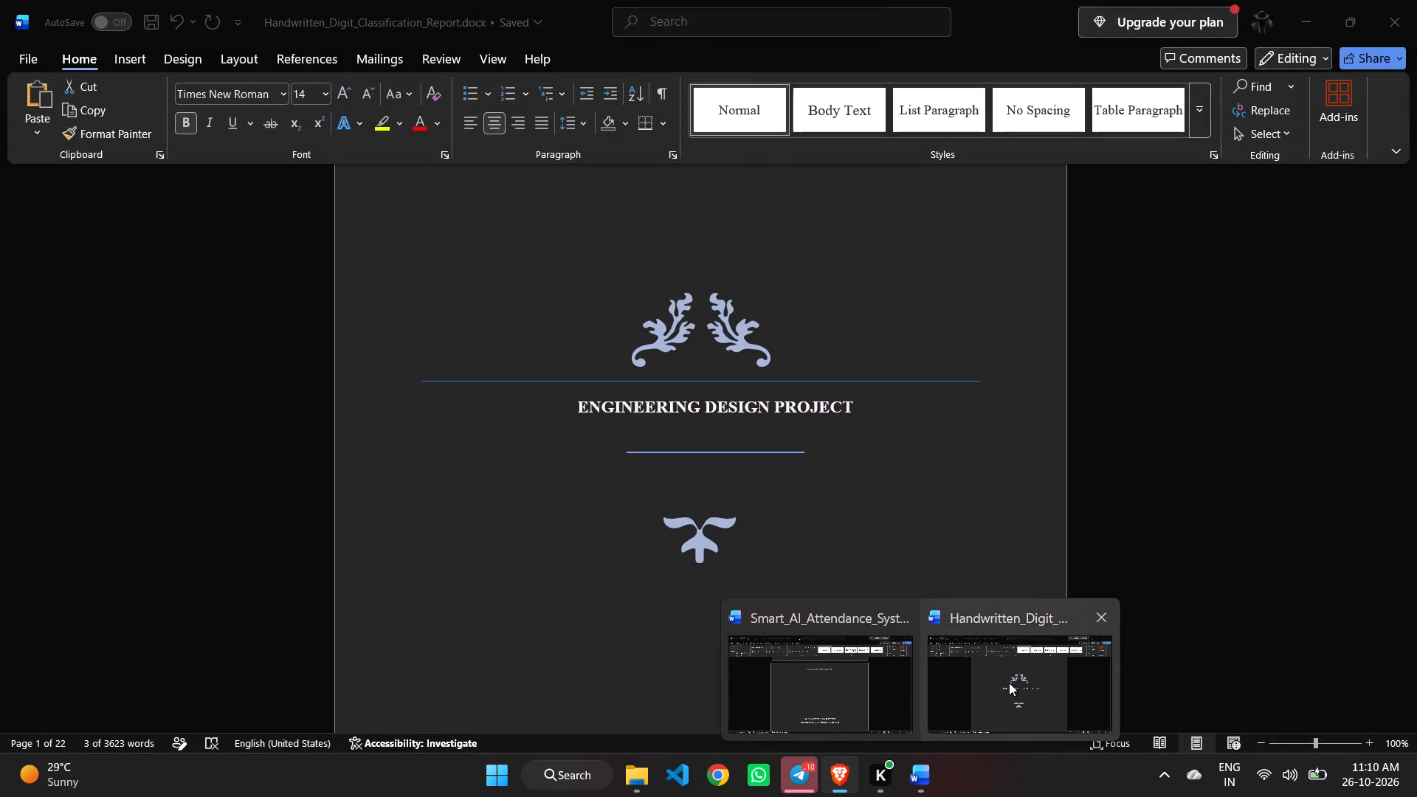
left_click(1009, 683)
scroll(821, 553, "down", 2)
scroll(821, 553, "up", 1)
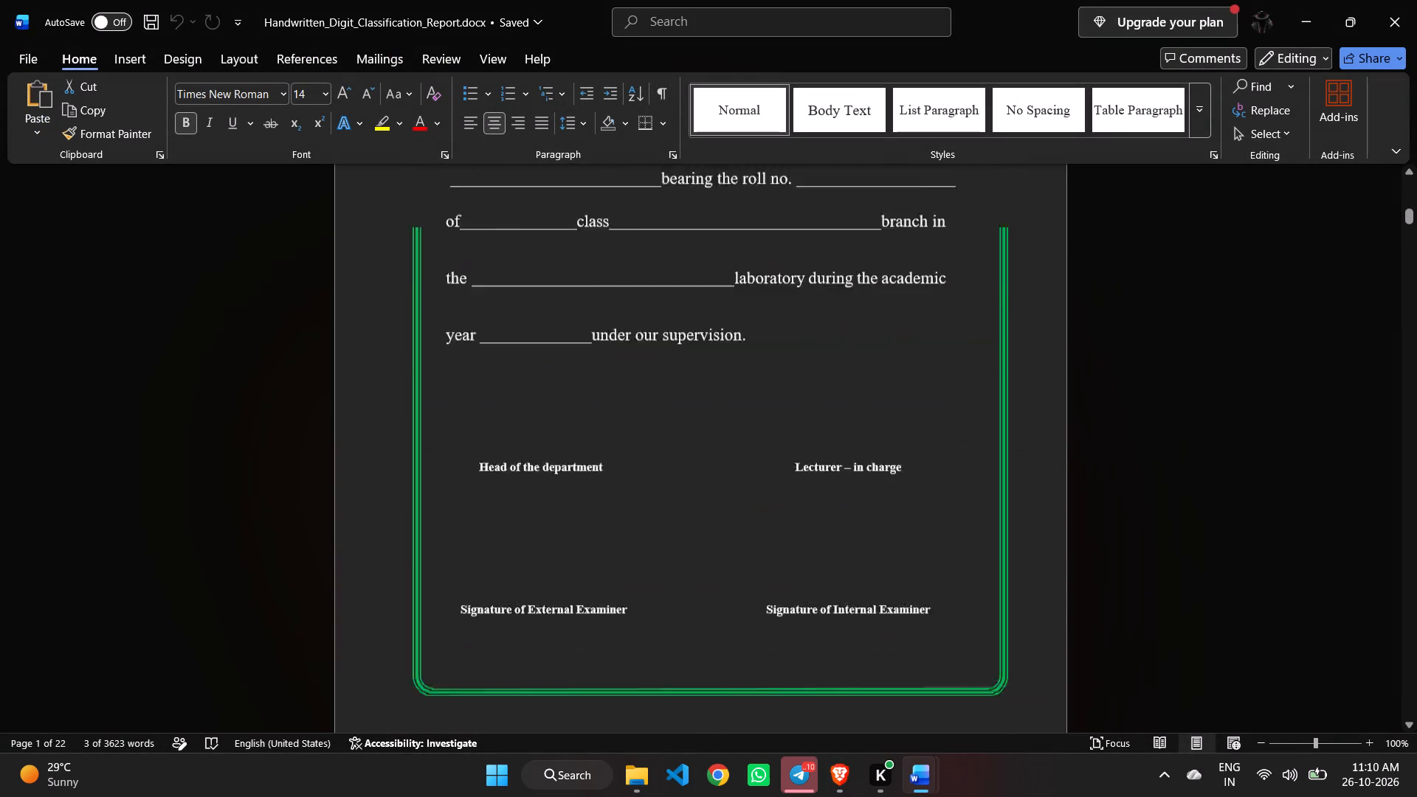
scroll(821, 553, "up", 1)
left_click(894, 329)
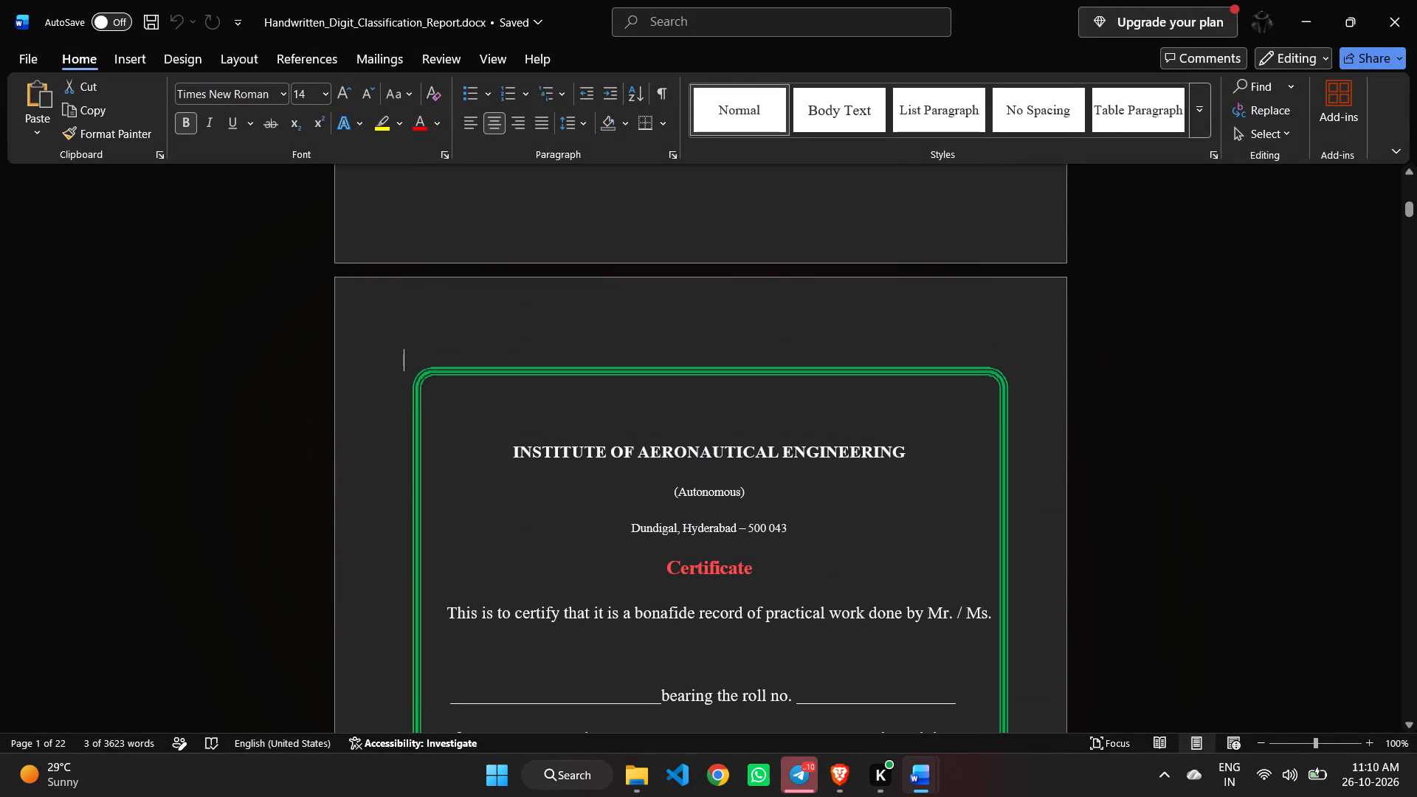
right_click(894, 329)
left_click(757, 332)
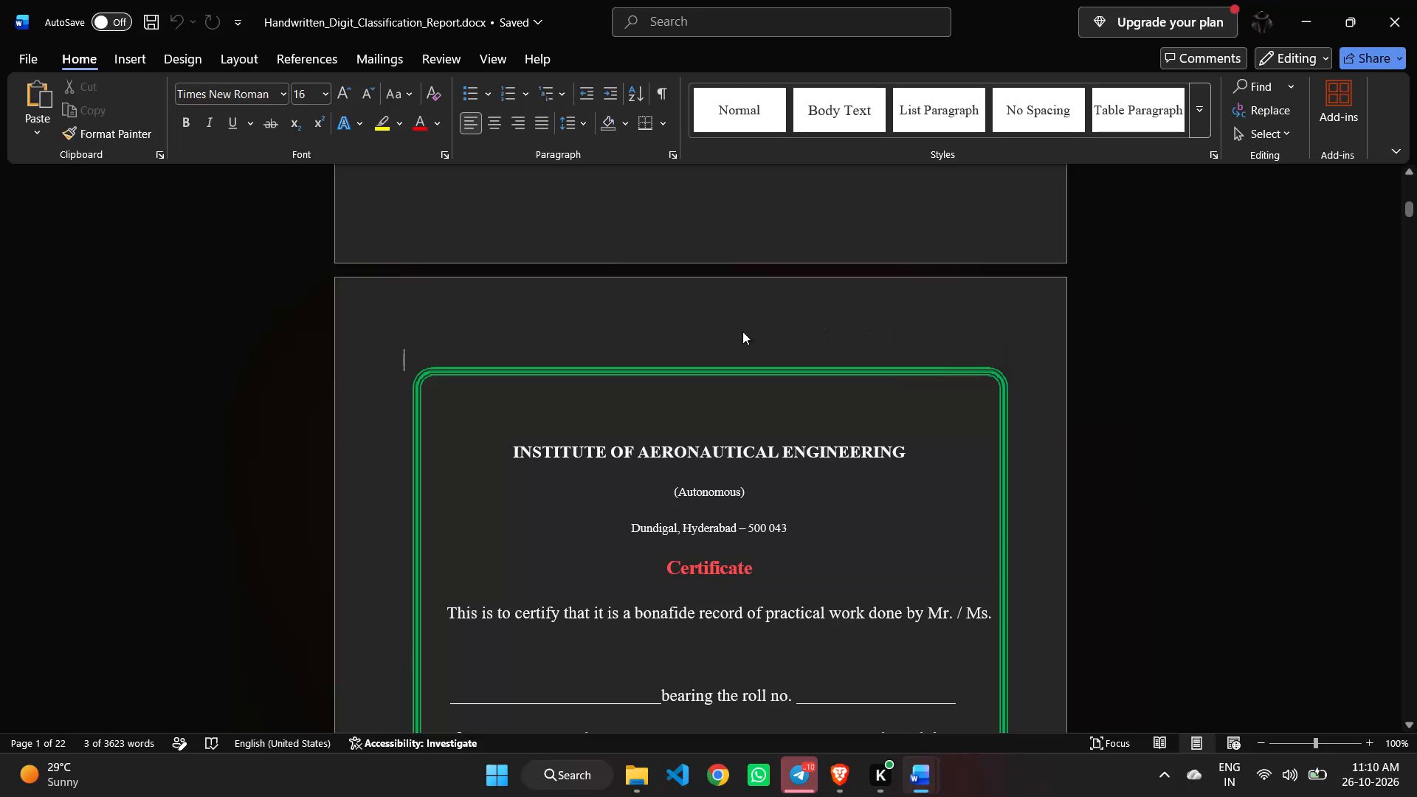
left_click_drag(402, 358, 811, 796)
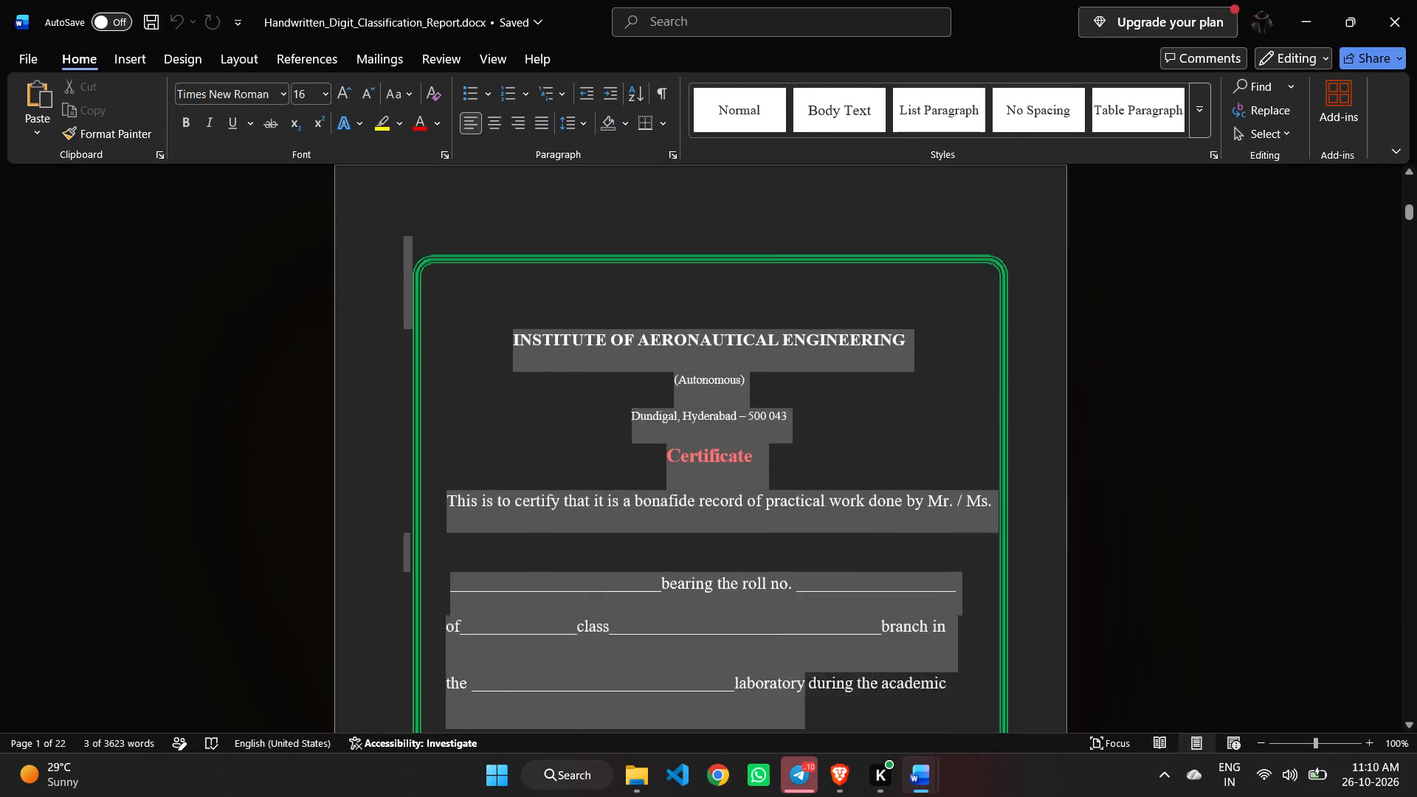
left_click_drag(811, 796, 992, 210)
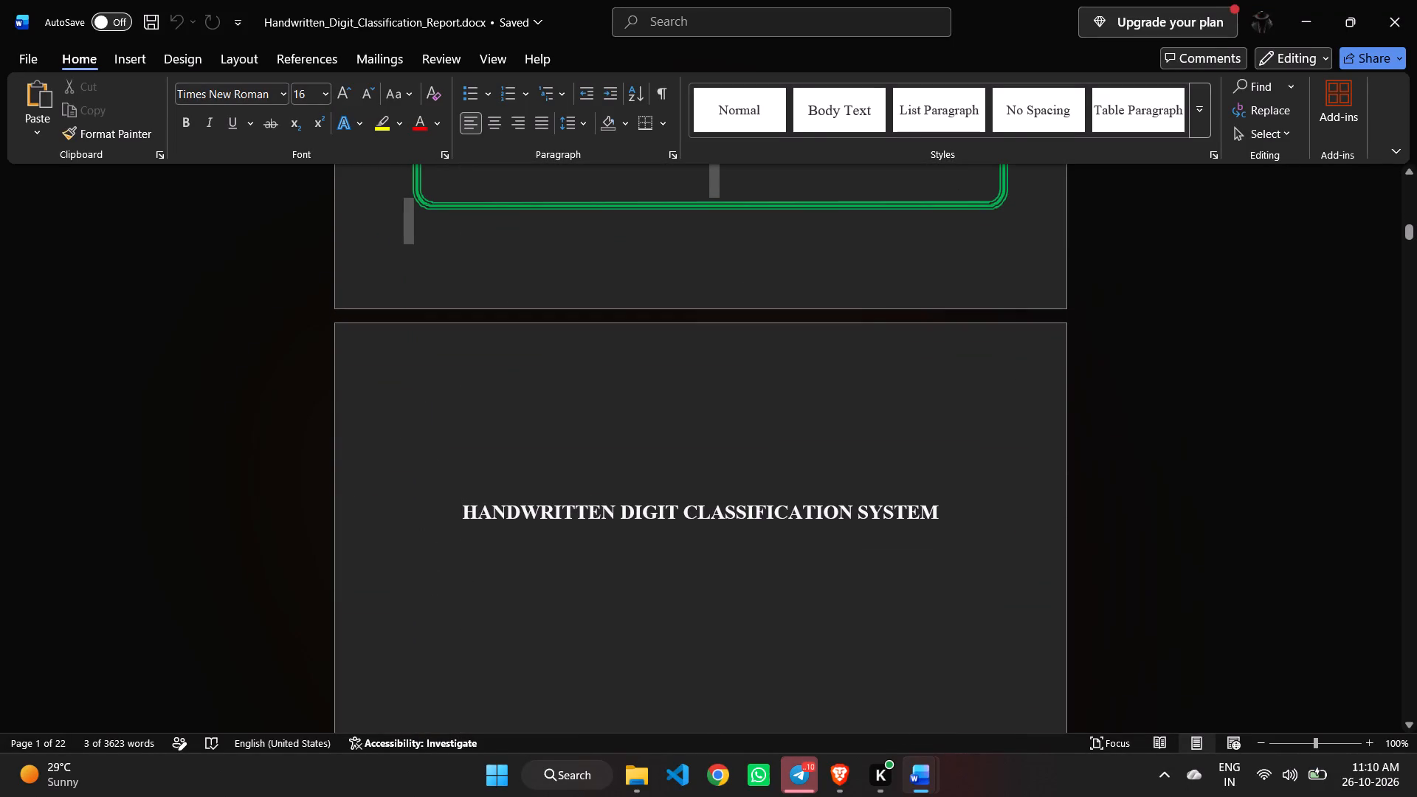
left_click_drag(992, 210, 987, 210)
key("ctrl+c")
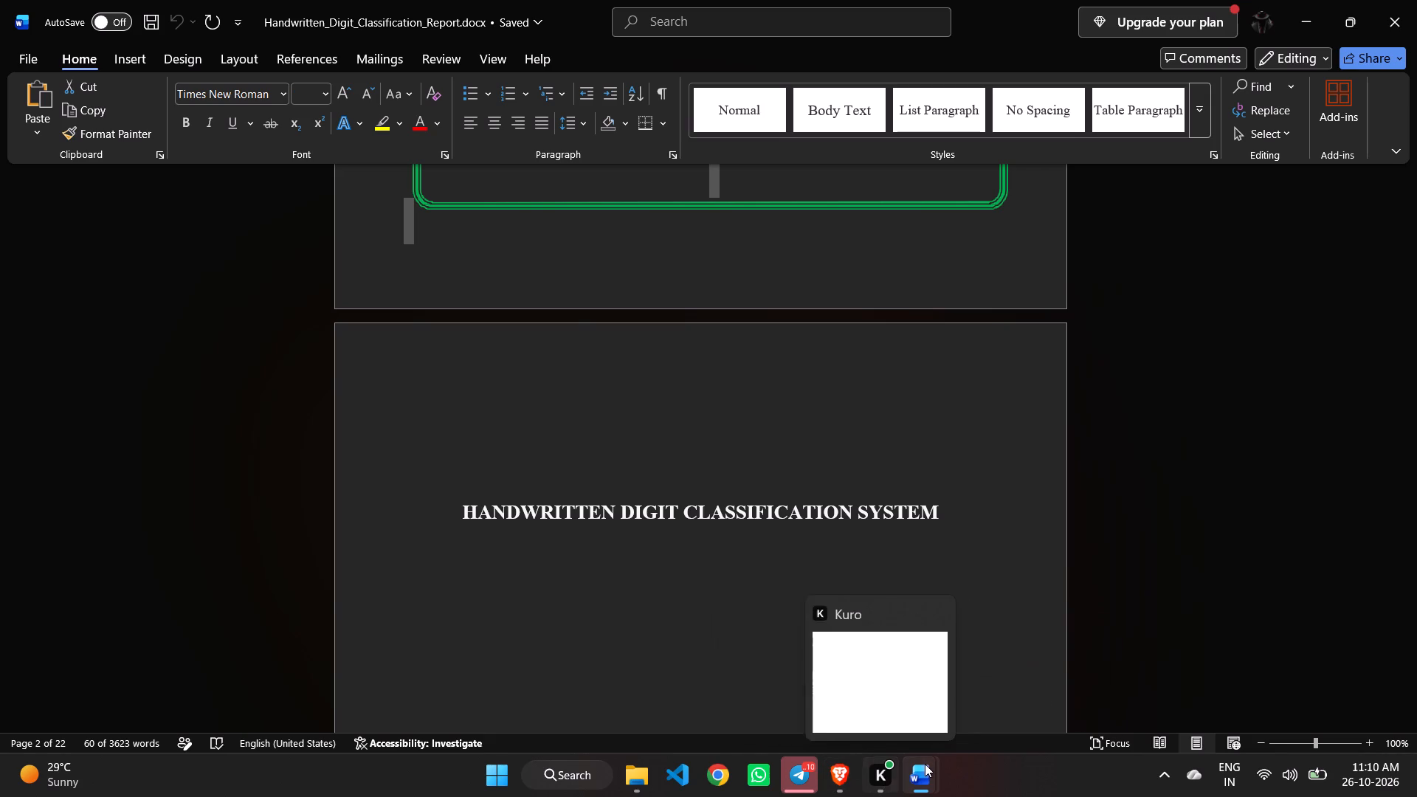
Switch to the Smart AI Attendance System report and paste the copied certificate content at the start of the empty page 2.
left_click(846, 680)
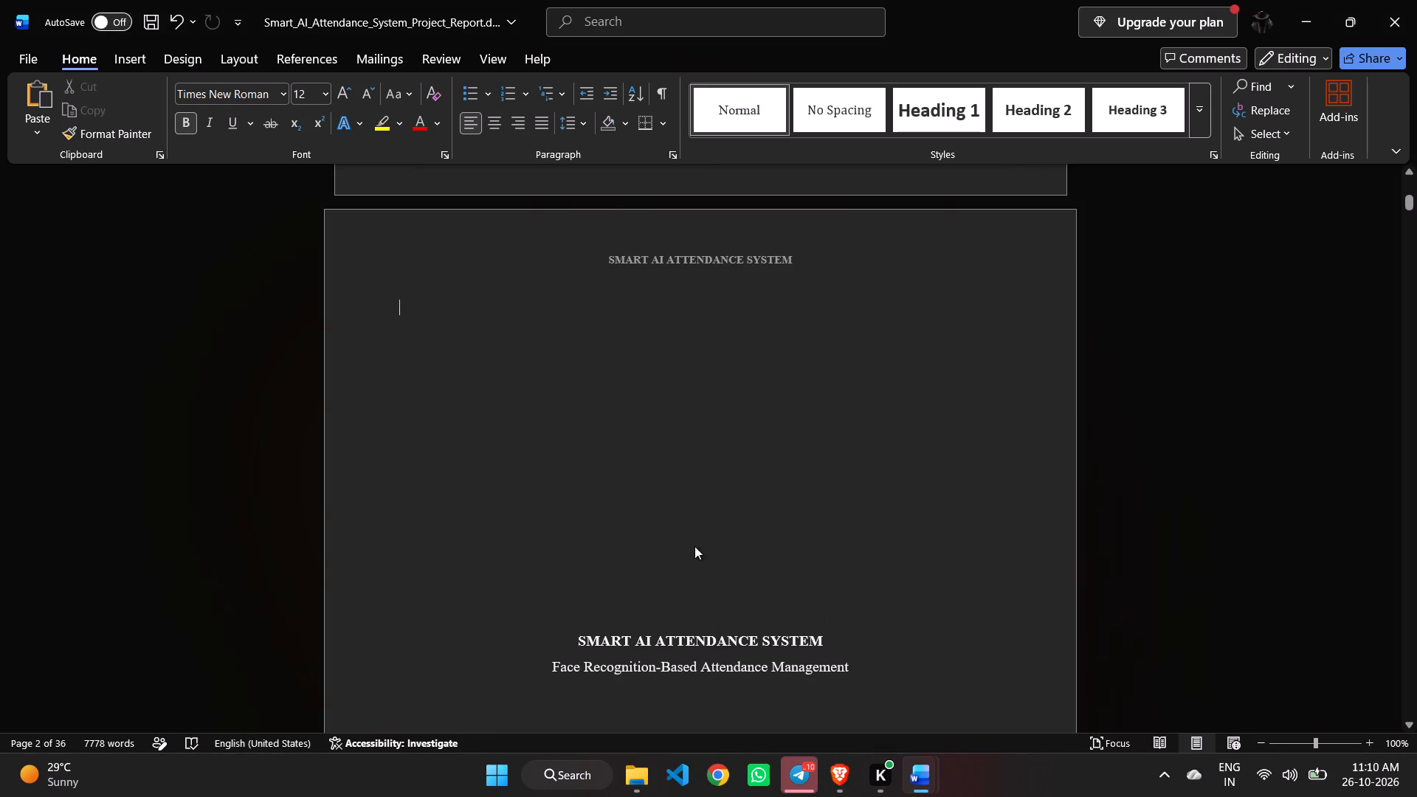
key("ctrl+v")
scroll(694, 546, "up", 1)
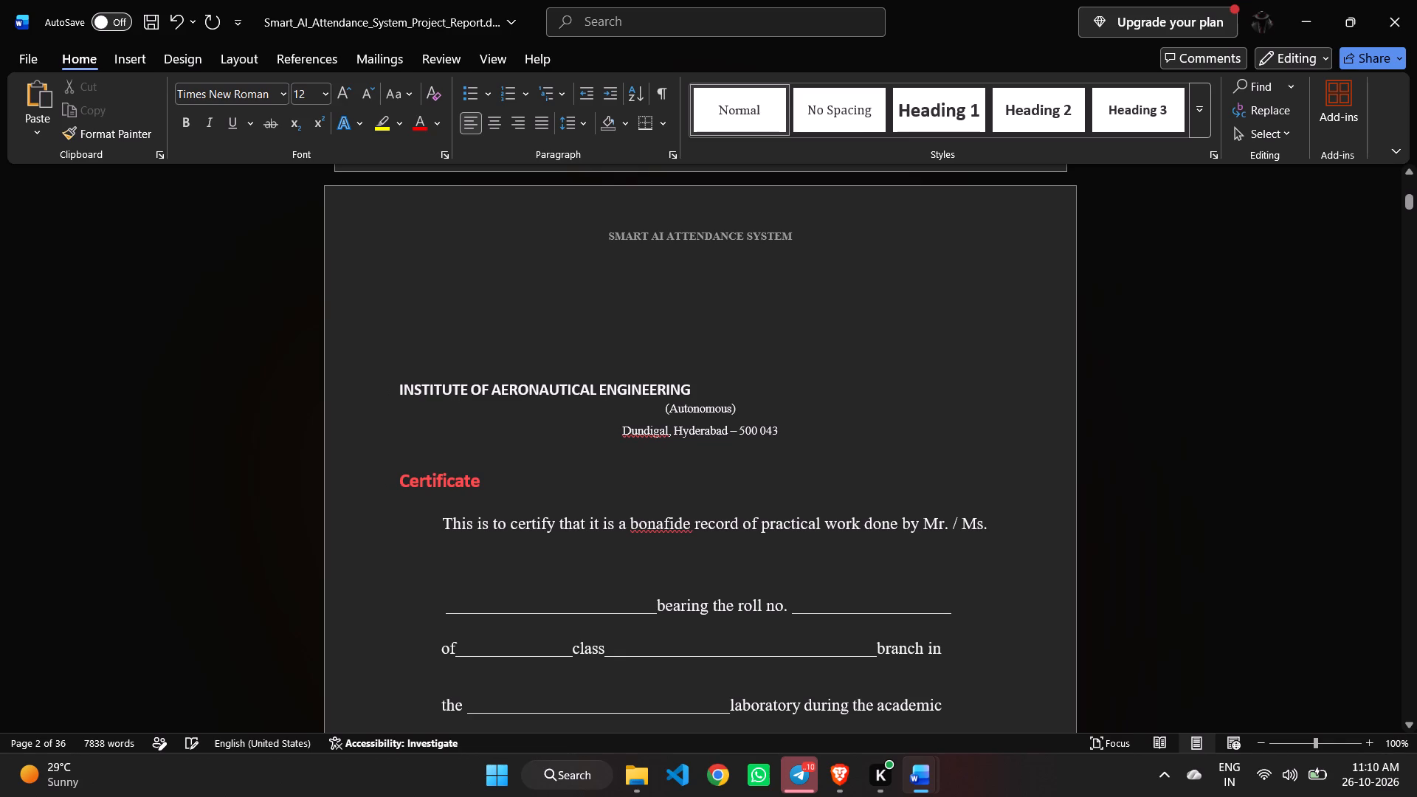
Remove the extra blank lines above the INSTITUTE OF AERONAUTICAL ENGINEERING heading, keeping the certificate on its own page.
left_click(526, 359)
key("BackSpace")
key("BackSpace")
key("BackSpace")
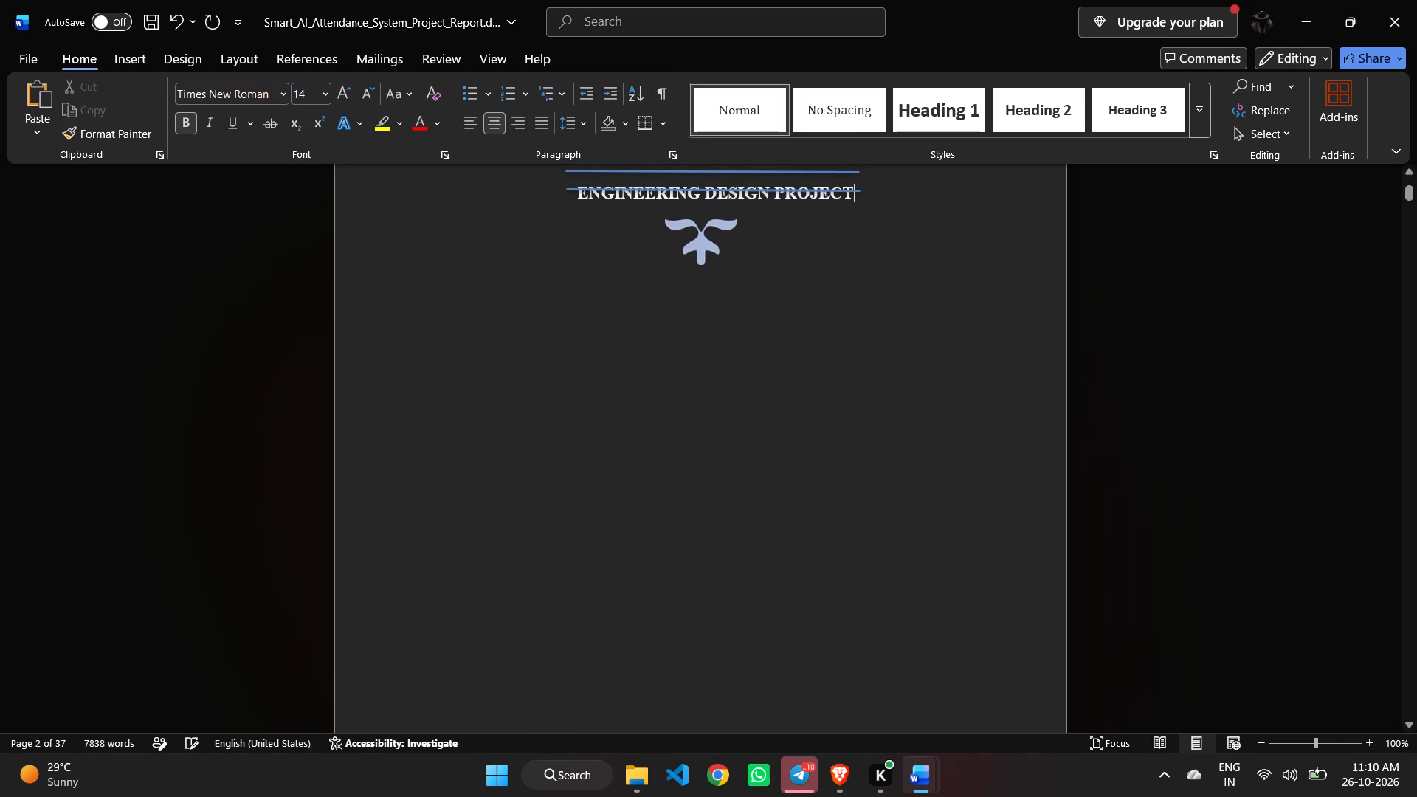
scroll(526, 359, "down", 1)
scroll(526, 359, "up", 1)
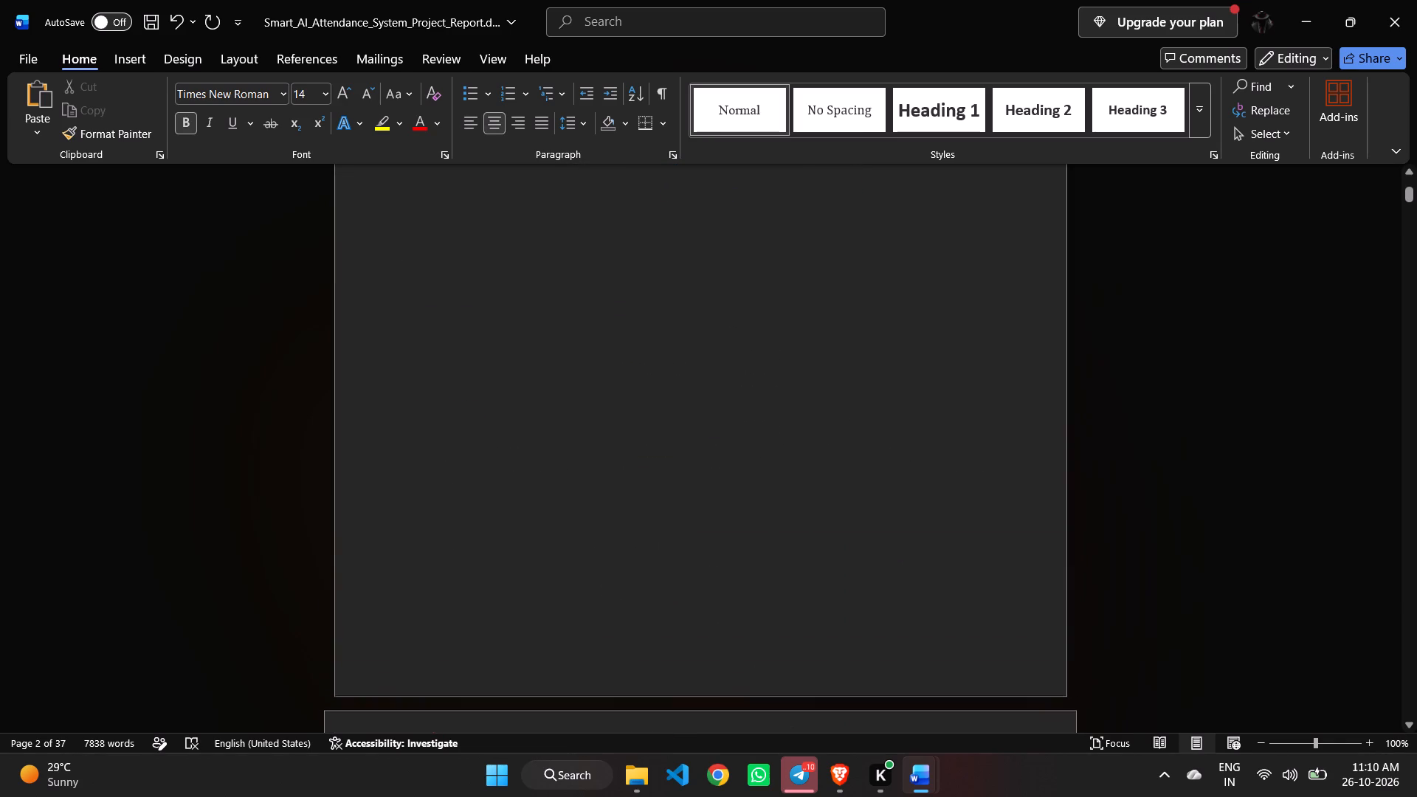
key("ctrl+z")
scroll(786, 433, "up", 1)
scroll(786, 433, "down", 1)
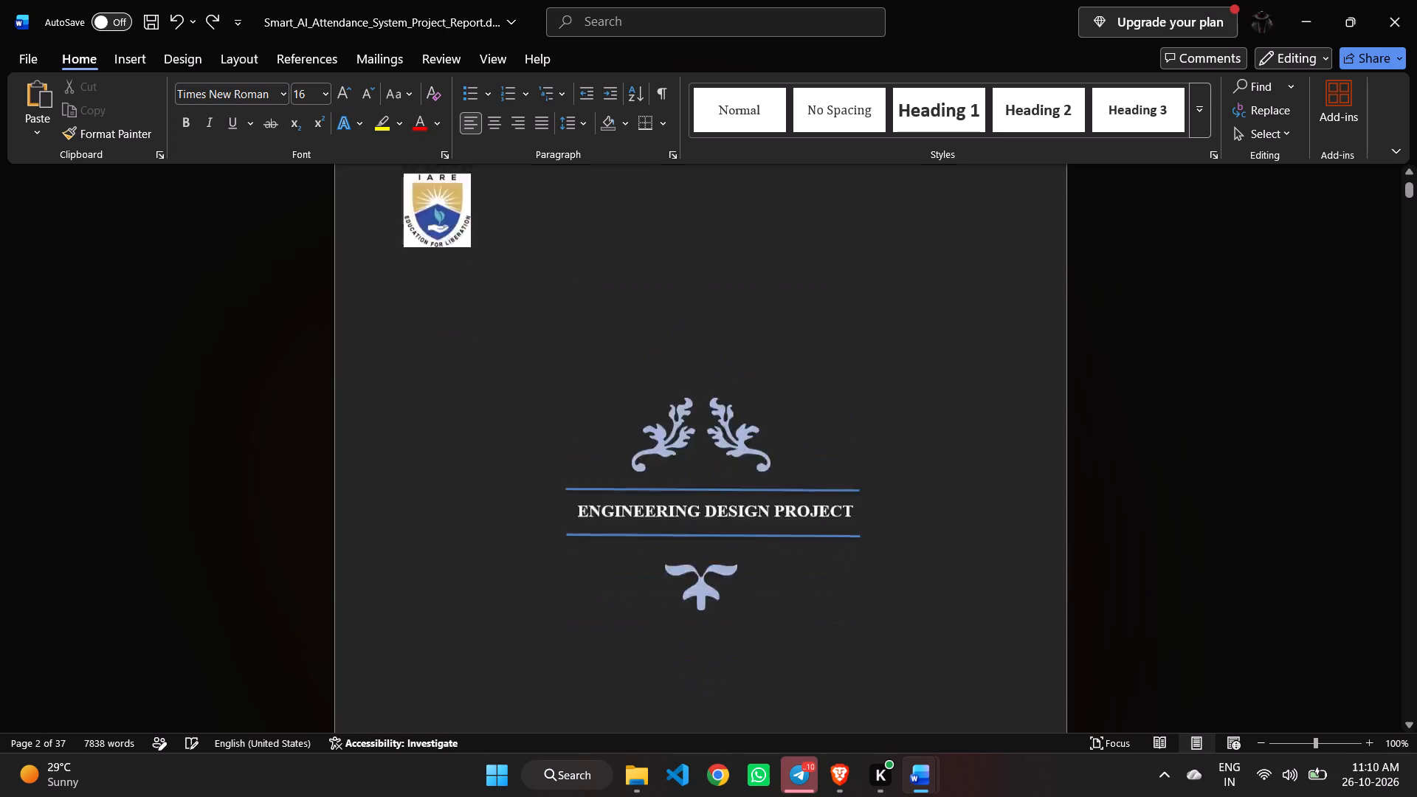
scroll(786, 433, "down", 2)
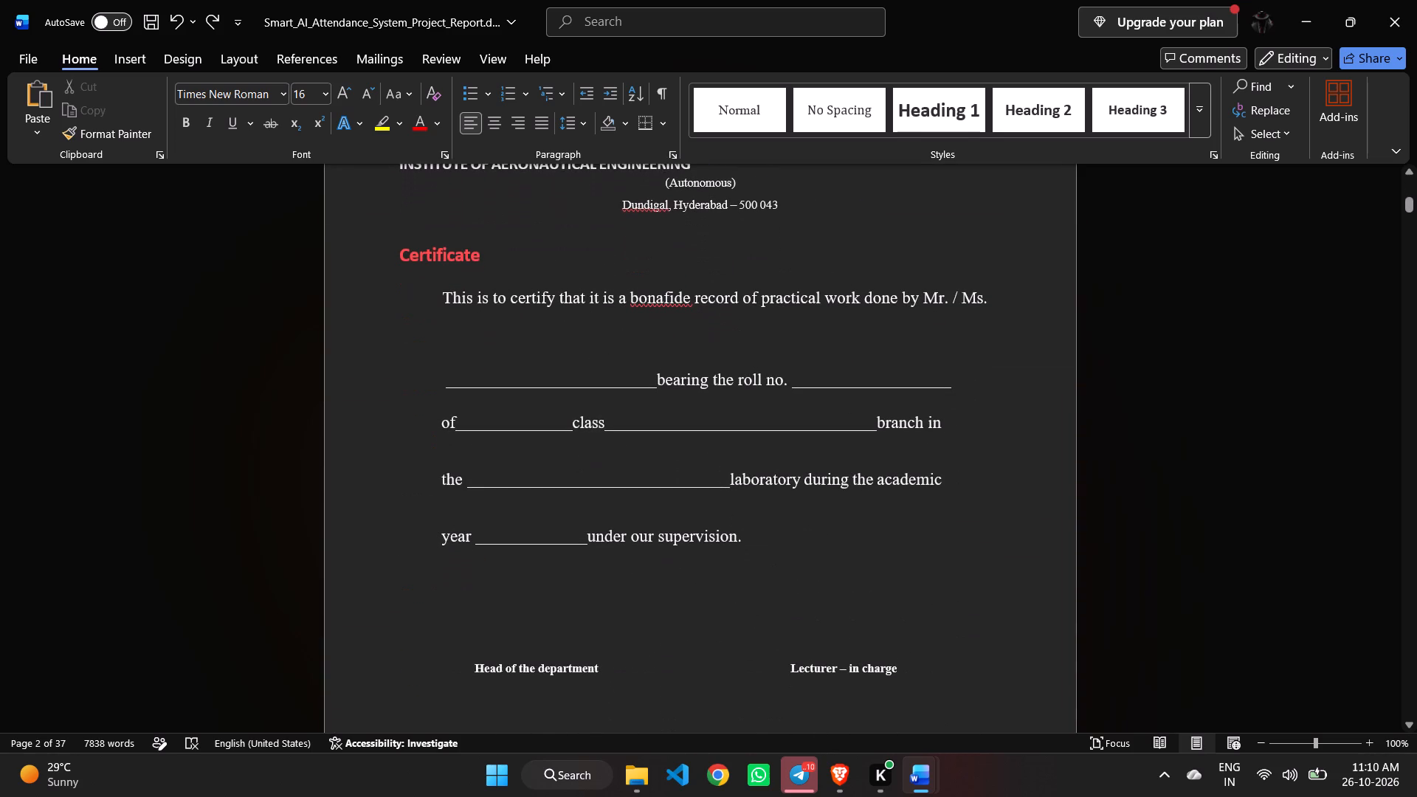
scroll(756, 317, "up", 1)
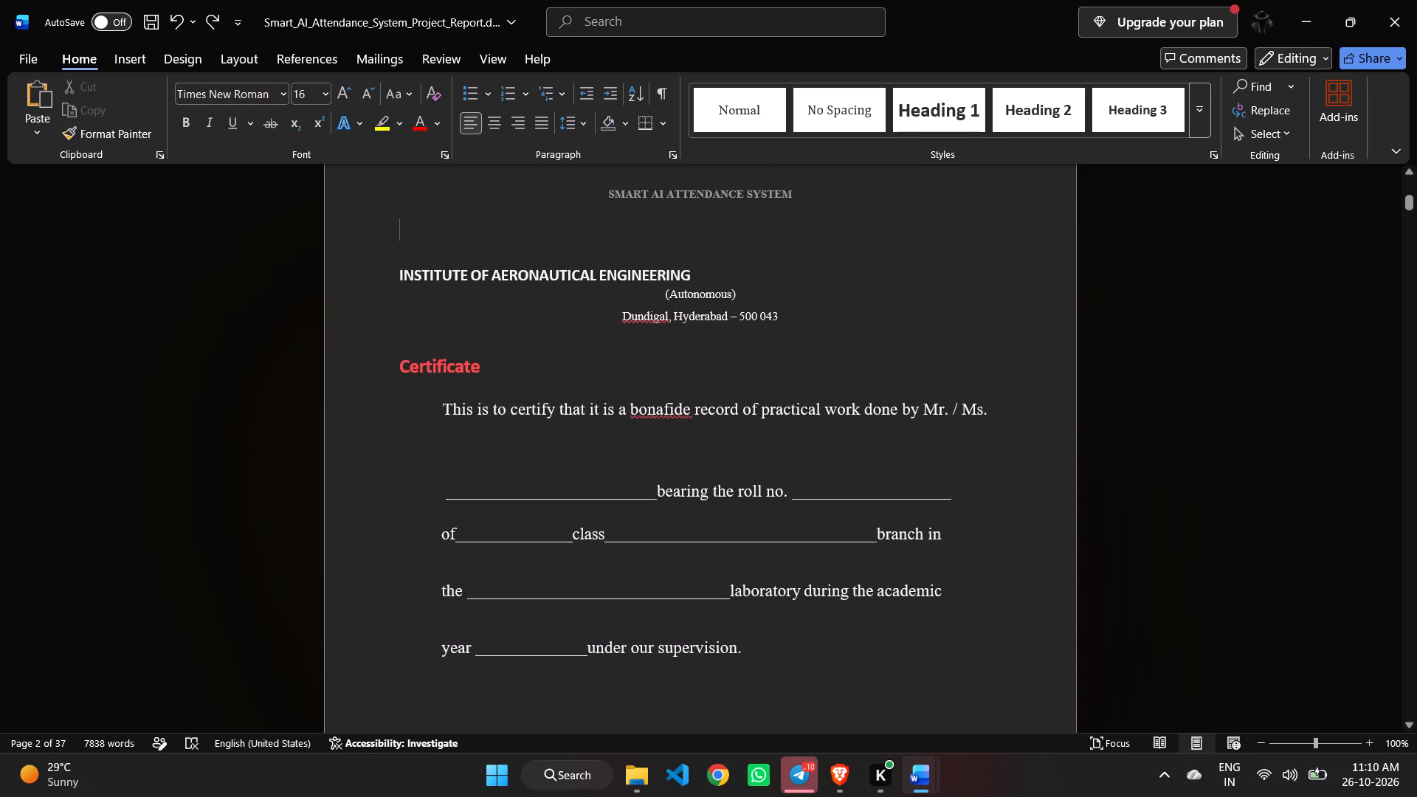
Center the institute name, (Autonomous) and Dundigal, Hyderabad – 500 043 lines above the certificate heading.
left_click_drag(783, 314, 404, 258)
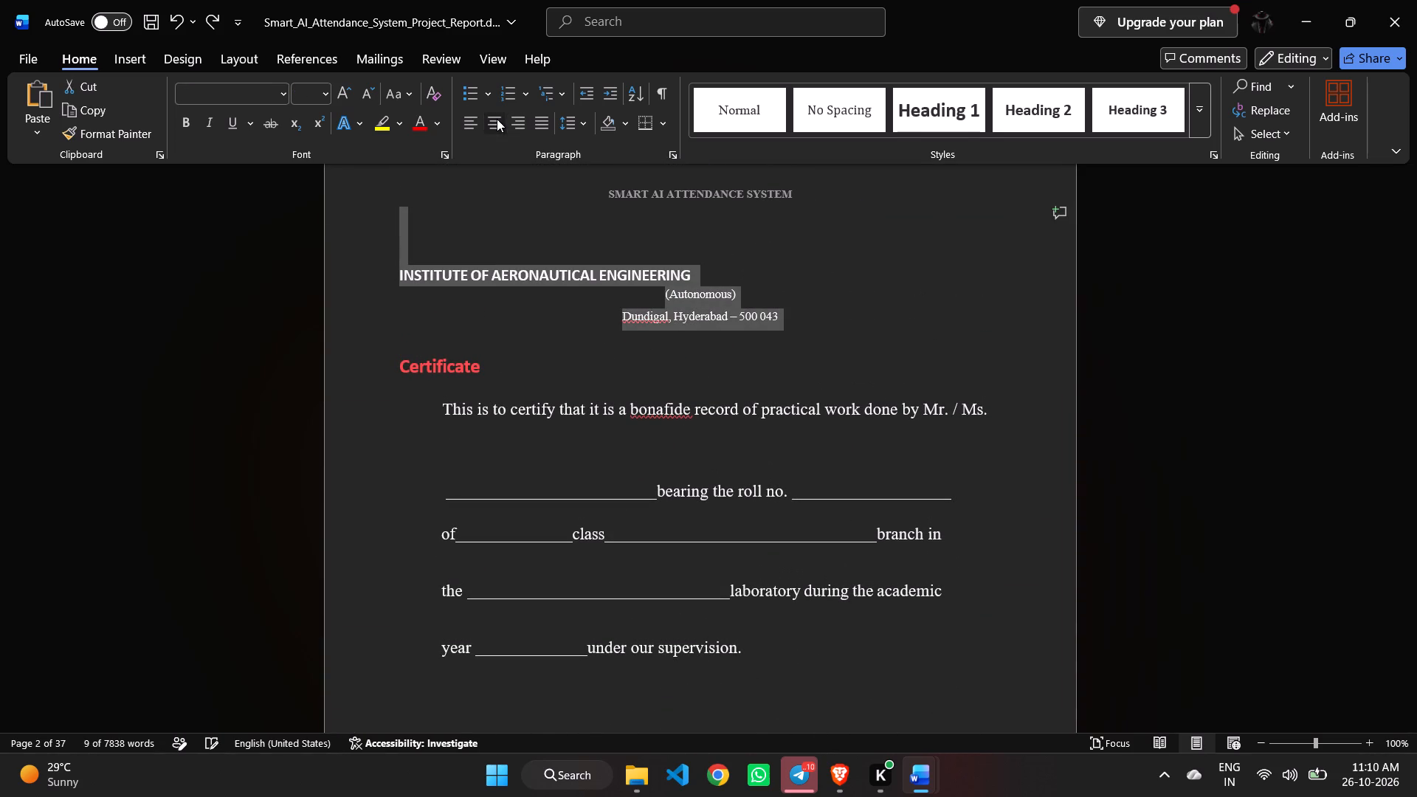
left_click(497, 119)
left_click(577, 389)
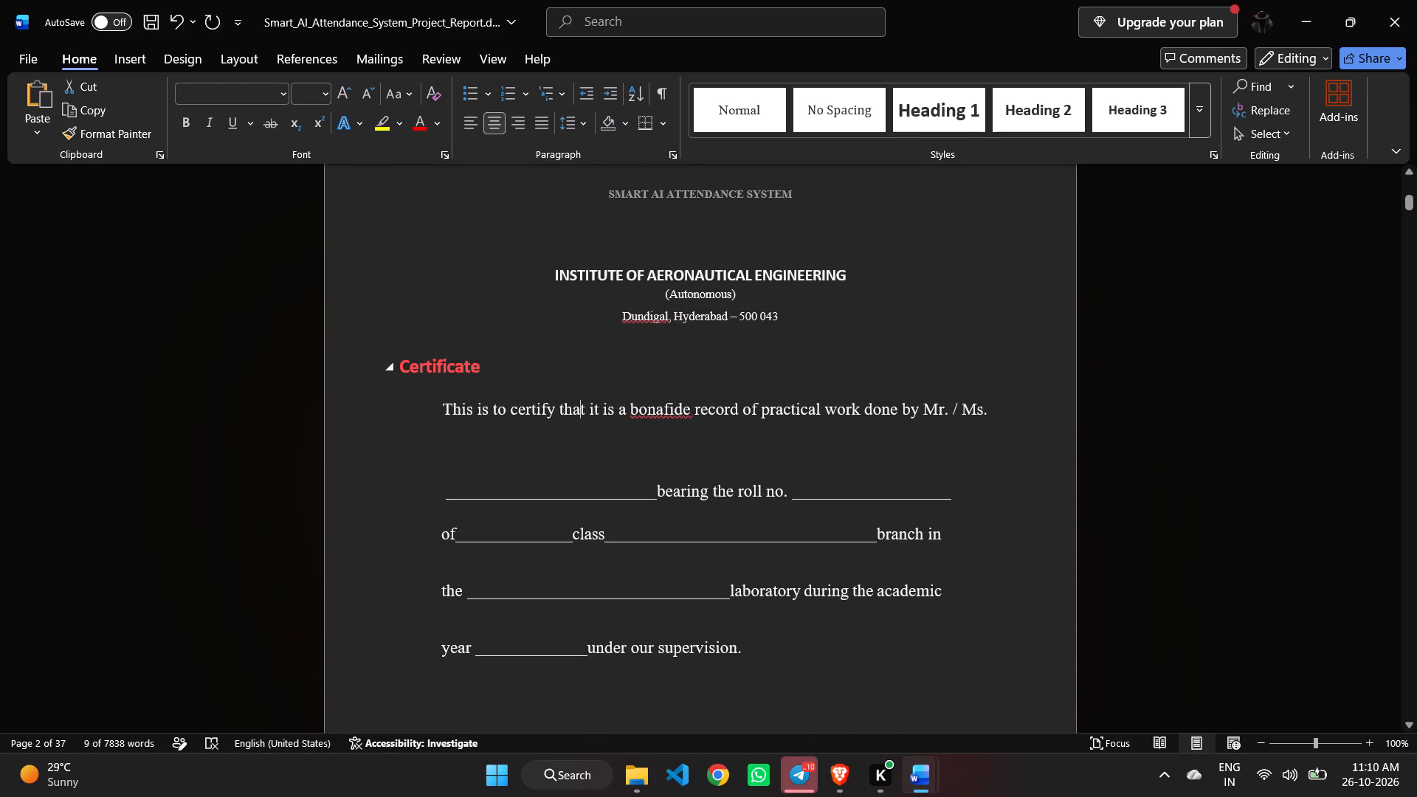
Center the red Certificate heading under the institute address, as in the handwritten digit report's certificate page.
left_click(399, 367)
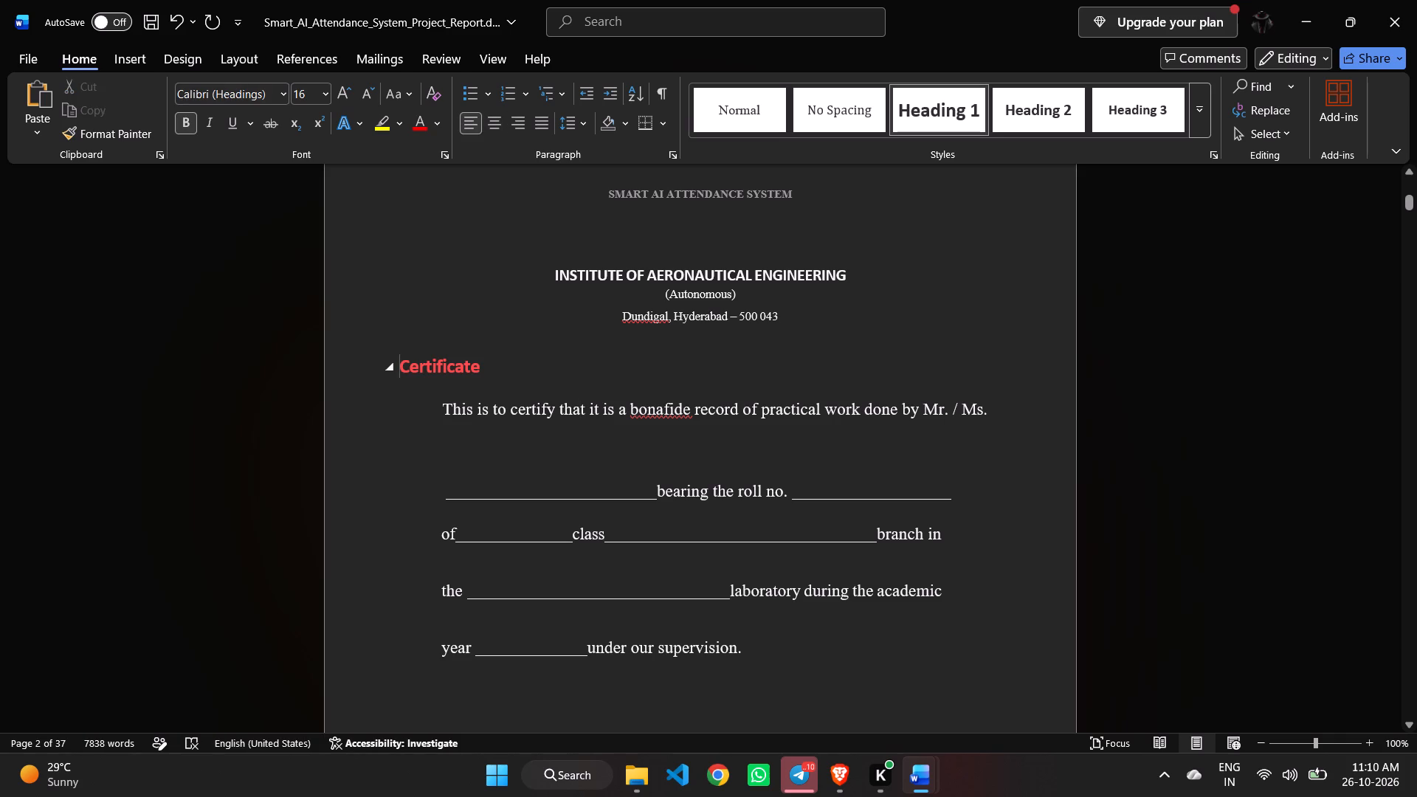
key("space")
key("space")
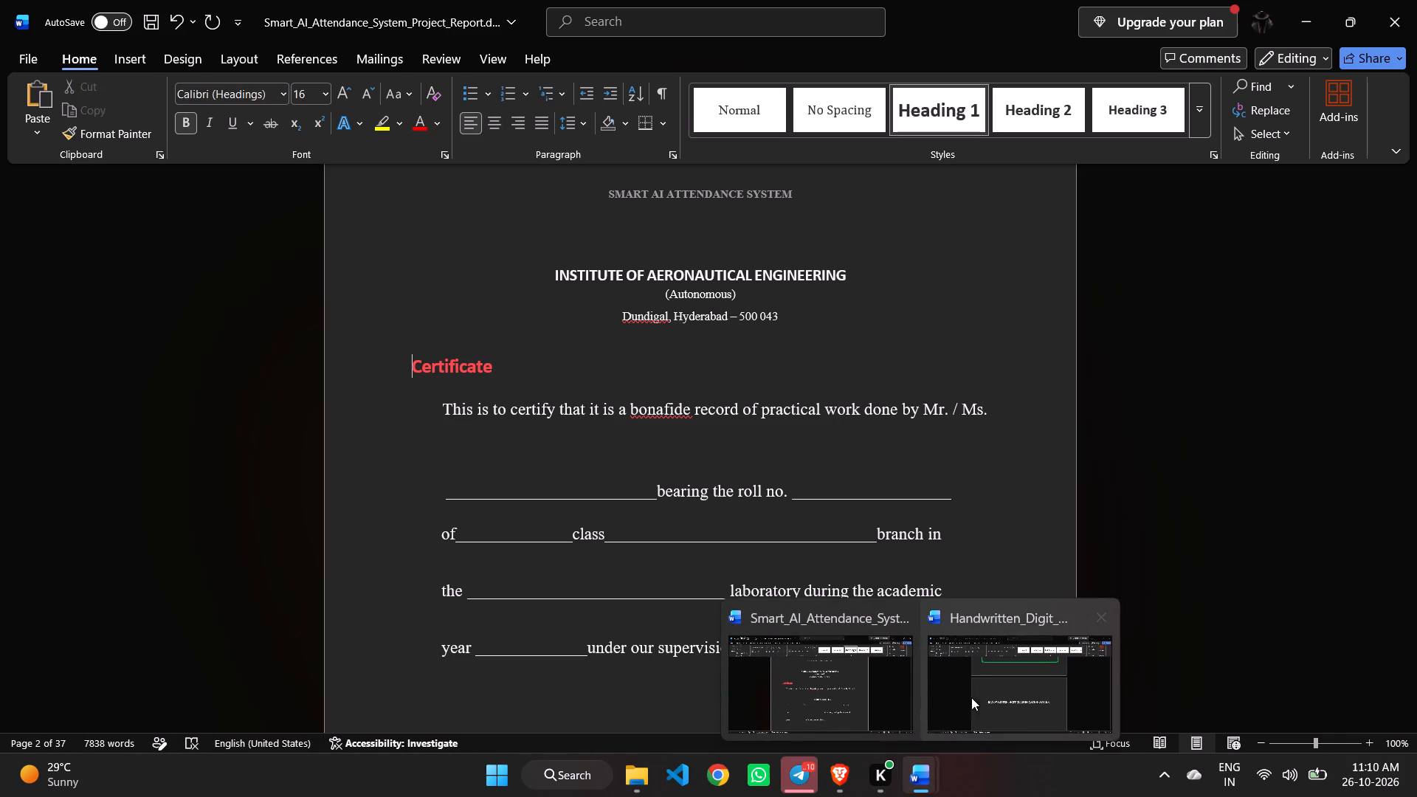
left_click(979, 693)
scroll(886, 480, "up", 2)
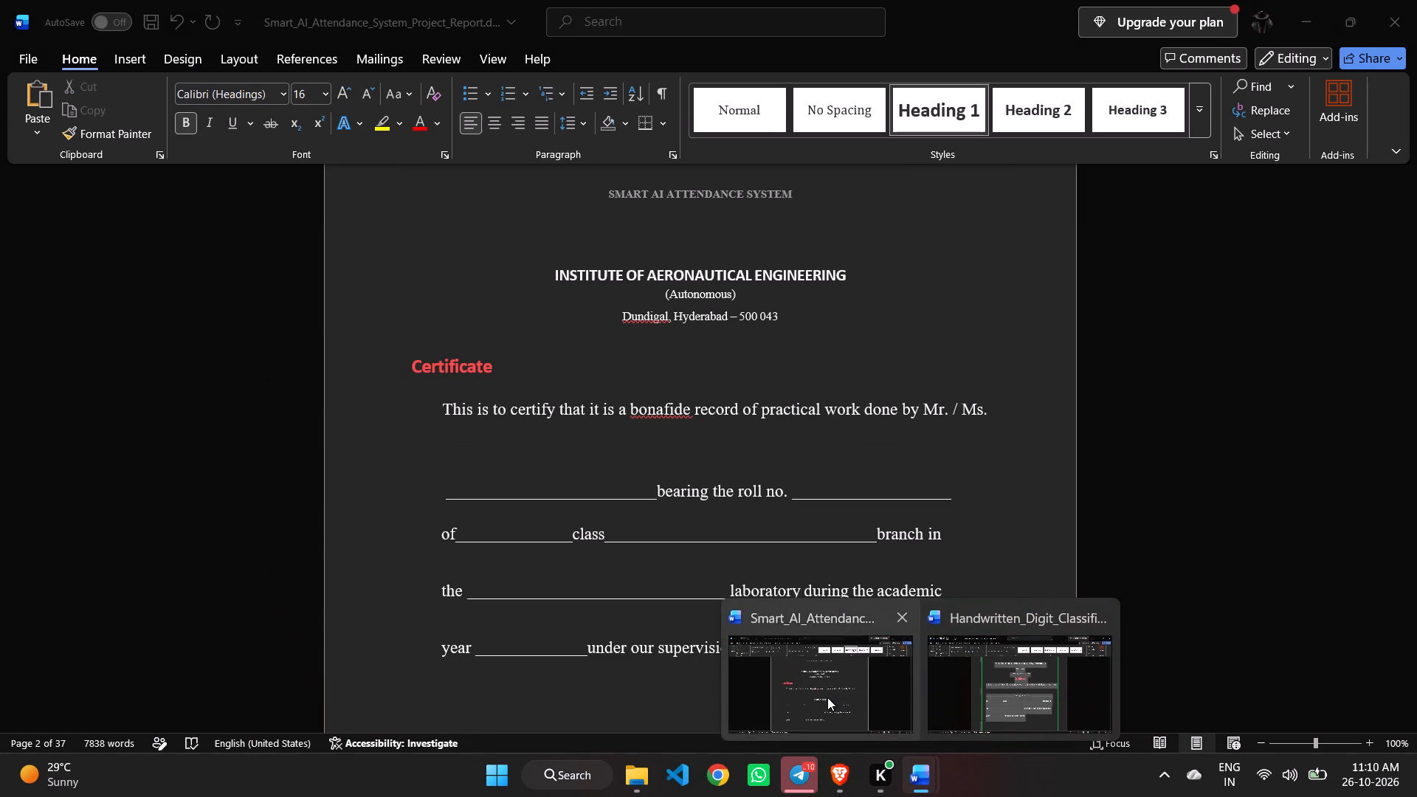
left_click(827, 697)
left_click_drag(511, 373, 397, 346)
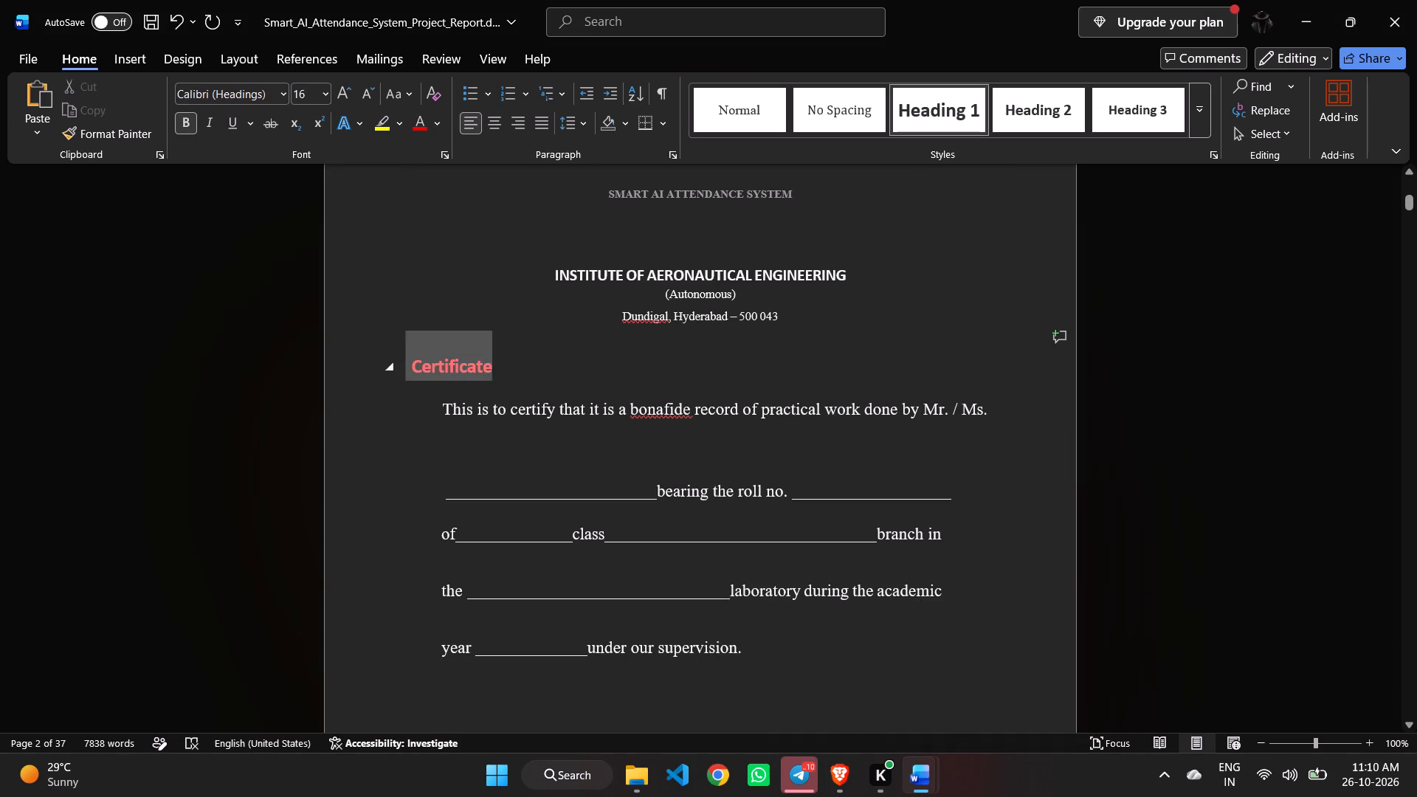
left_click_drag(397, 346, 395, 347)
left_click(492, 123)
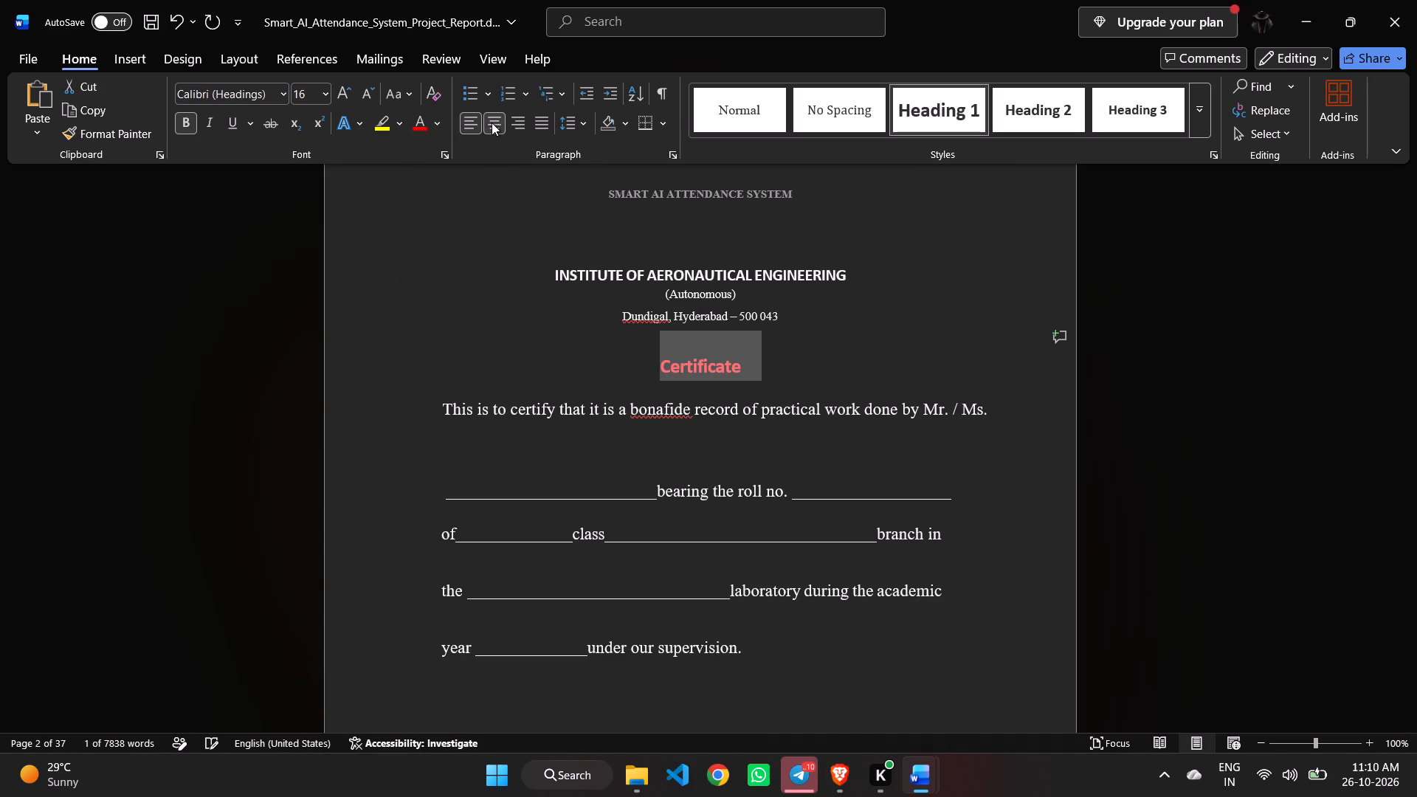
Delete the blank line between the "This is to certify" line and the roll number line.
left_click(648, 469)
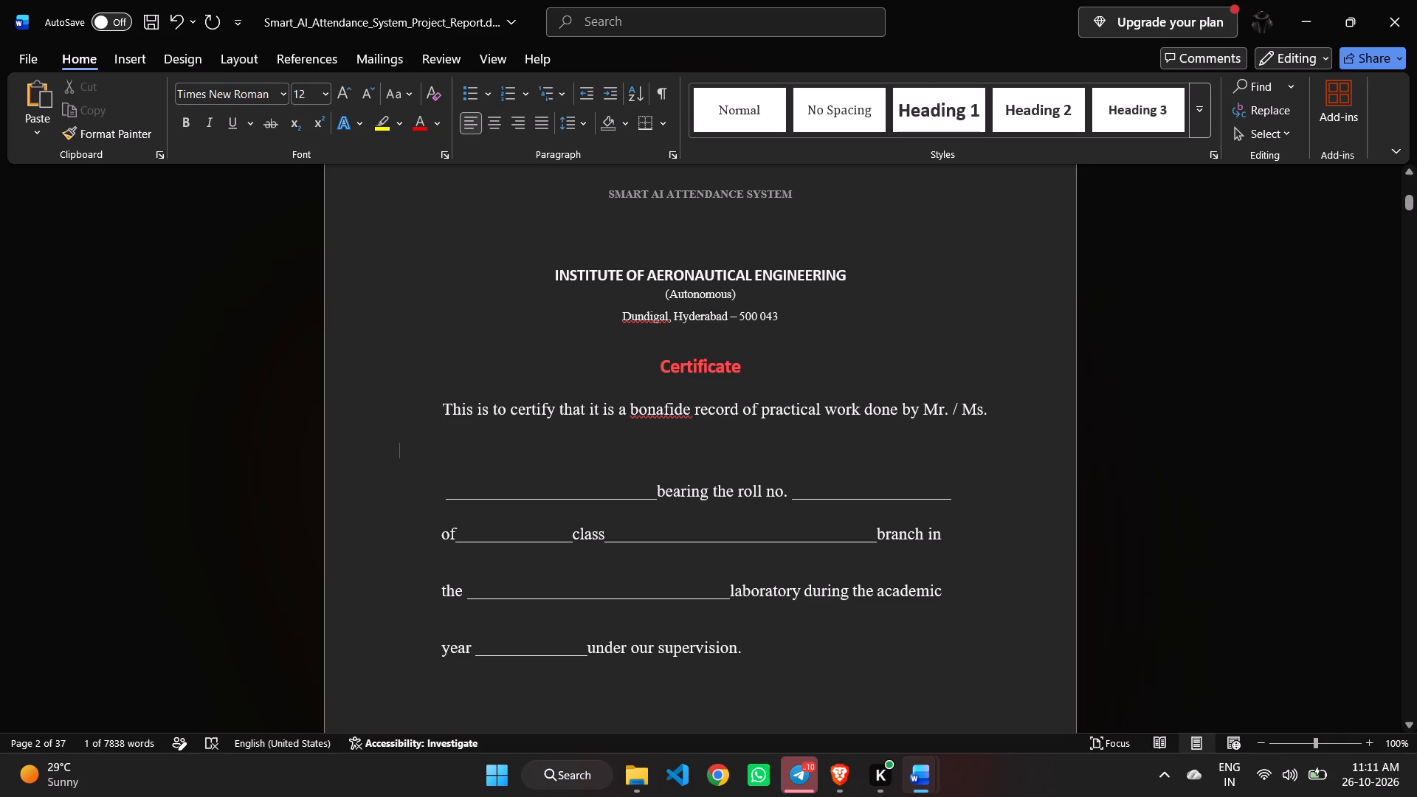
key("BackSpace")
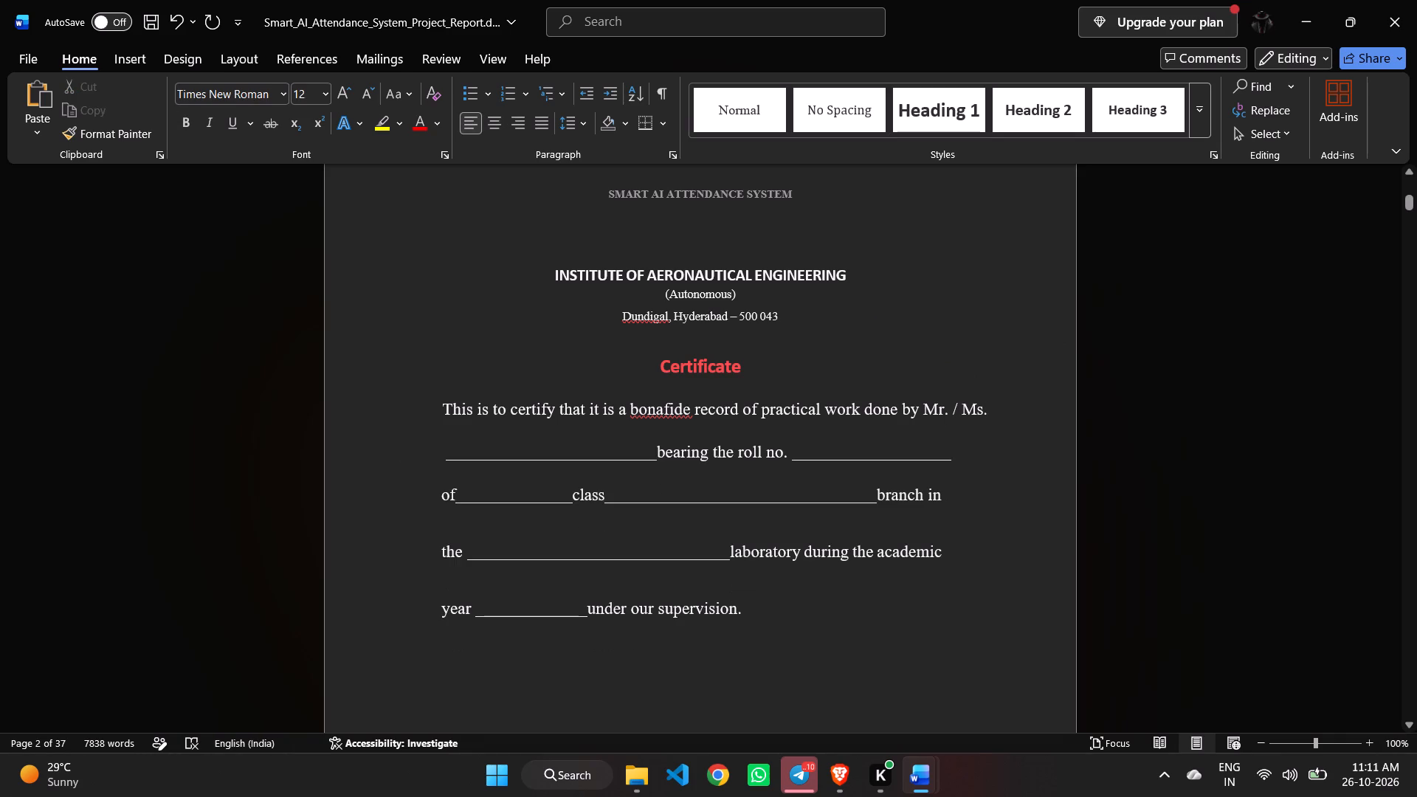
Copy the green rounded frame from the handwritten digit report and paste it onto the Smart AI report's certificate page using the destination theme.
scroll(815, 623, "down", 1)
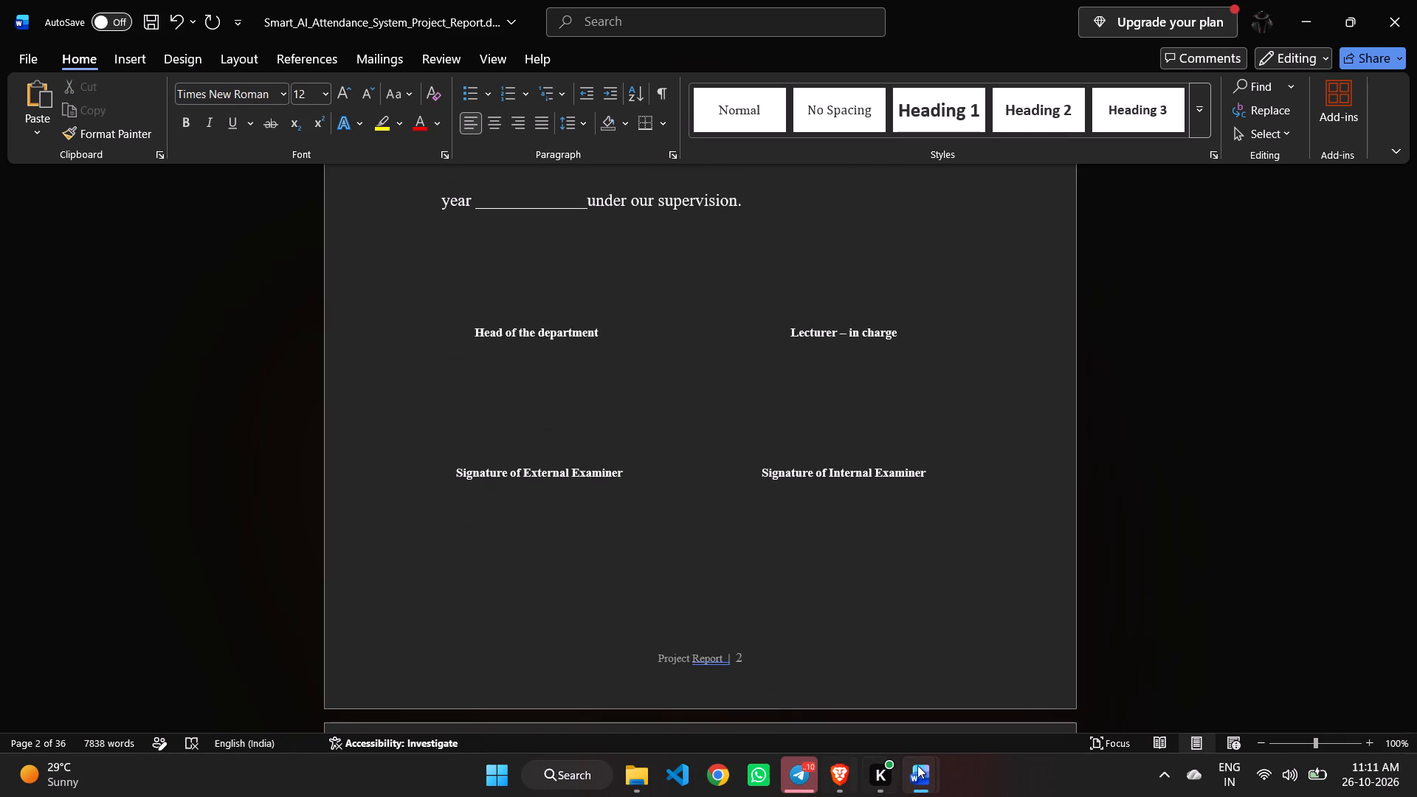
left_click(1001, 691)
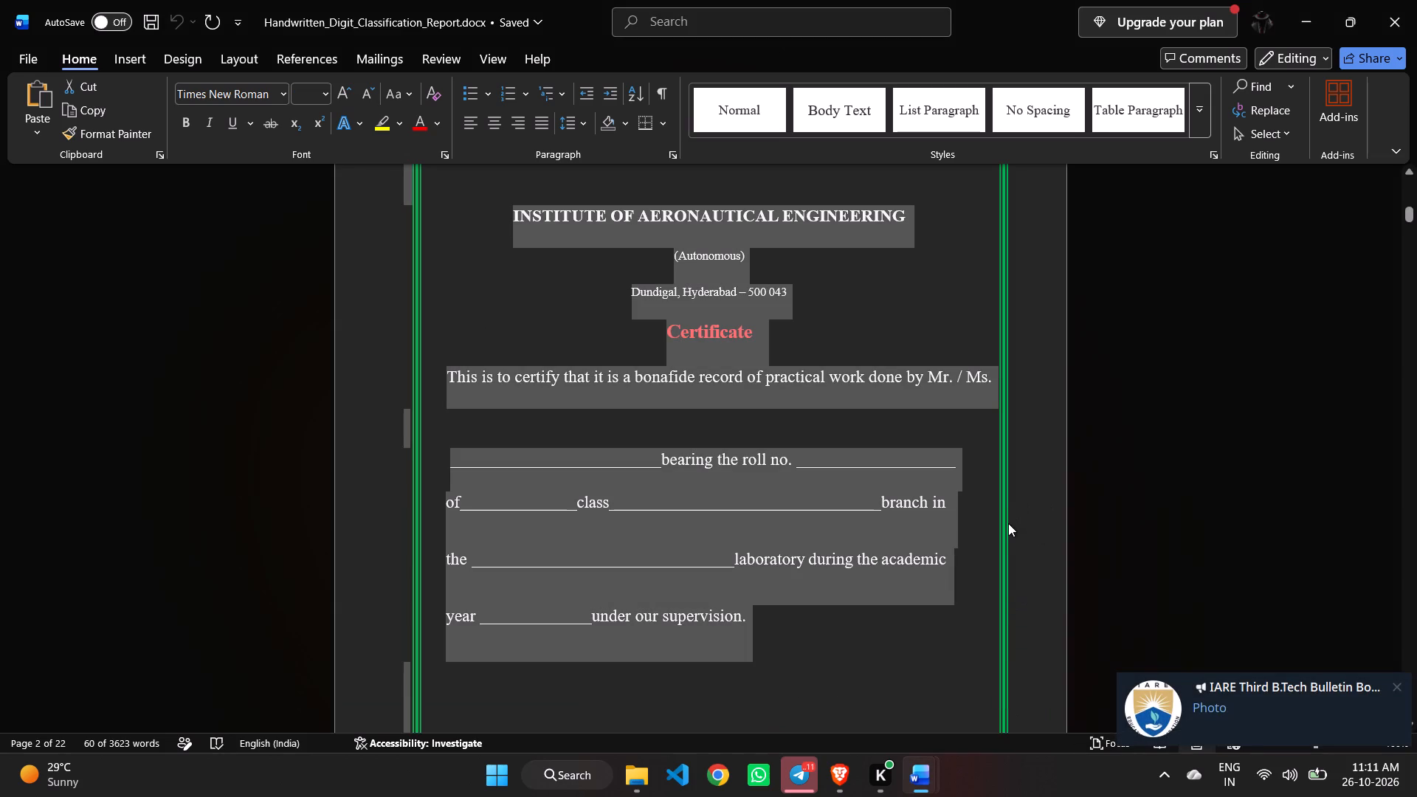
left_click(1008, 523)
left_click(1001, 524)
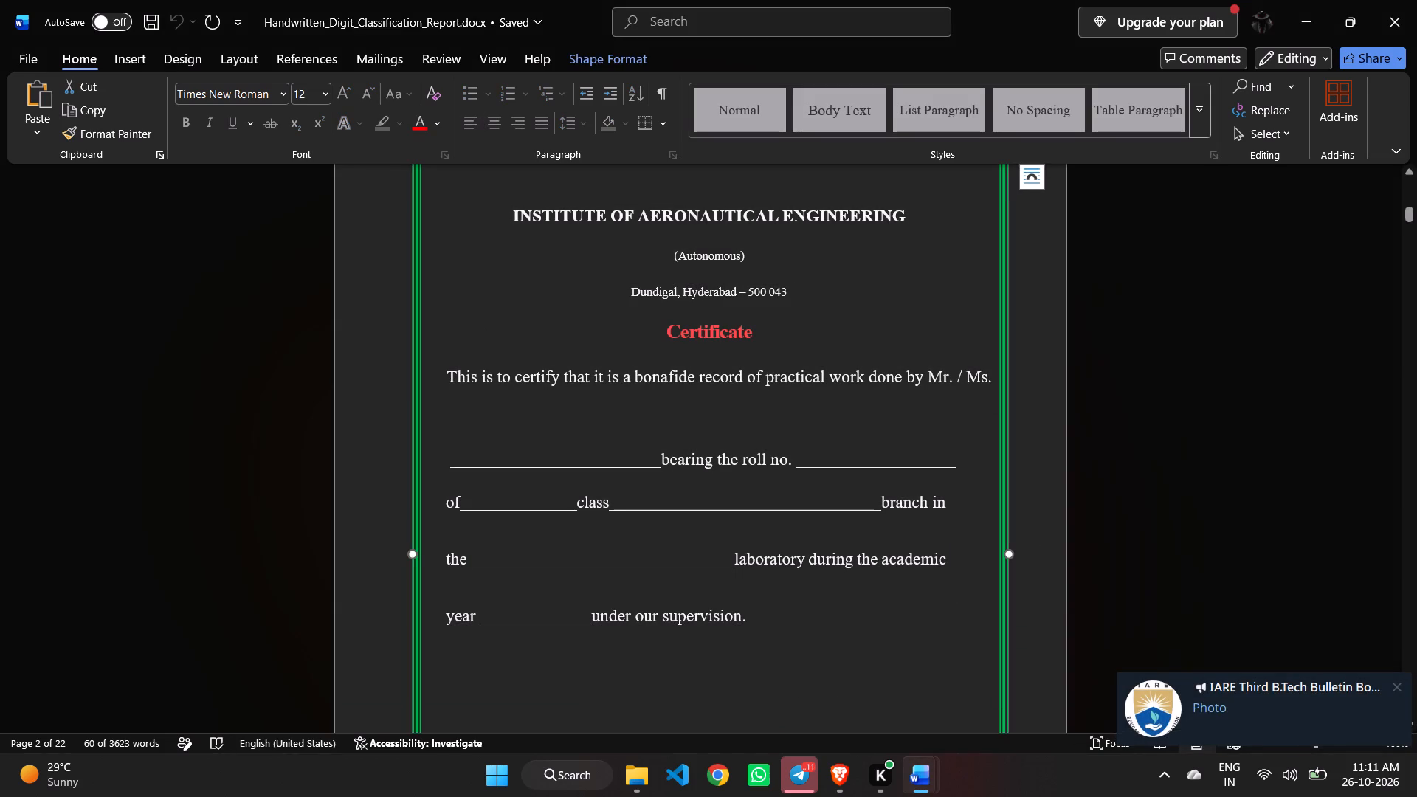
left_click(1001, 508)
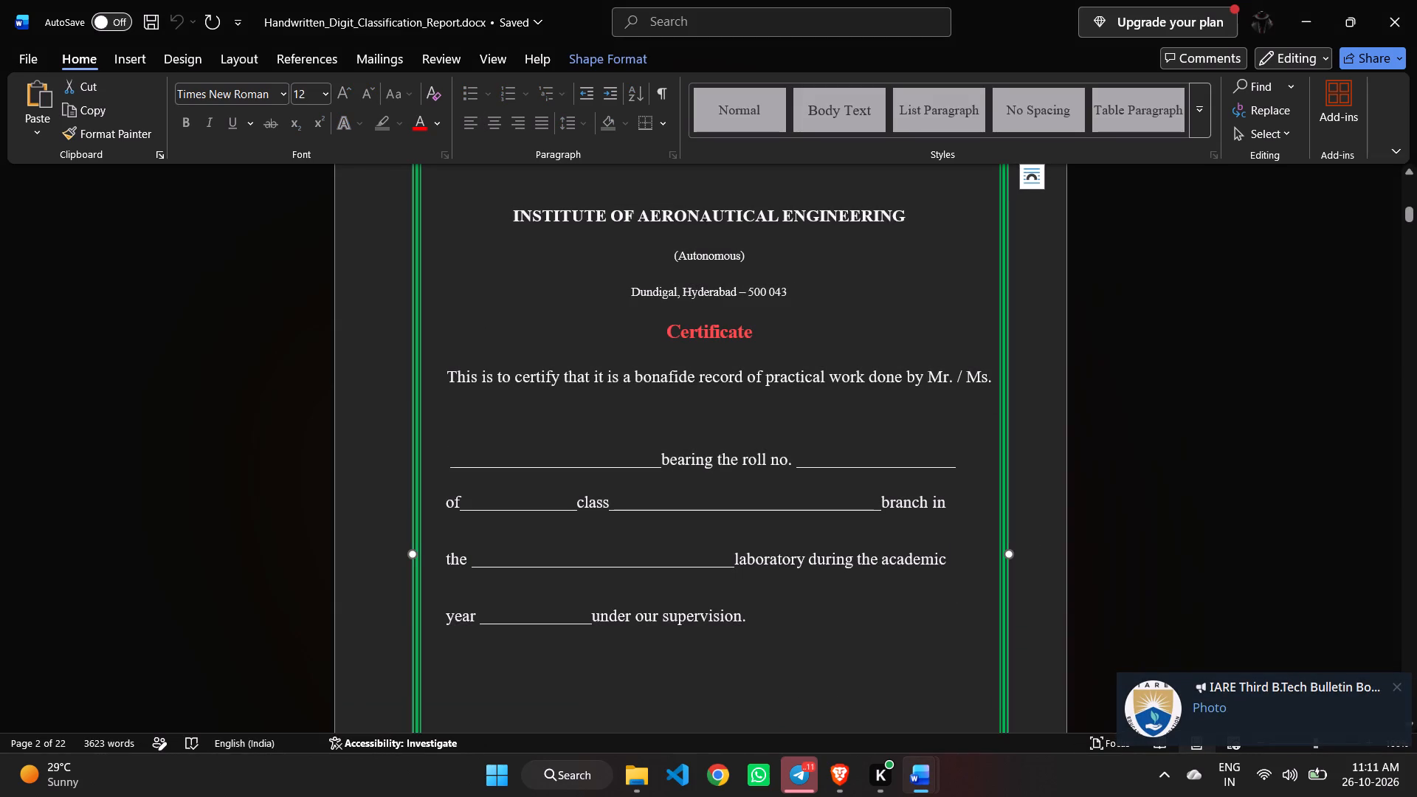
scroll(1035, 457, "up", 1)
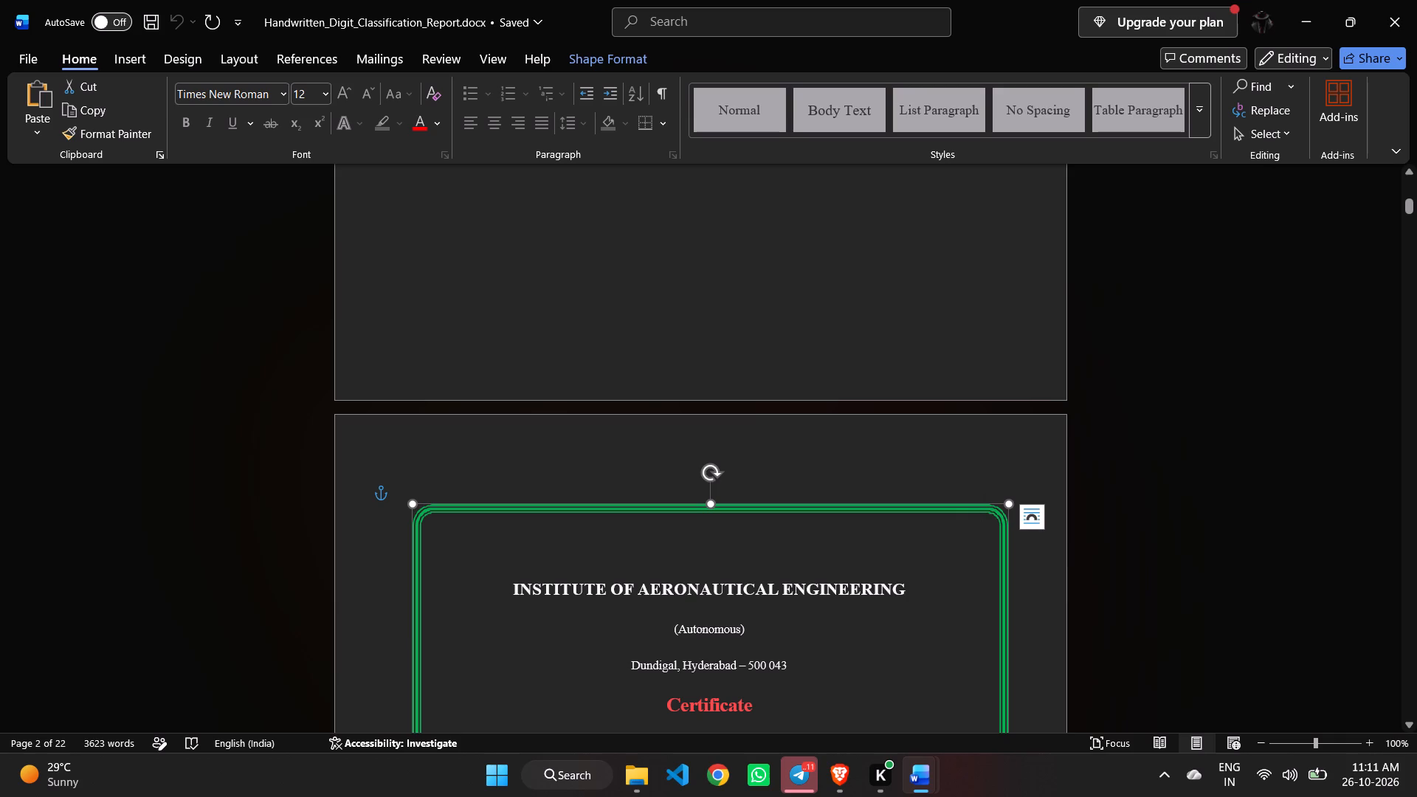
left_click(928, 508)
key("ctrl+c")
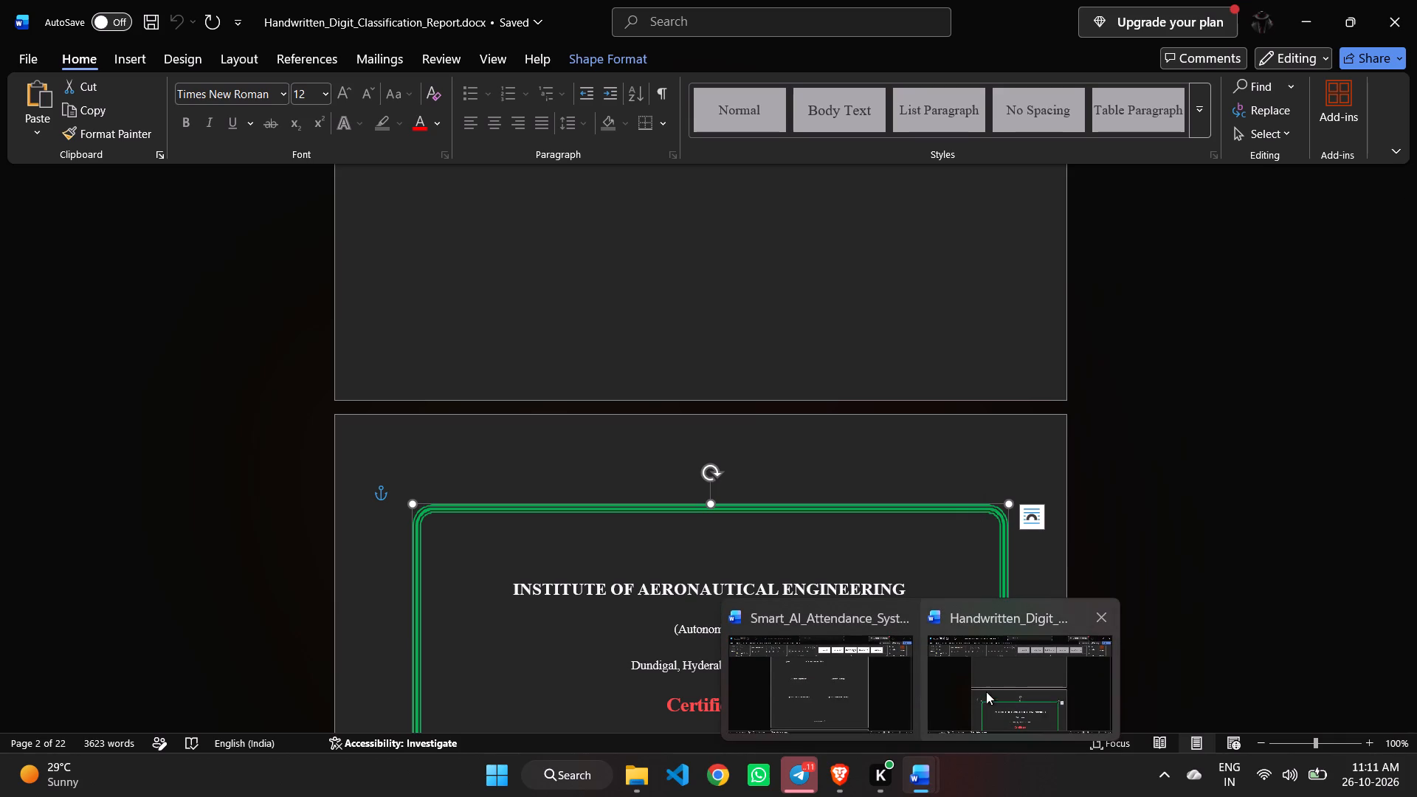
left_click(875, 699)
right_click(671, 534)
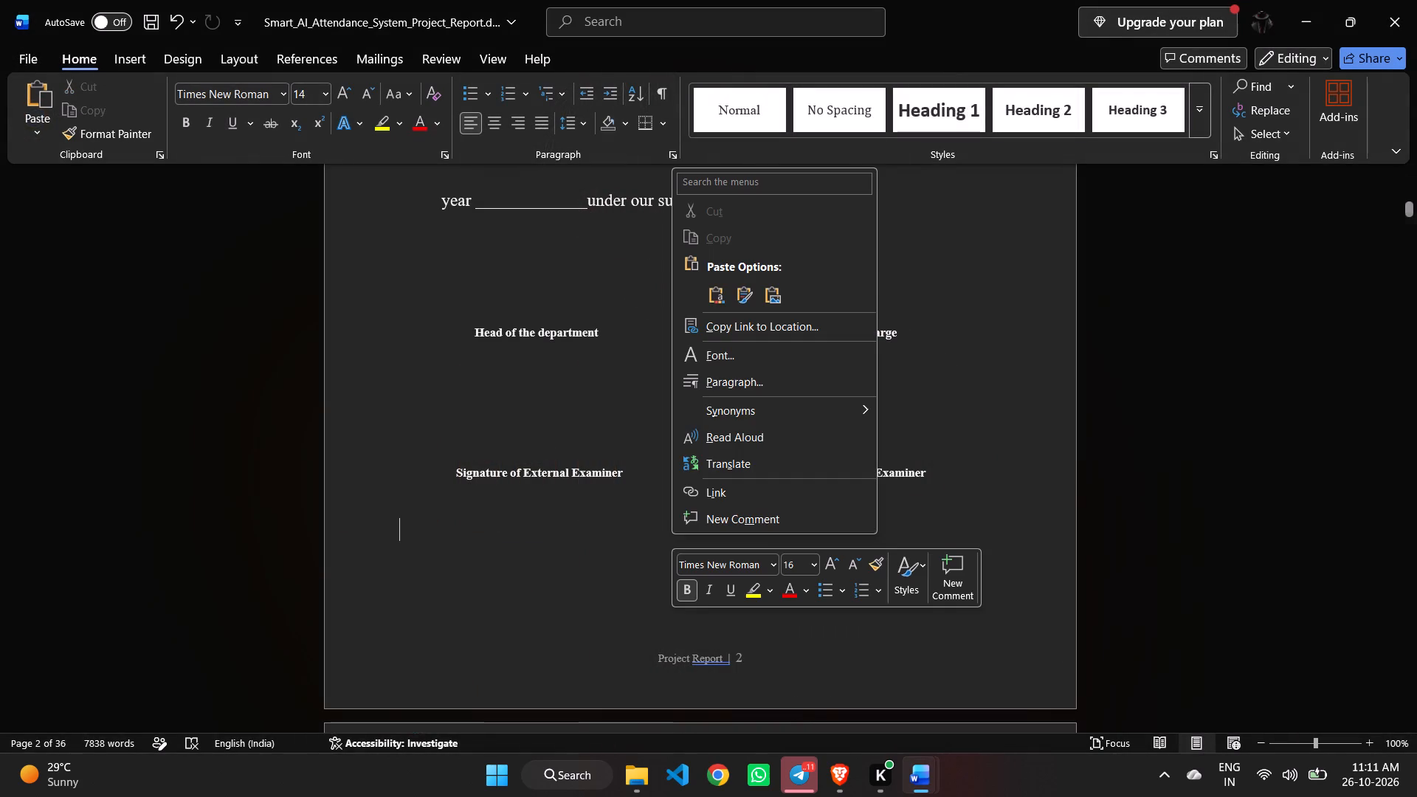
left_click(712, 292)
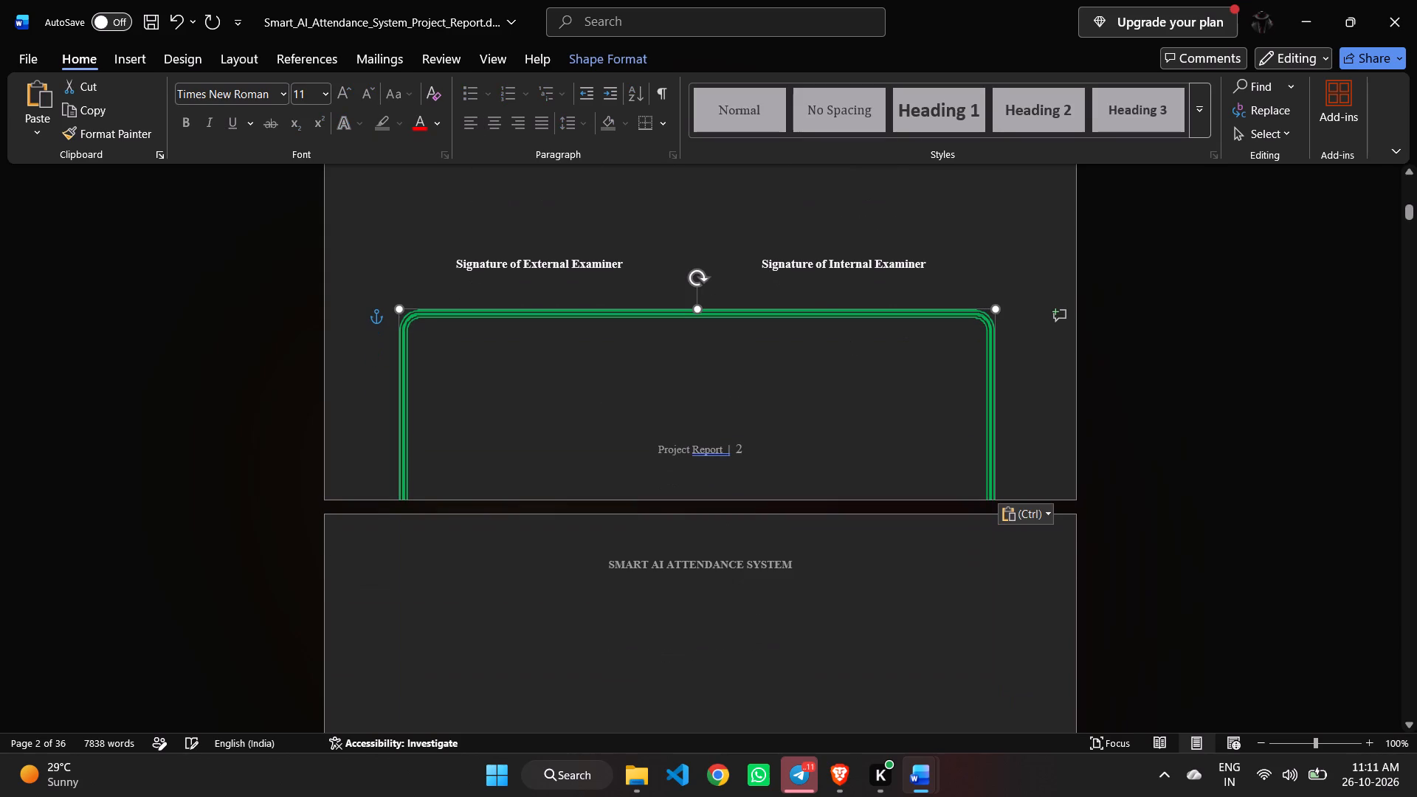
Move the pasted green frame up the page so it surrounds the certificate text from the institute name to the examiner signatures.
left_click_drag(824, 311, 827, 63)
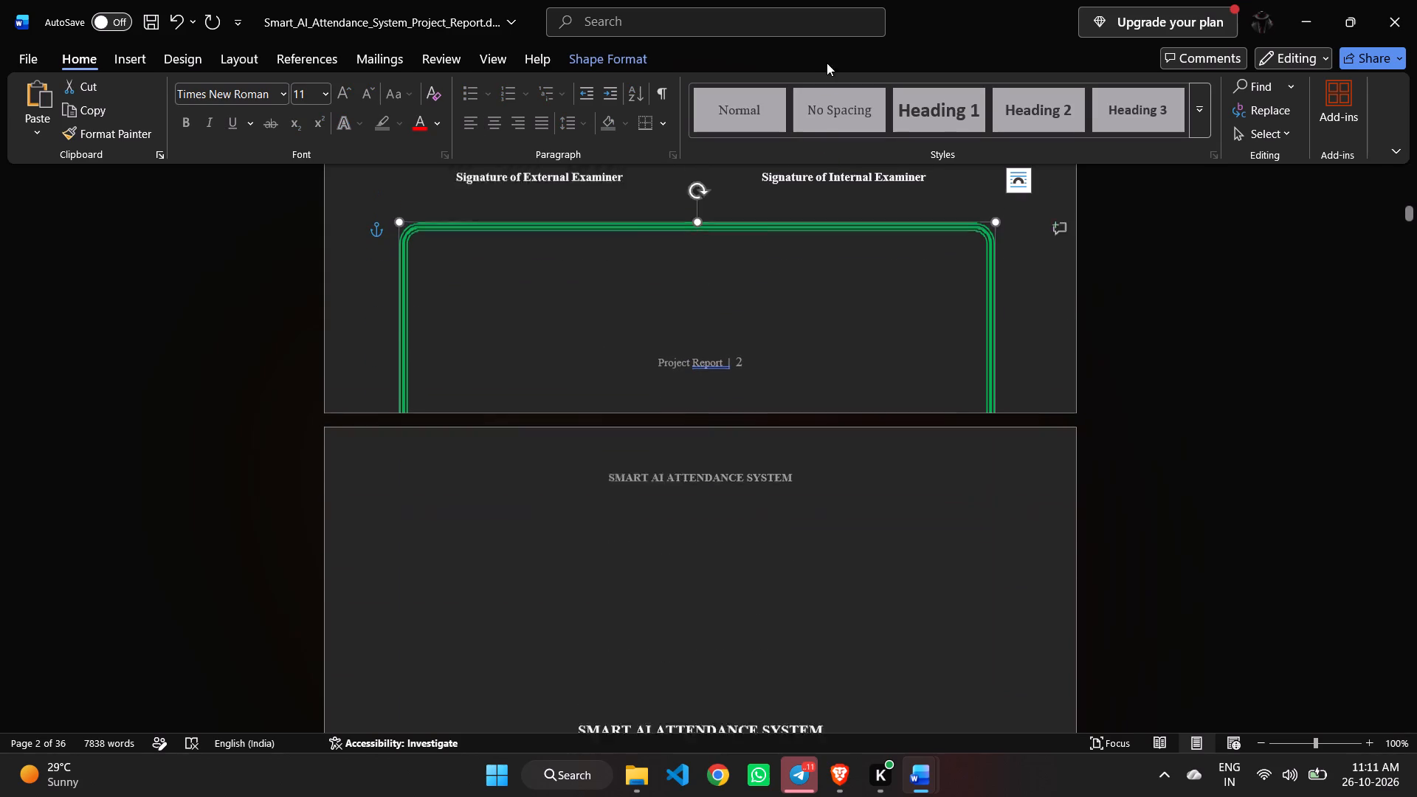
scroll(1061, 415, "up", 2)
scroll(1061, 415, "down", 1)
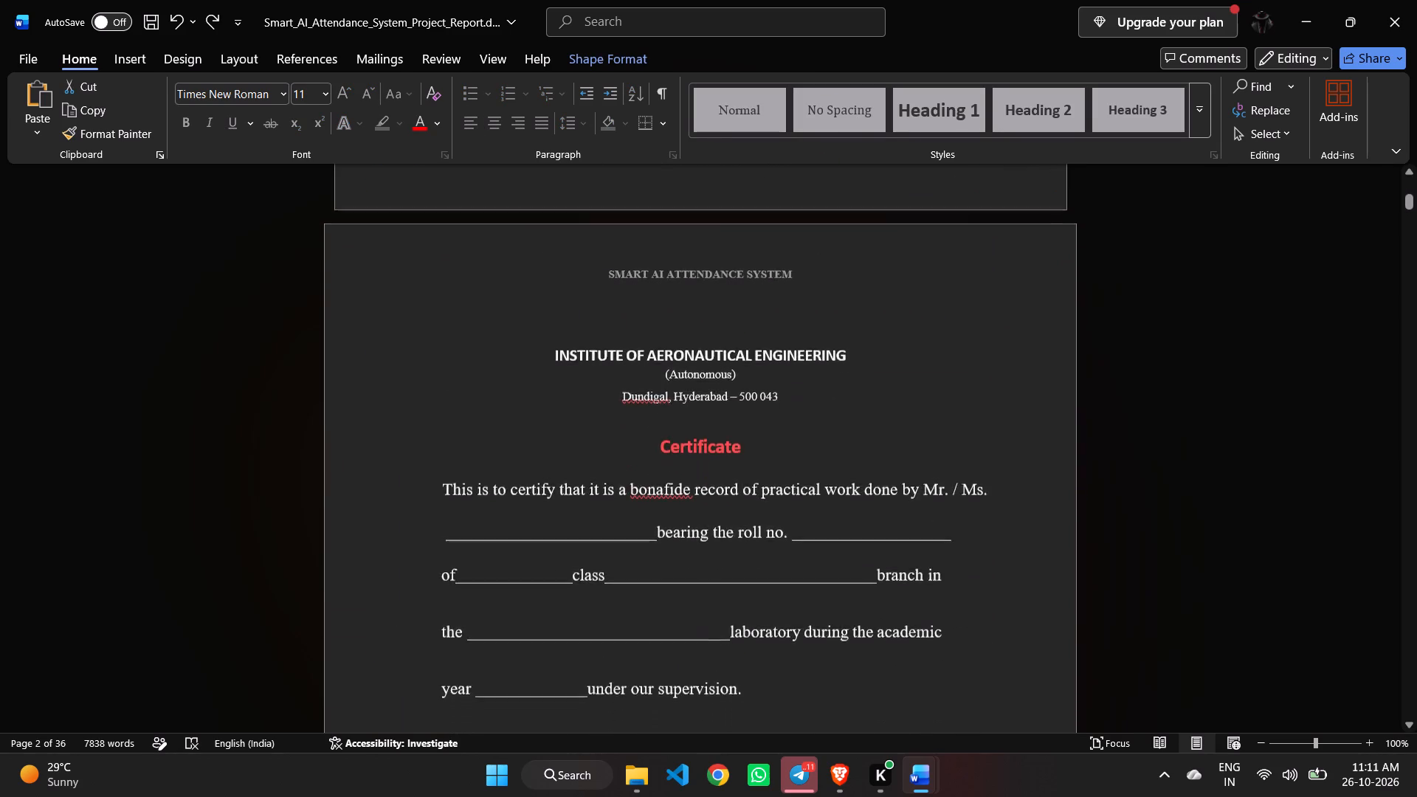
scroll(1061, 424, "up", 1)
scroll(1061, 424, "down", 2)
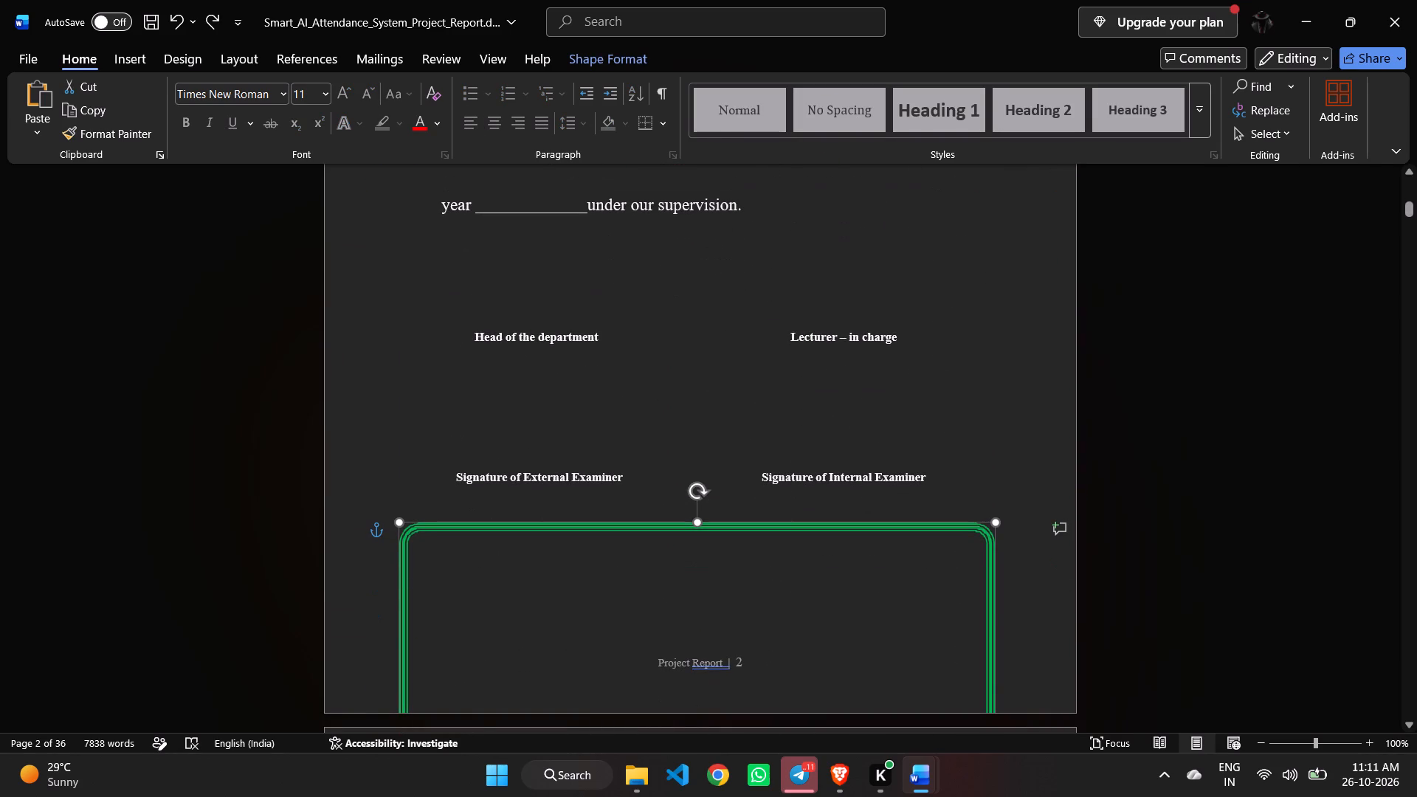
left_click(925, 525)
left_click_drag(925, 525, 931, 170)
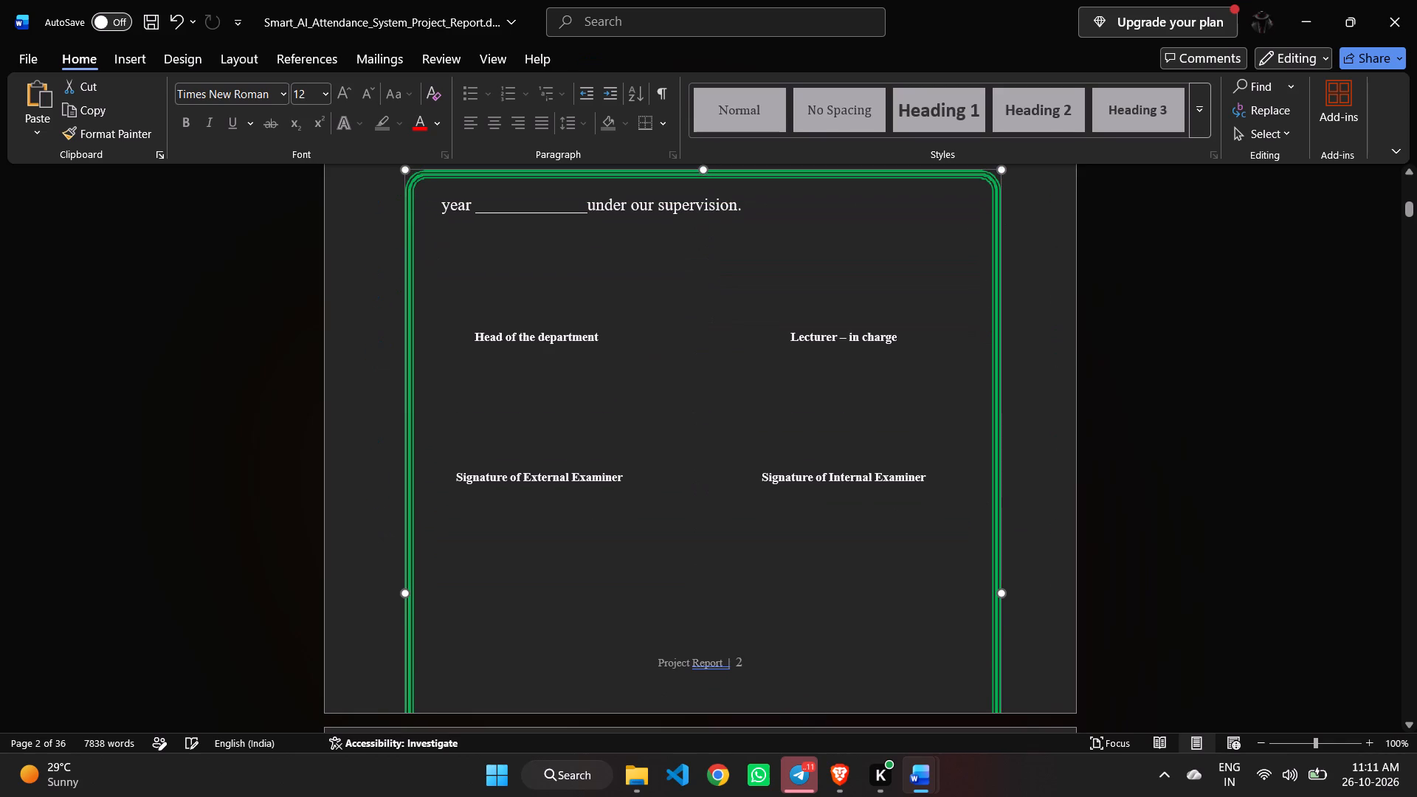
scroll(1100, 415, "up", 1)
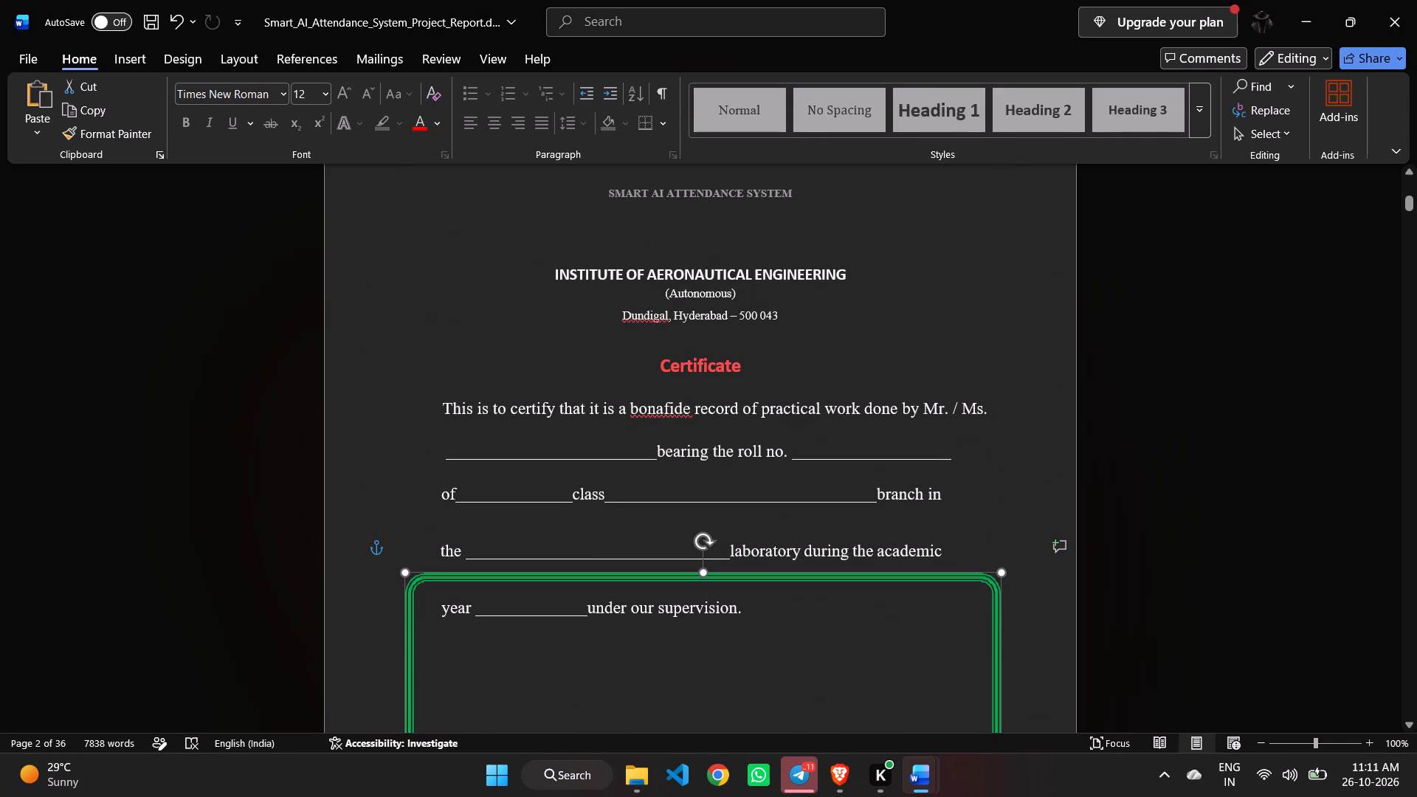
left_click_drag(914, 579, 908, 236)
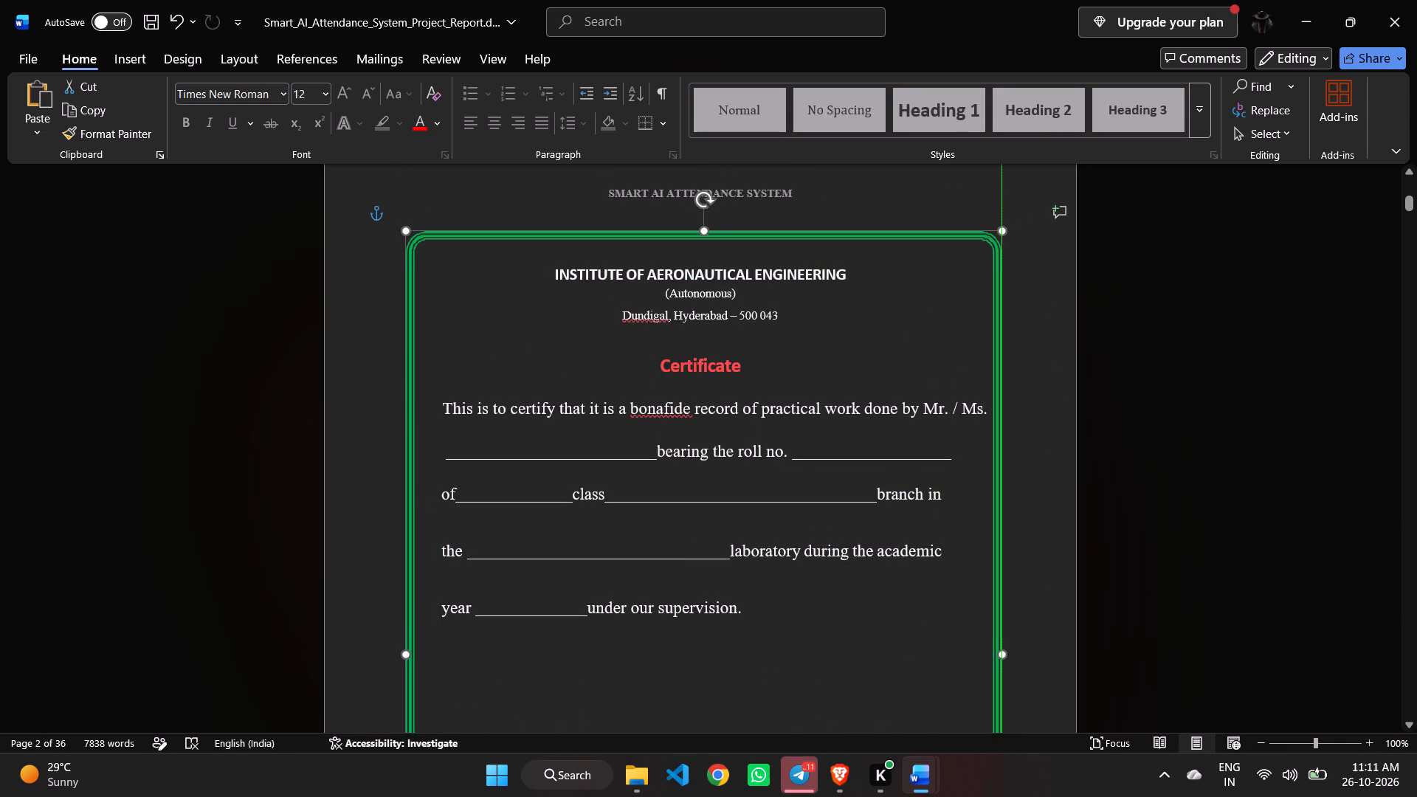
left_click_drag(908, 236, 920, 233)
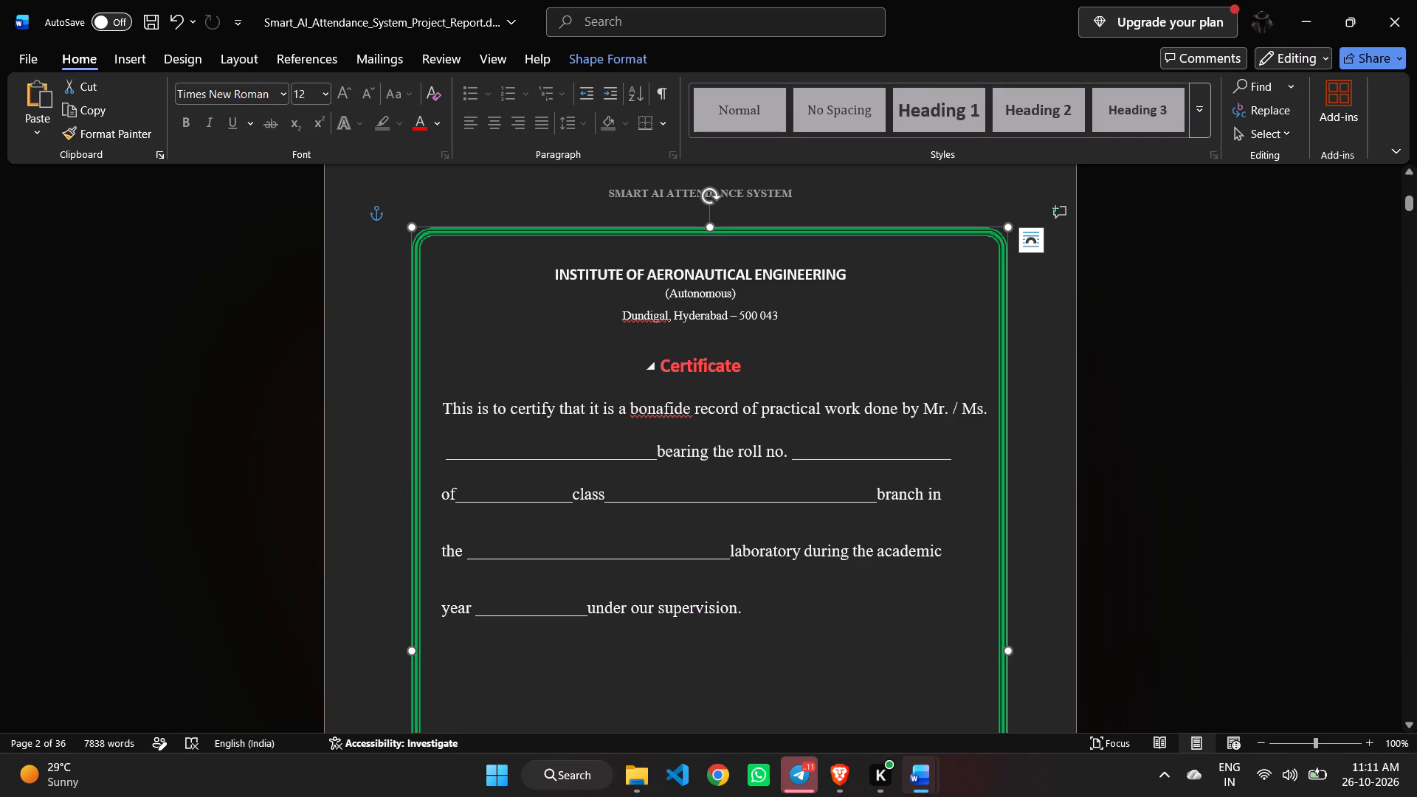
scroll(1156, 515, "down", 2)
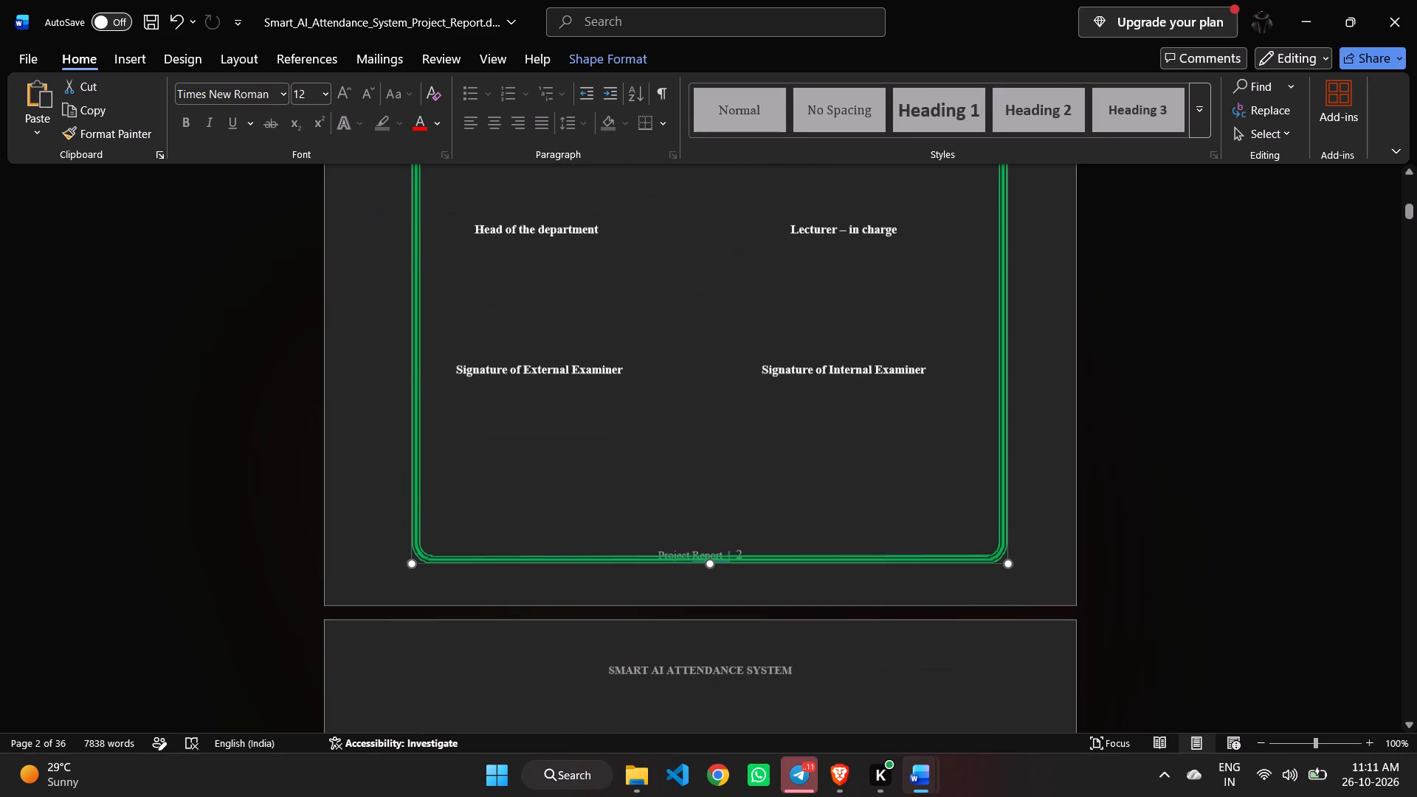
scroll(1156, 515, "up", 1)
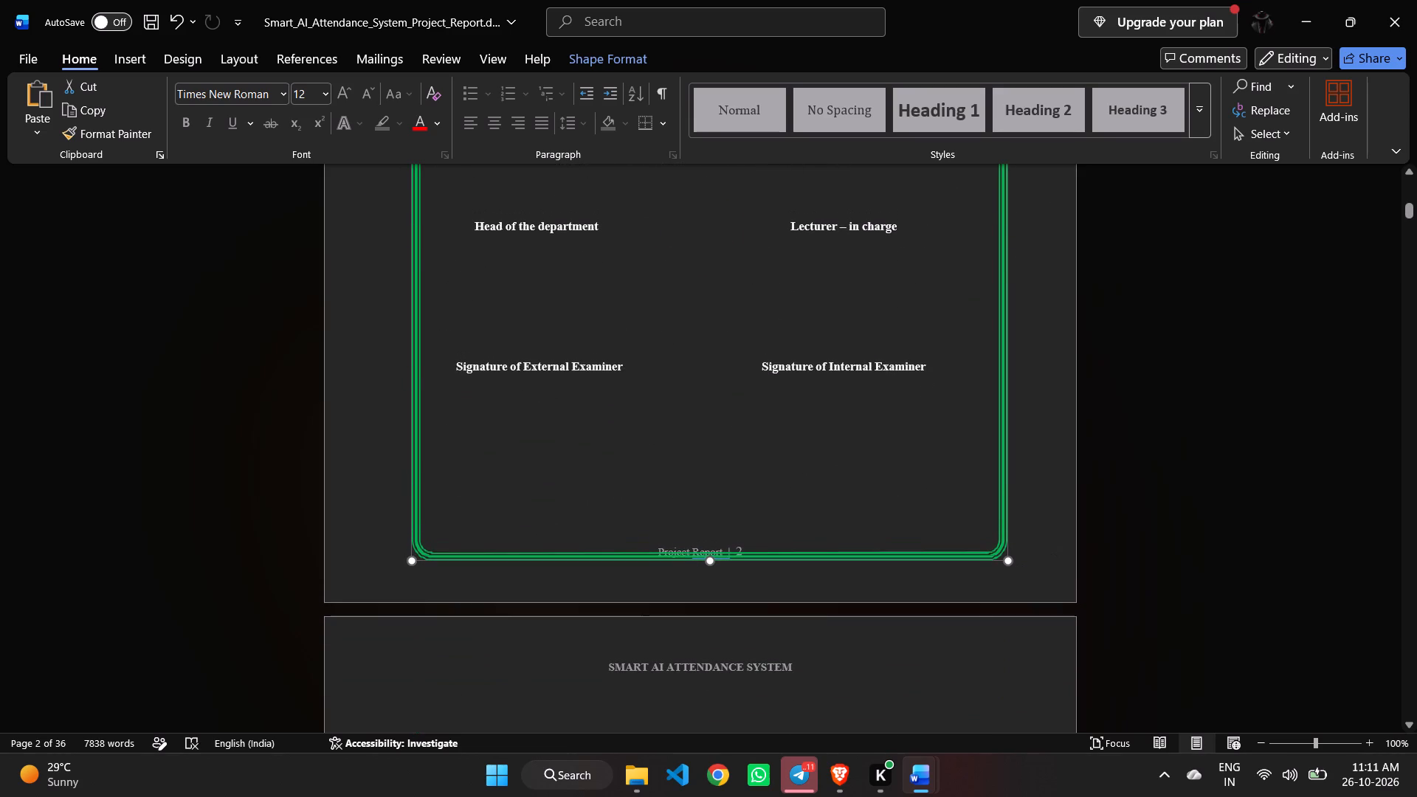
Move the green frame up and slightly left on the certificate page so its lower edge clears the footer.
left_click_drag(942, 560, 942, 500)
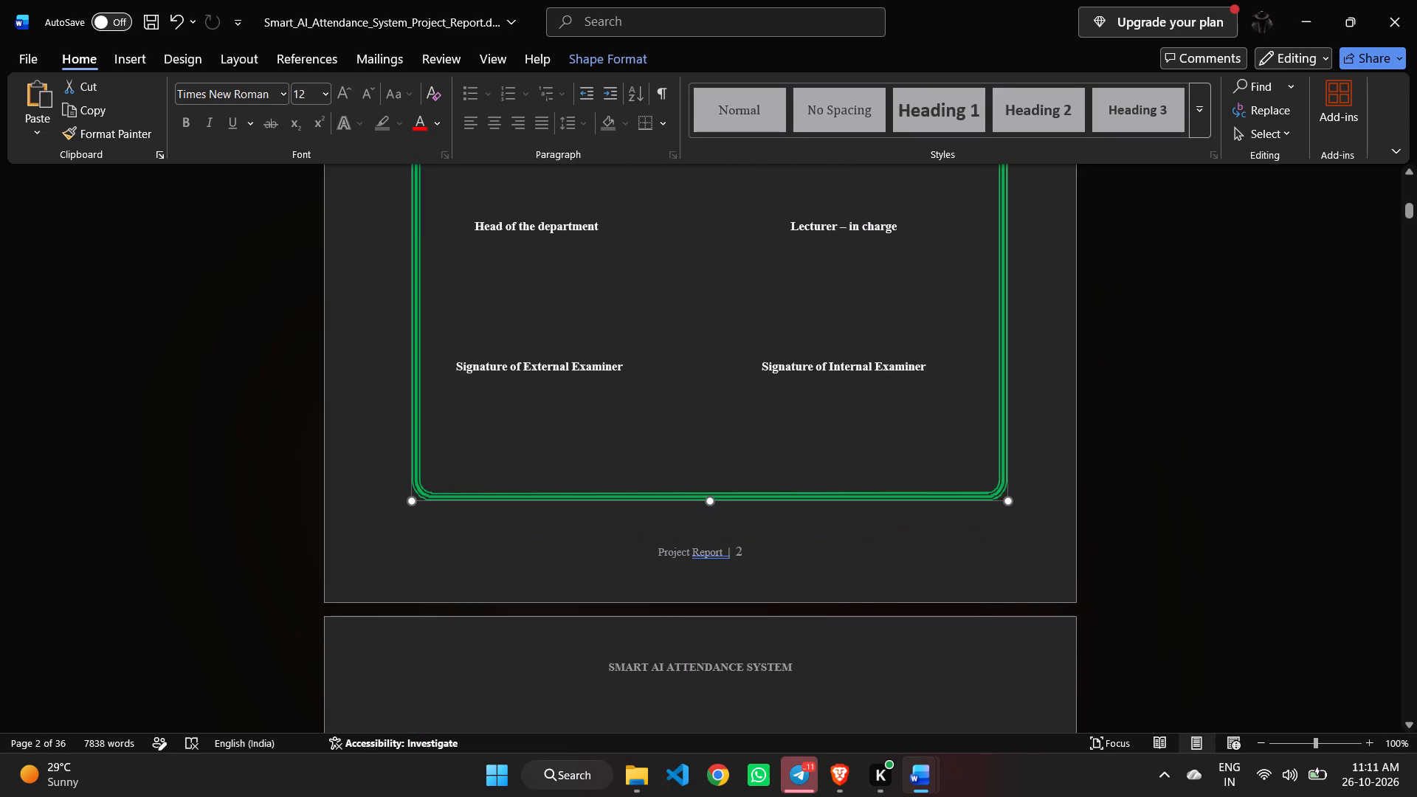
left_click_drag(942, 500, 934, 500)
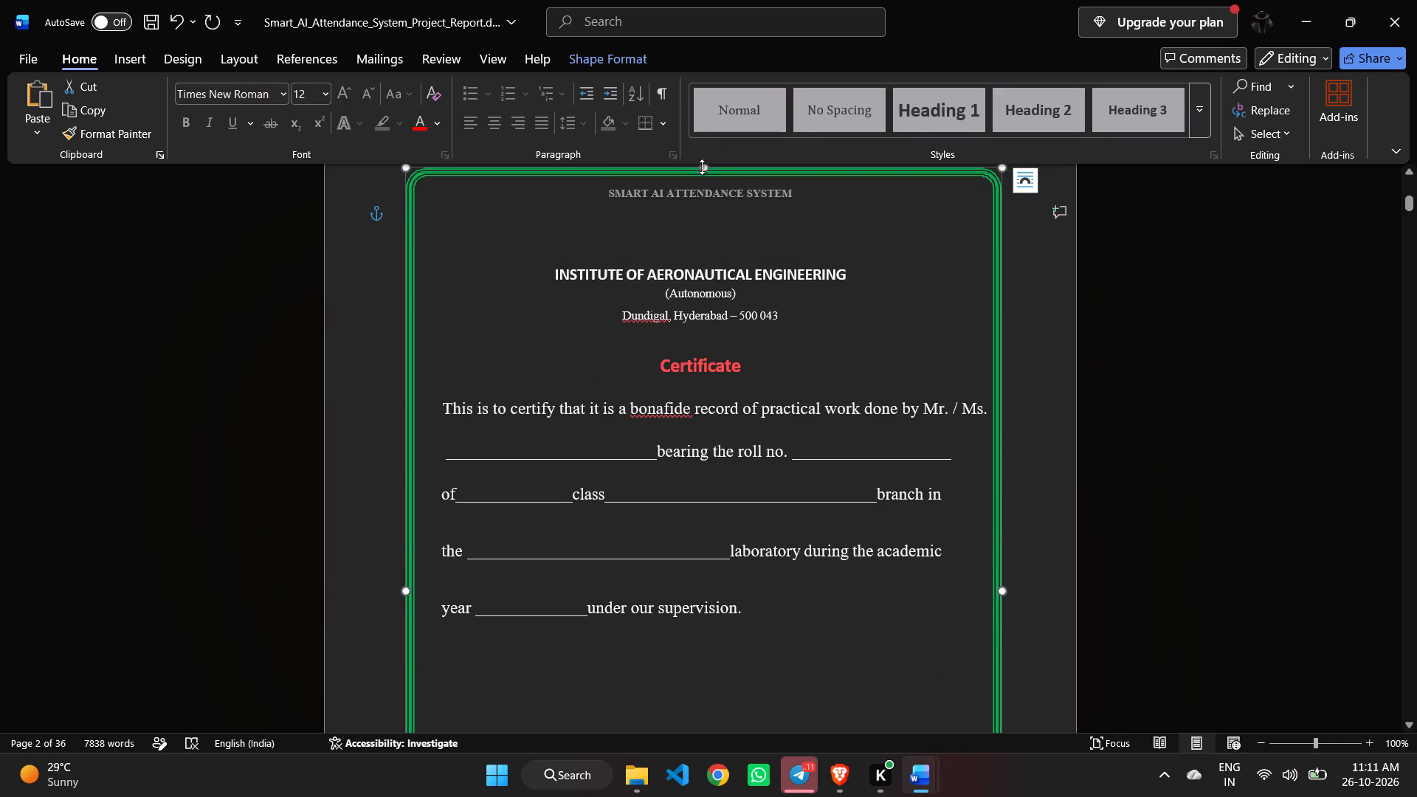
Shorten the green frame at both ends so it sits between the page header and footer around the certificate text.
scroll(1098, 325, "up", 1)
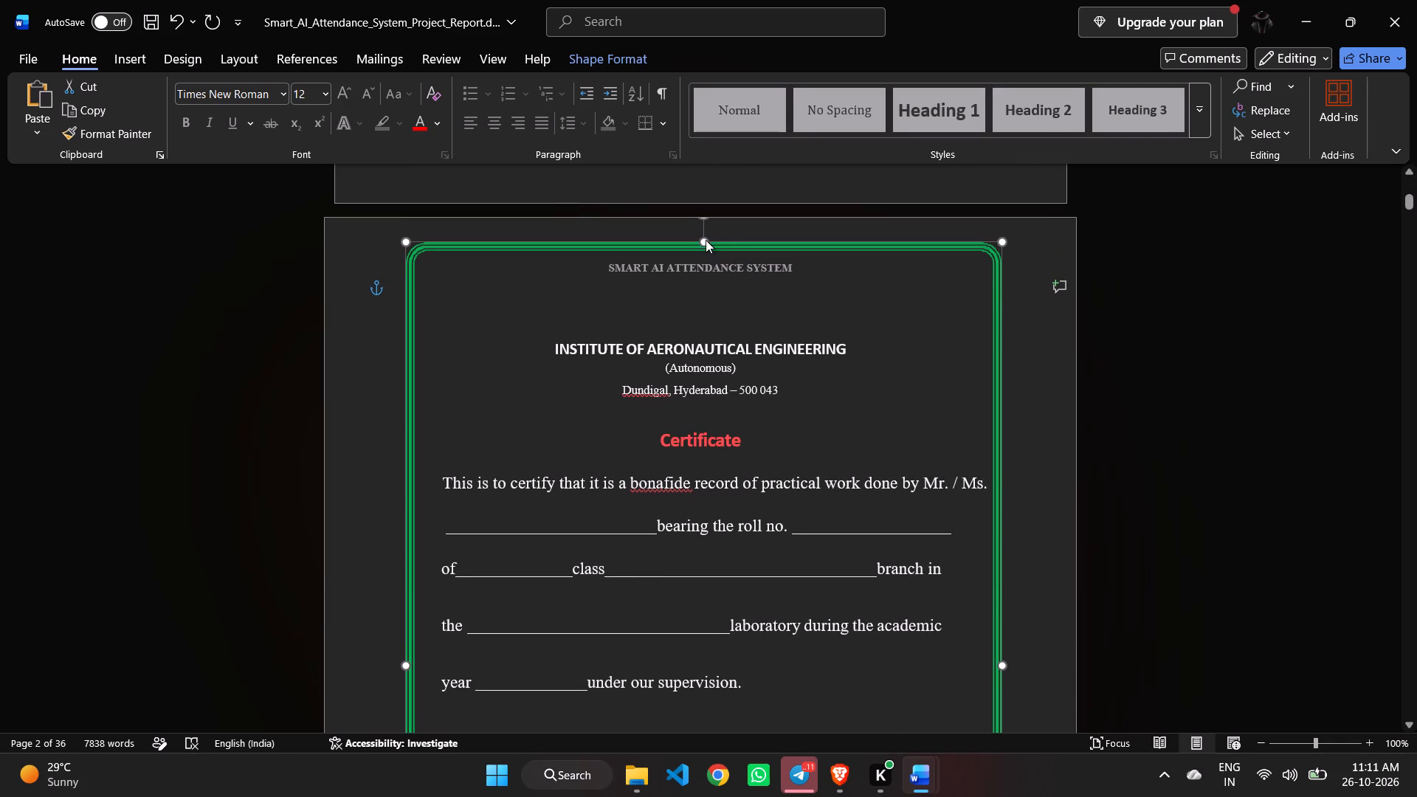
left_click_drag(703, 240, 716, 294)
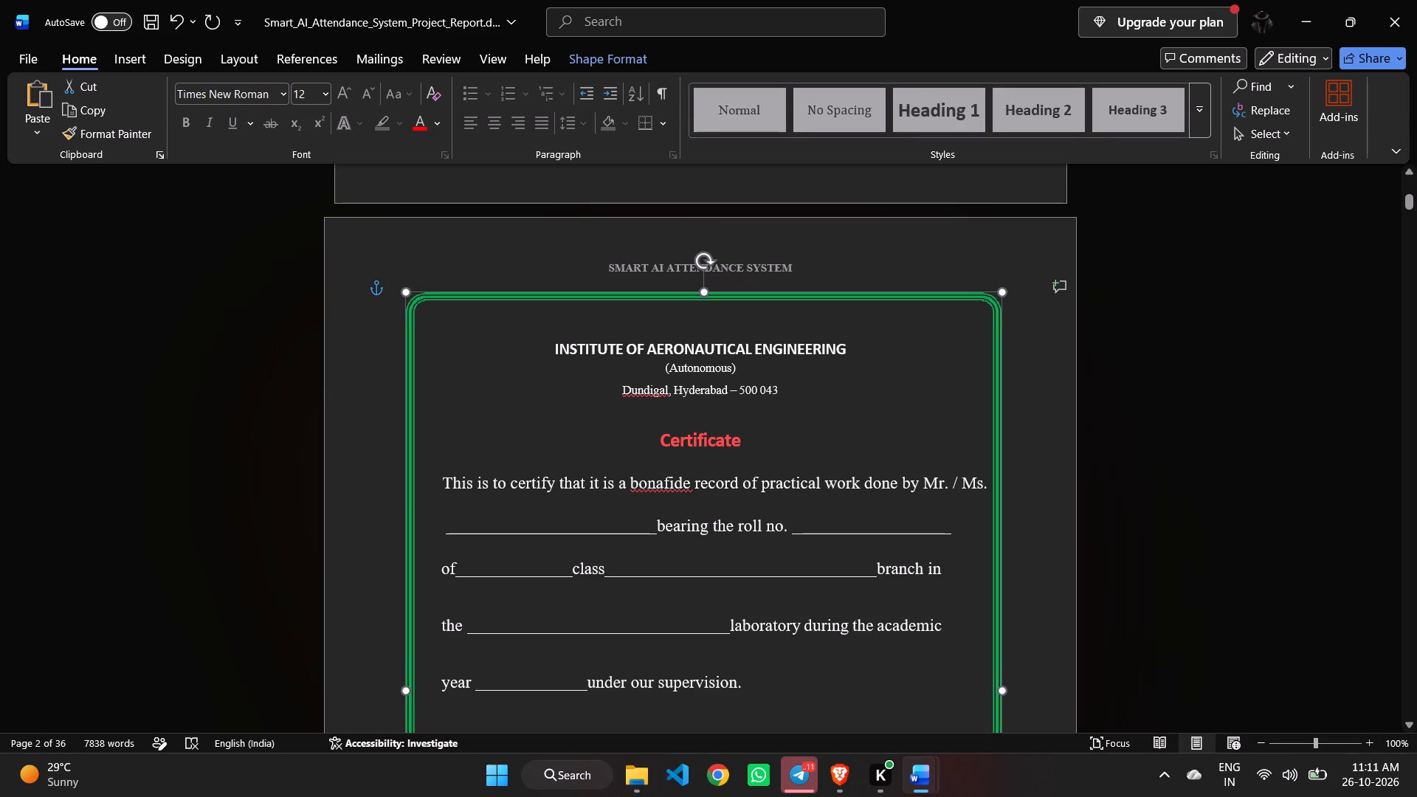
left_click_drag(716, 294, 716, 295)
scroll(1066, 534, "down", 1)
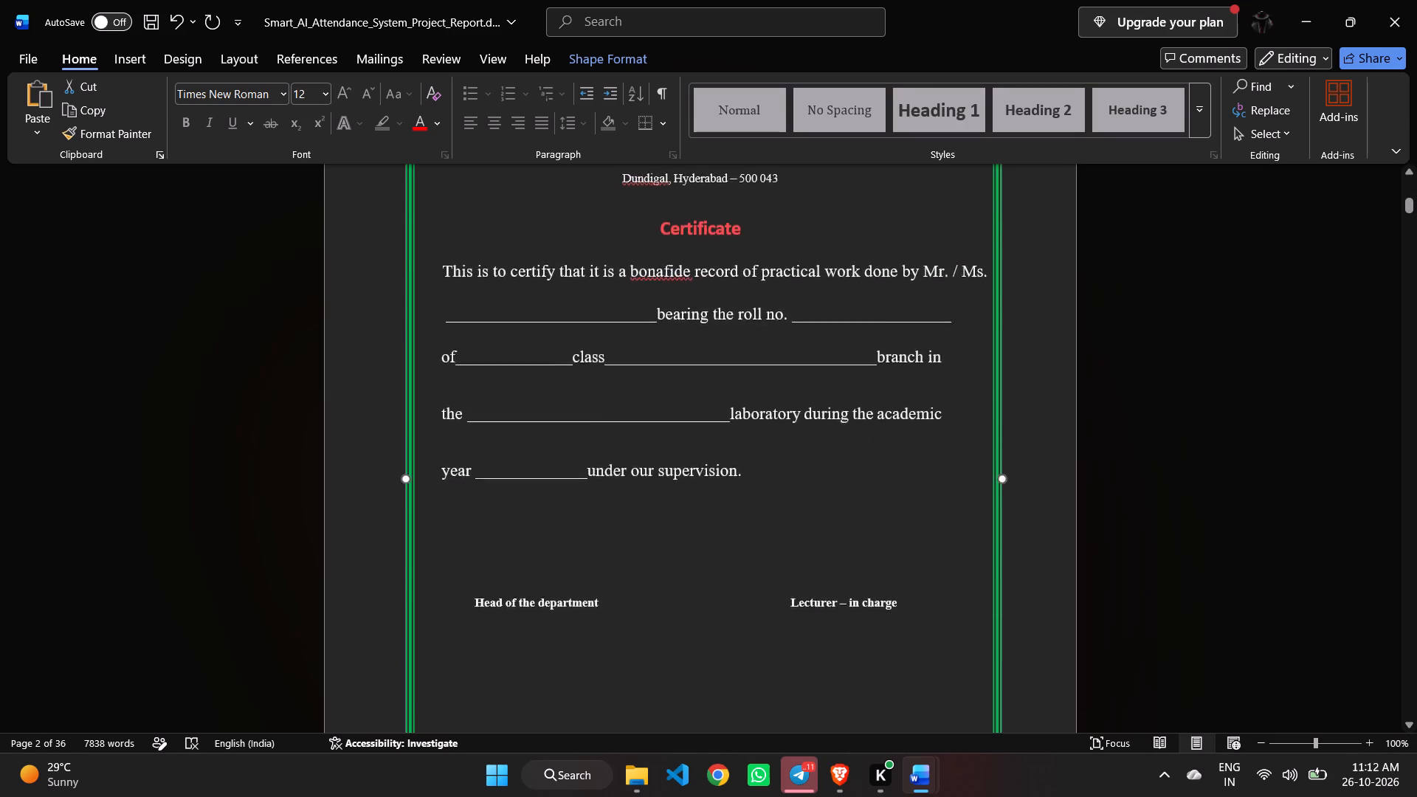
scroll(1066, 534, "down", 3)
scroll(1066, 534, "up", 1)
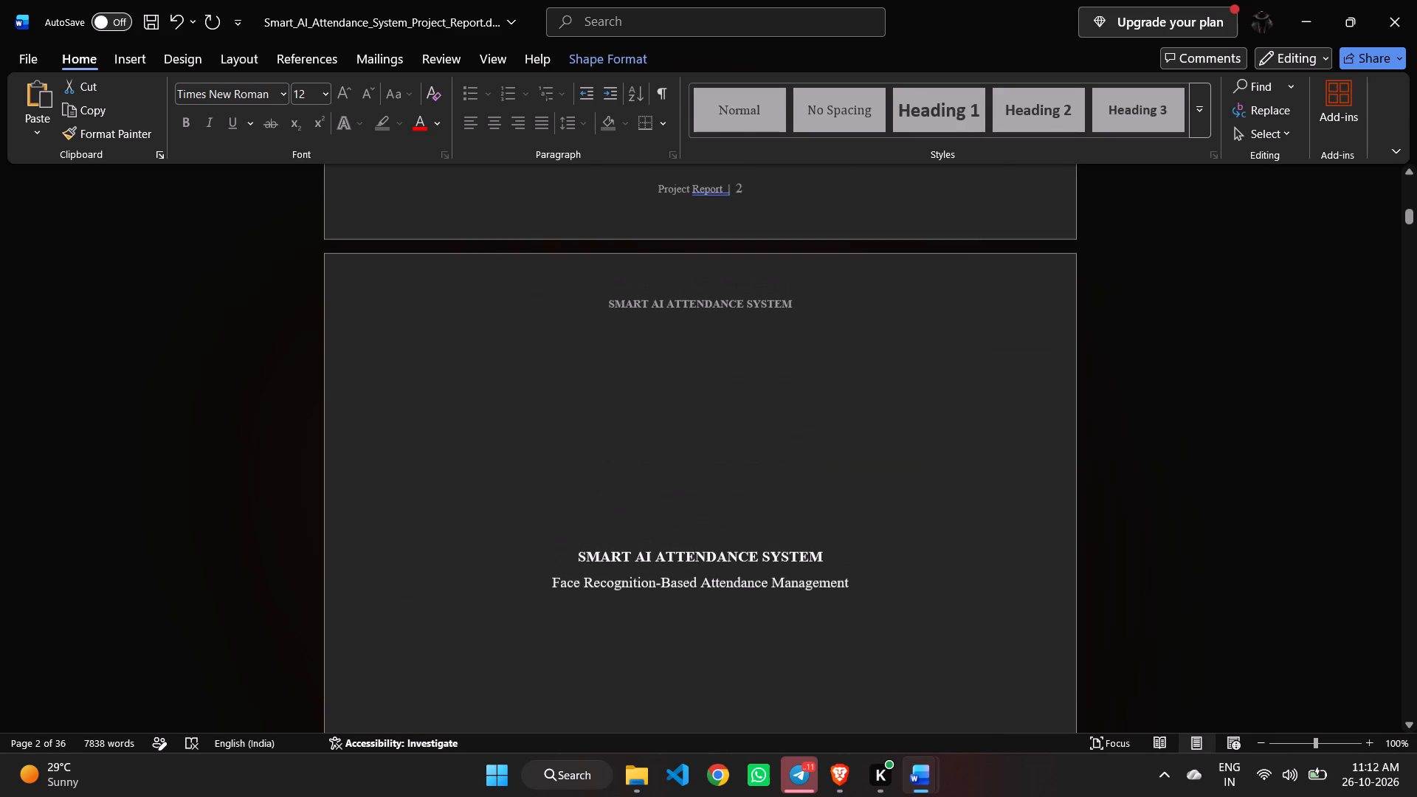
scroll(940, 508, "up", 1)
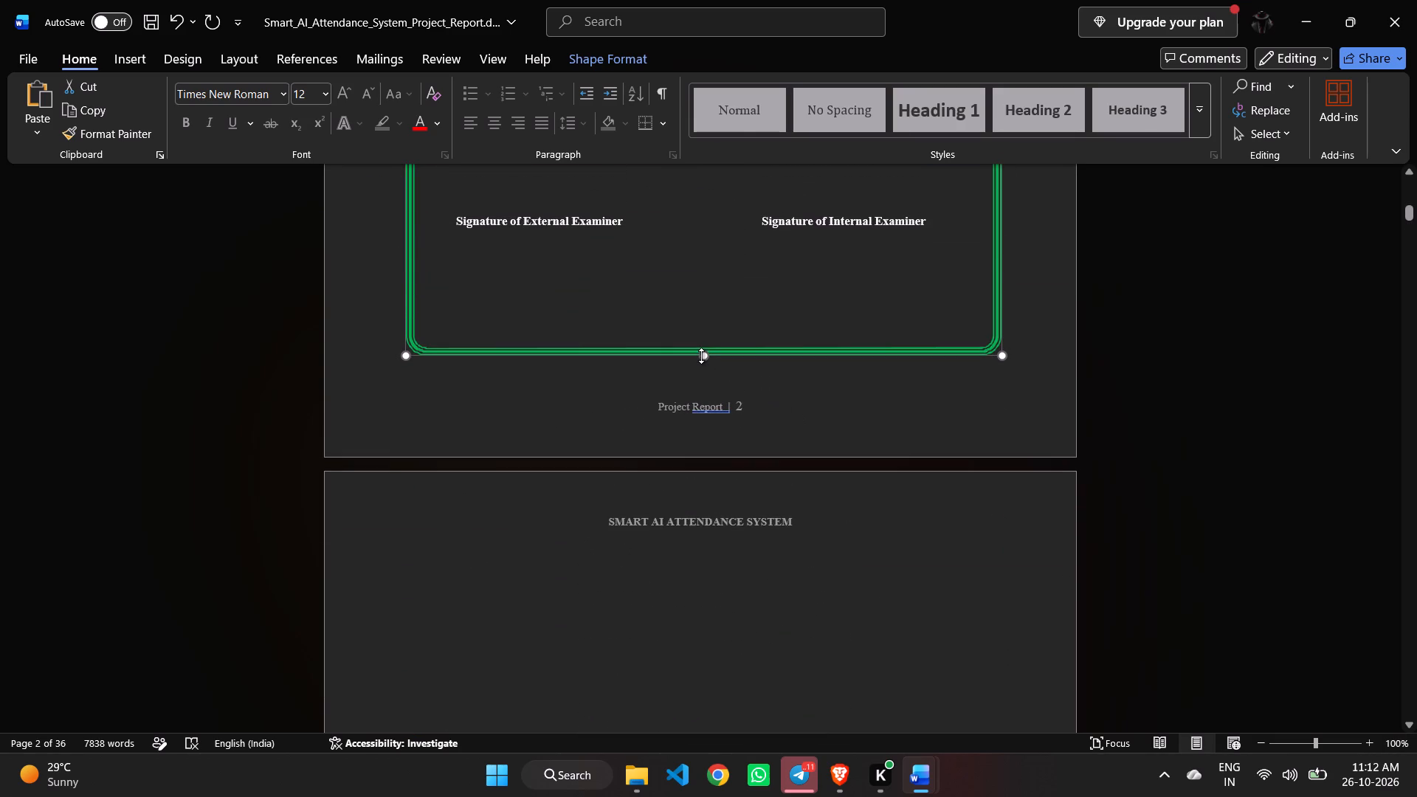
left_click_drag(701, 356, 701, 328)
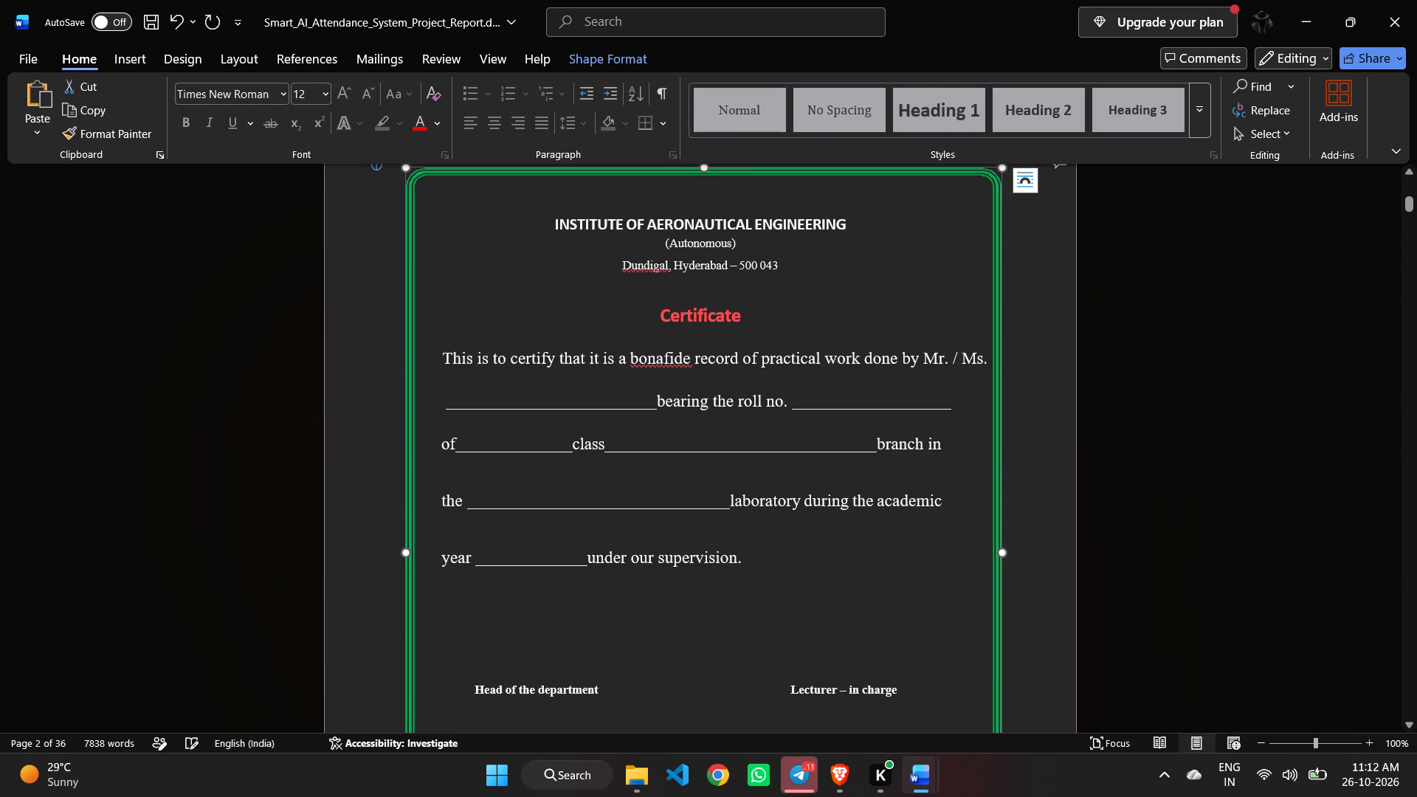
Delete the extra blank lines above the SMART AI ATTENDANCE SYSTEM title on page 3.
scroll(1249, 567, "up", 2)
scroll(1249, 567, "down", 2)
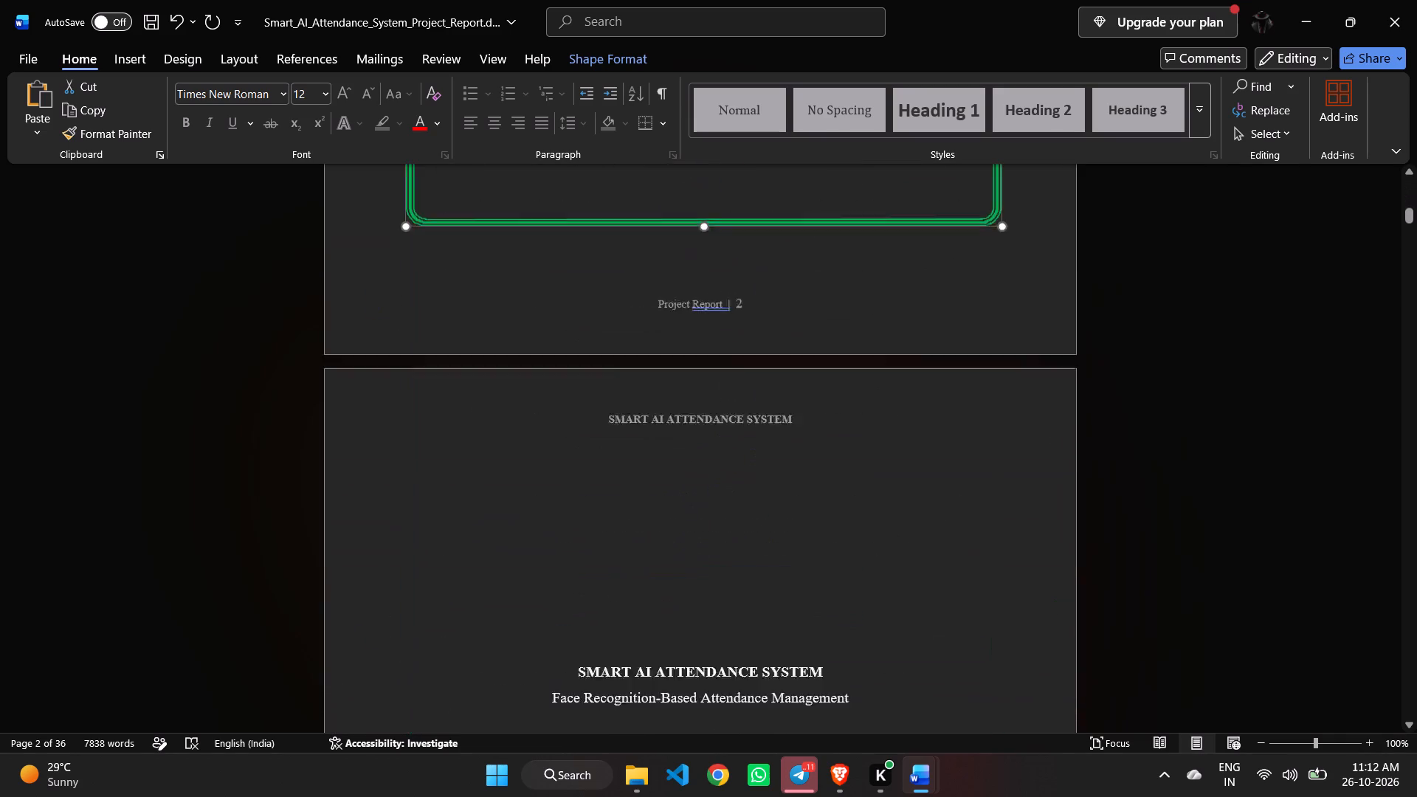
scroll(1249, 567, "down", 1)
scroll(1249, 567, "up", 3)
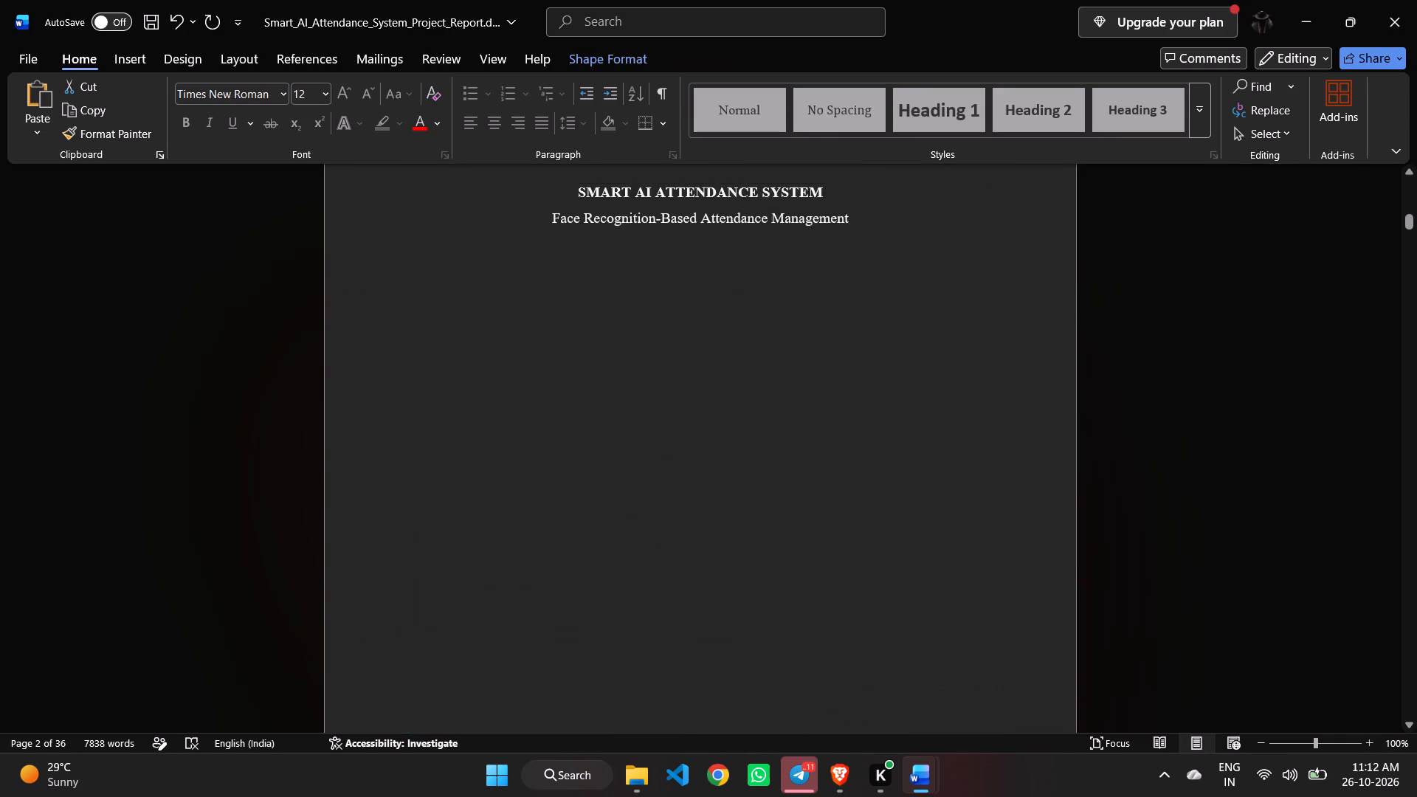
scroll(1249, 567, "up", 1)
left_click(796, 484)
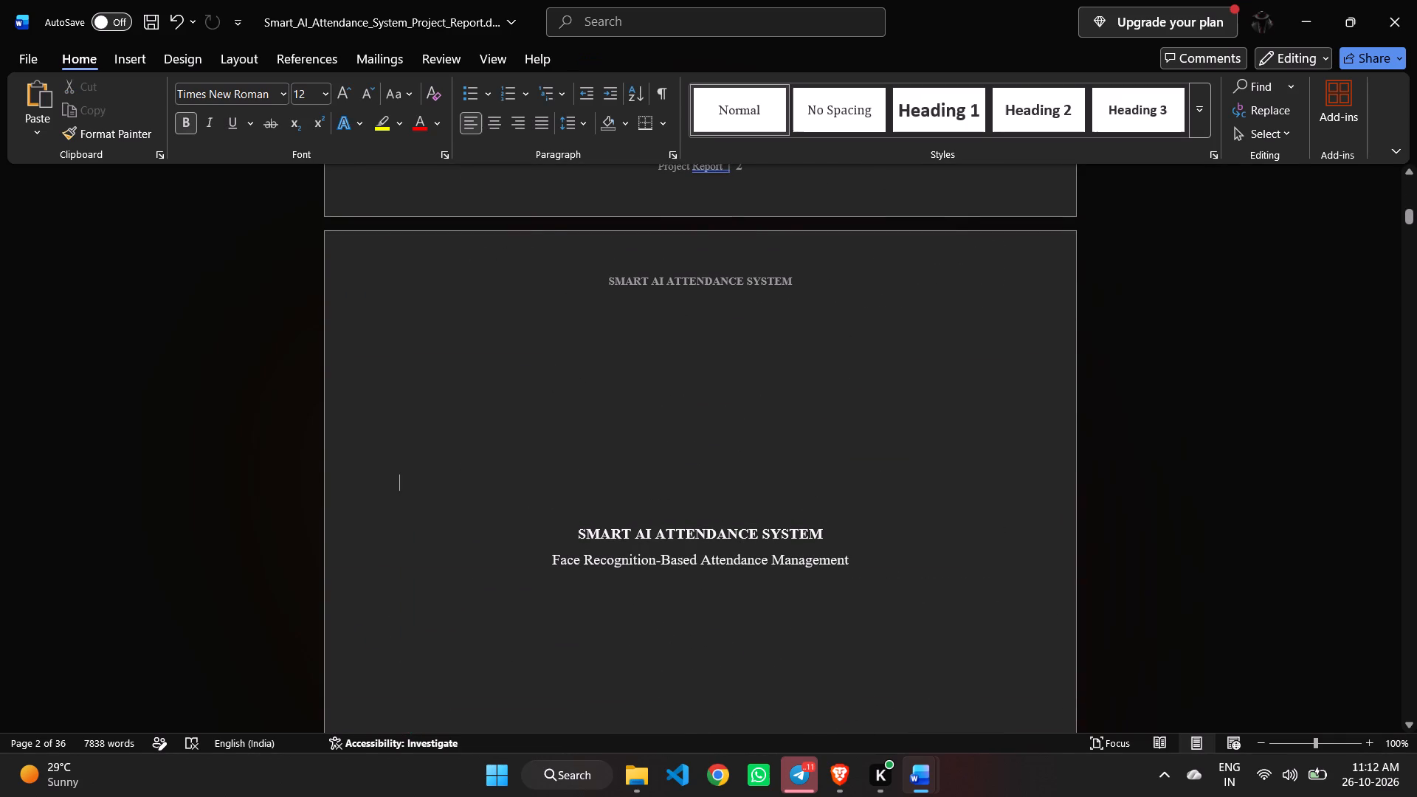
key("BackSpace")
key("BackSpace")
key("BackSpace")
key("BackSpace")
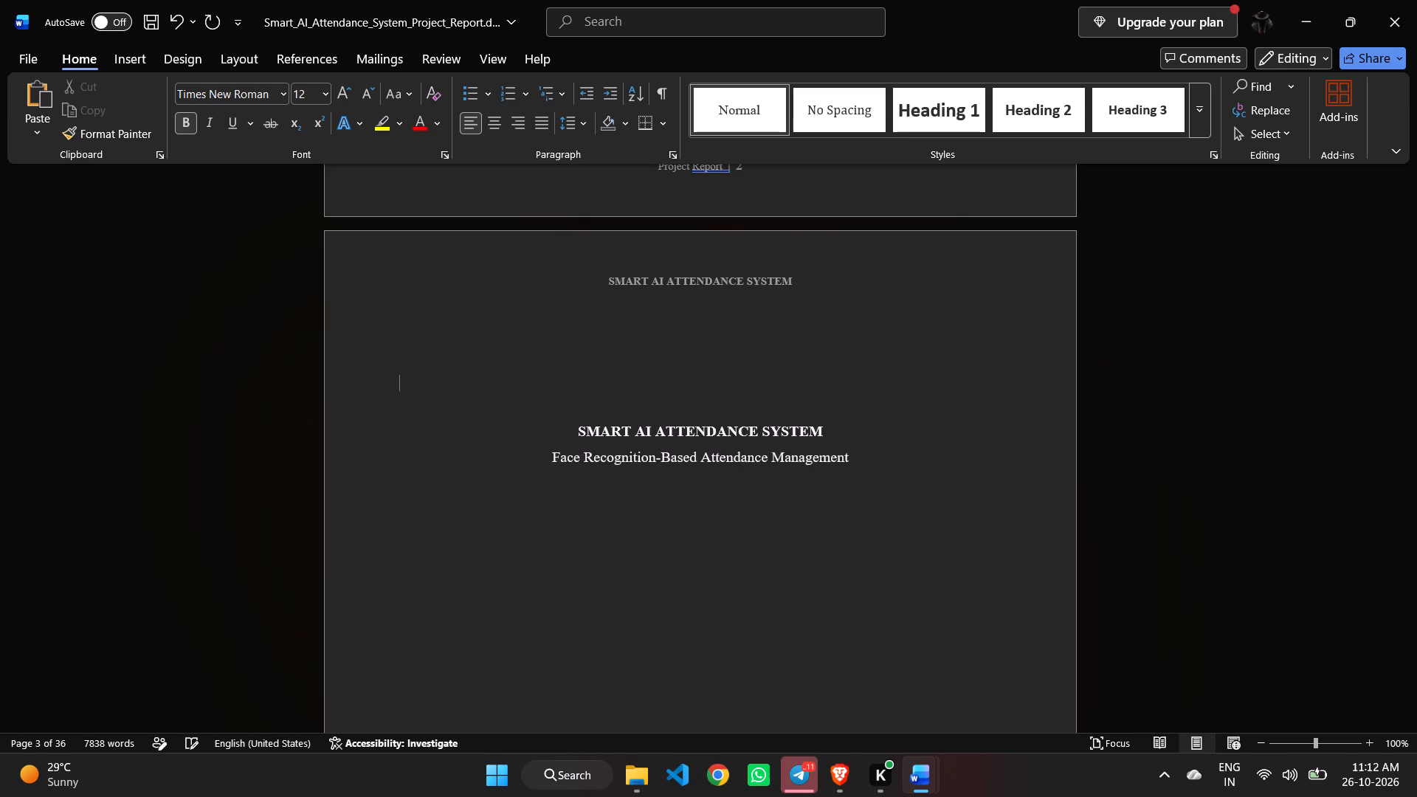
key("BackSpace")
key("BackSpace")
key("BackSpace")
scroll(1190, 701, "down", 1)
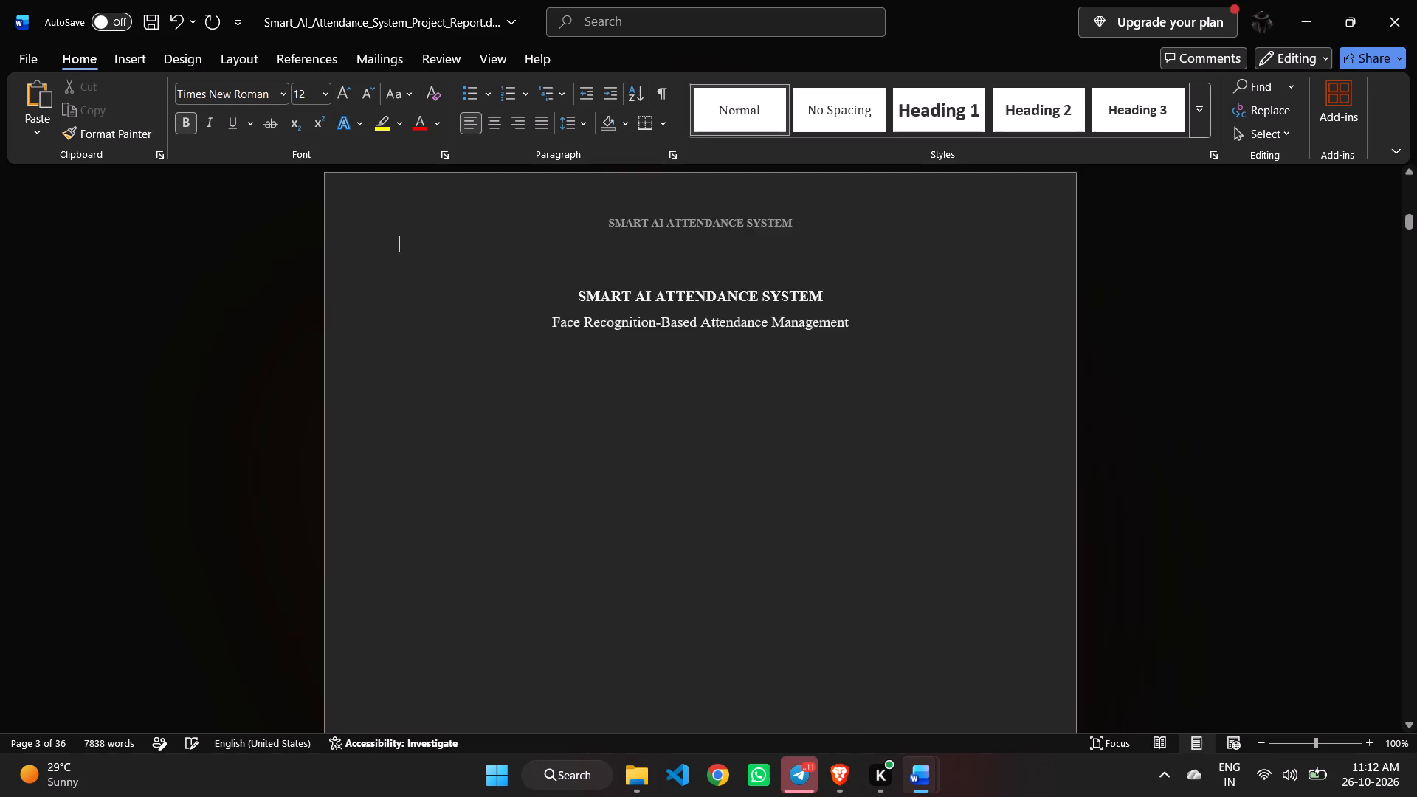
scroll(1190, 701, "down", 1)
scroll(1190, 701, "up", 2)
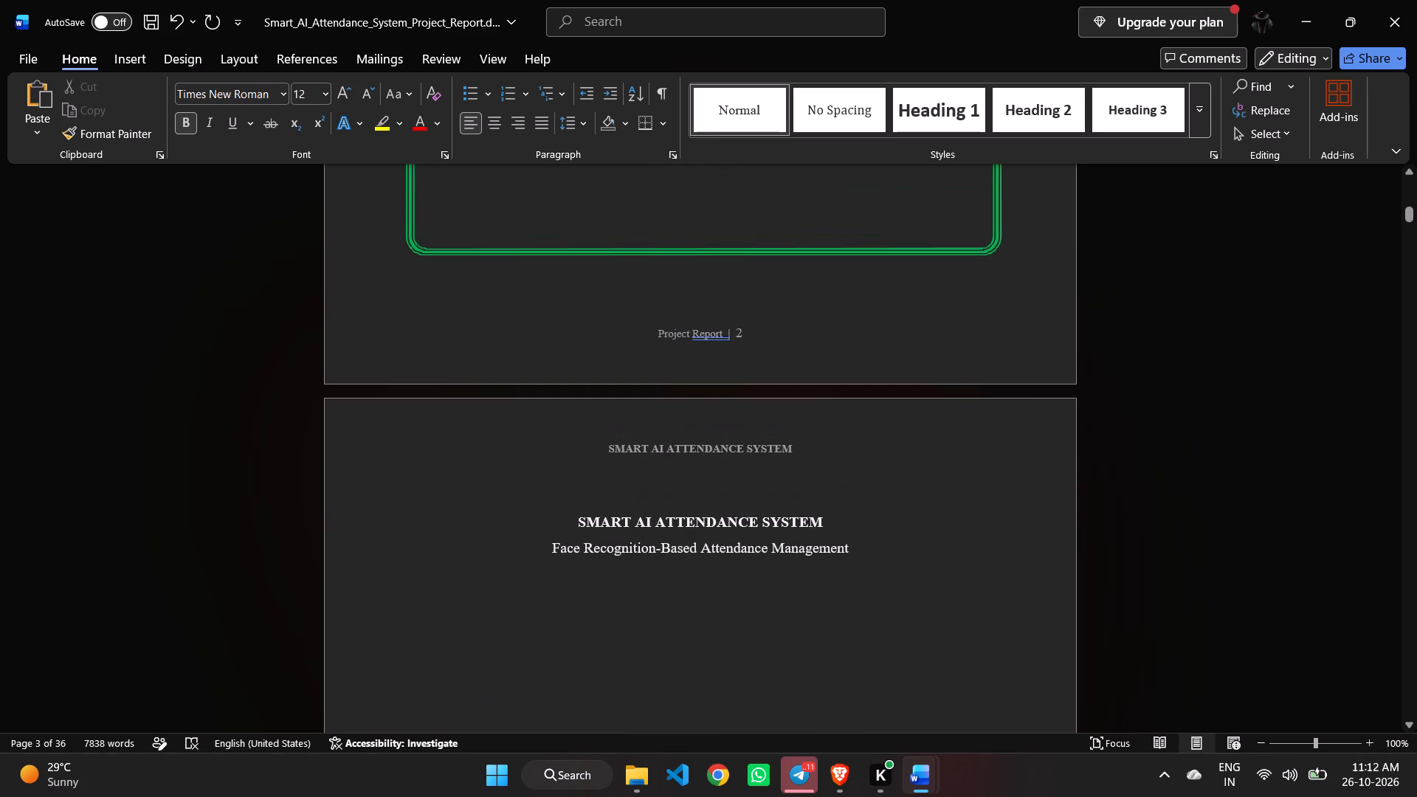
left_click(702, 494)
key("BackSpace")
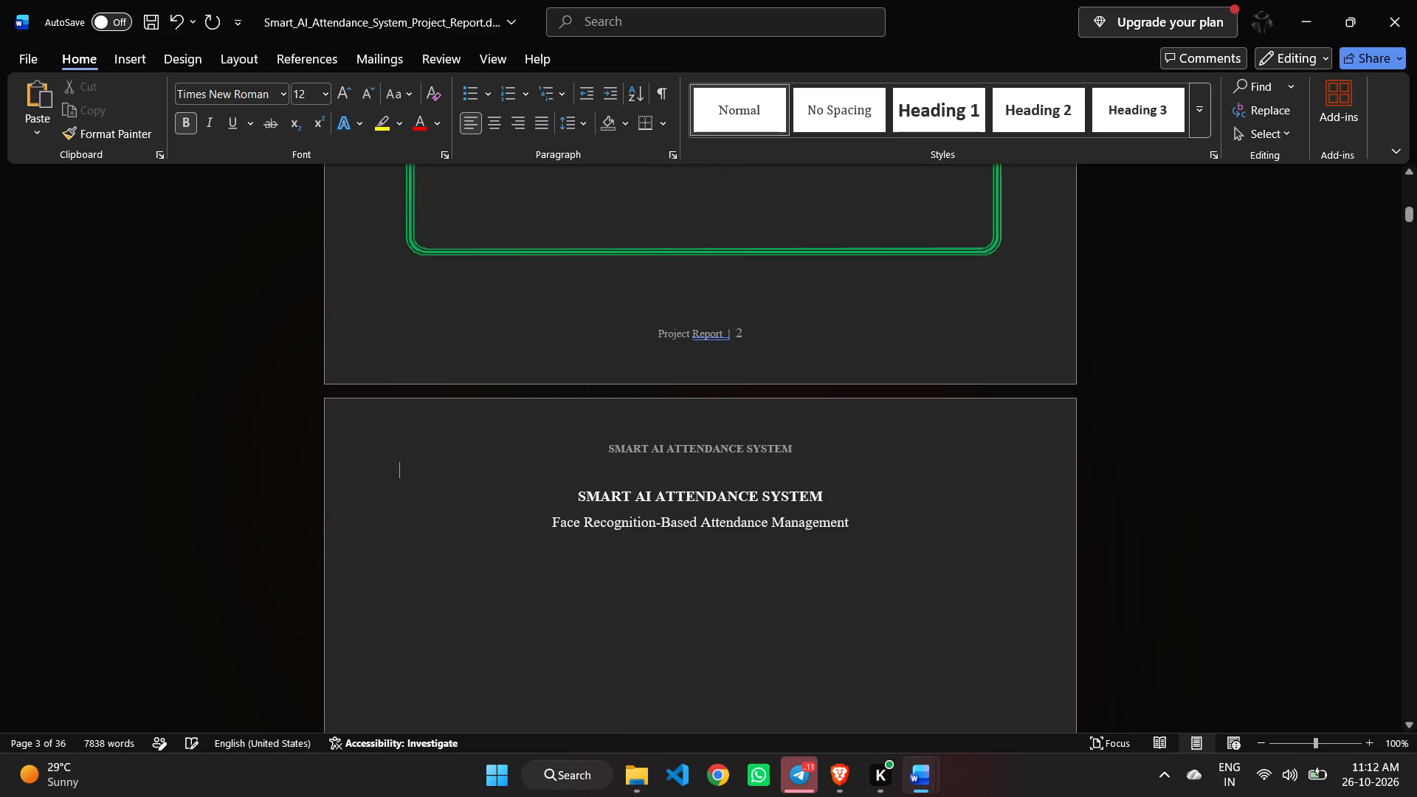
Delete a blank line above the student names at the foot of page 3.
scroll(1039, 553, "down", 2)
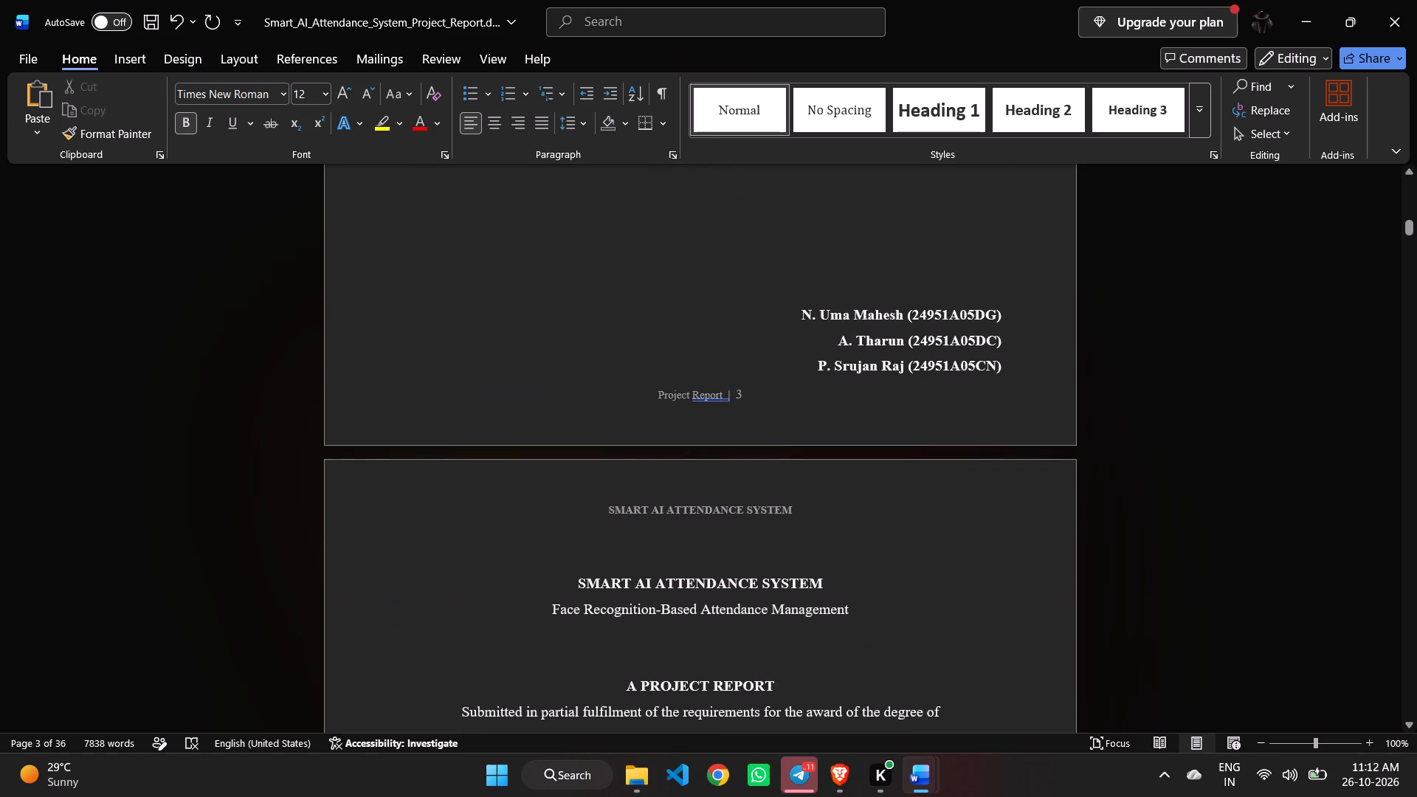
left_click(962, 283)
key("BackSpace")
key("BackSpace")
key("BackSpace")
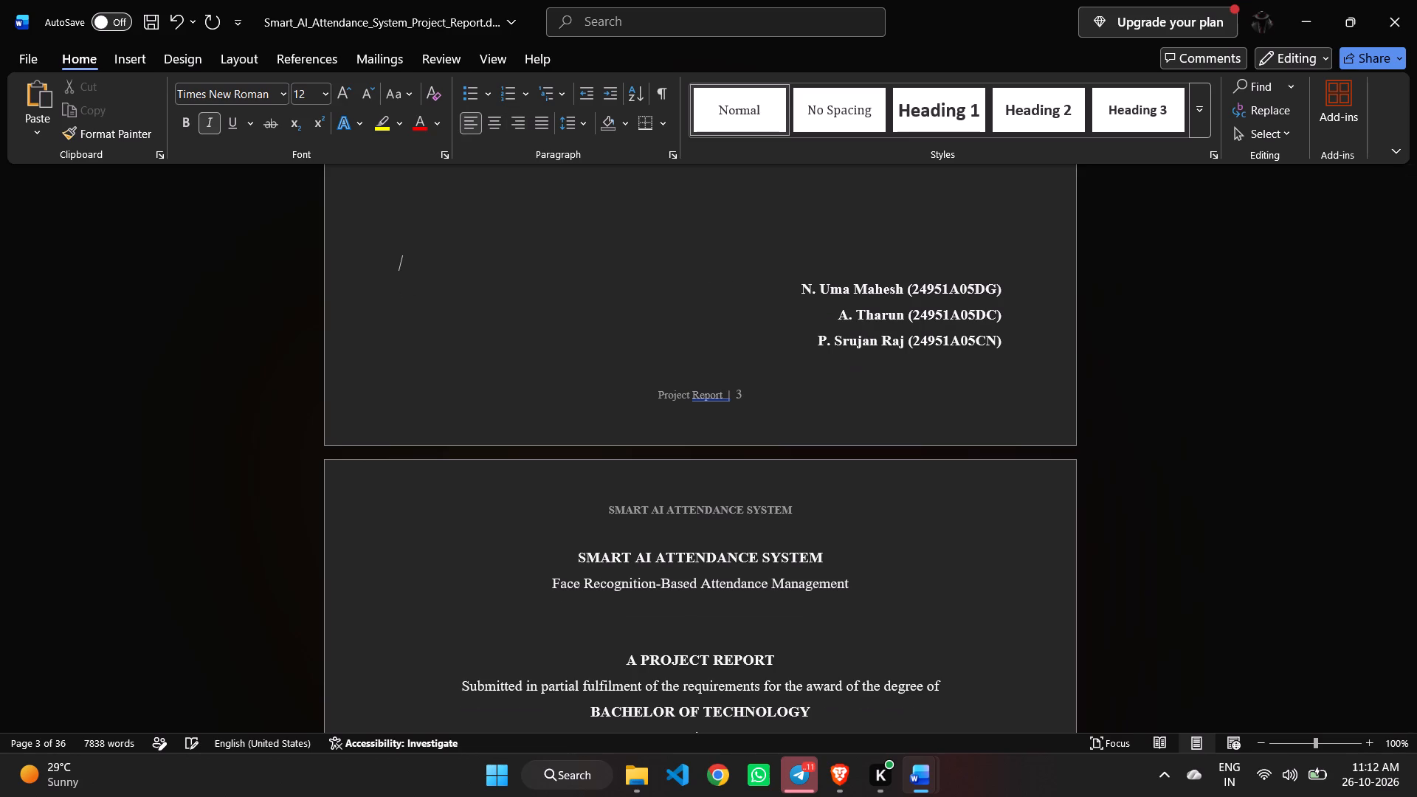
Check the layout of the pages from the project report title page through the declaration, approval sheet, abstract and contents.
scroll(1319, 500, "down", 1)
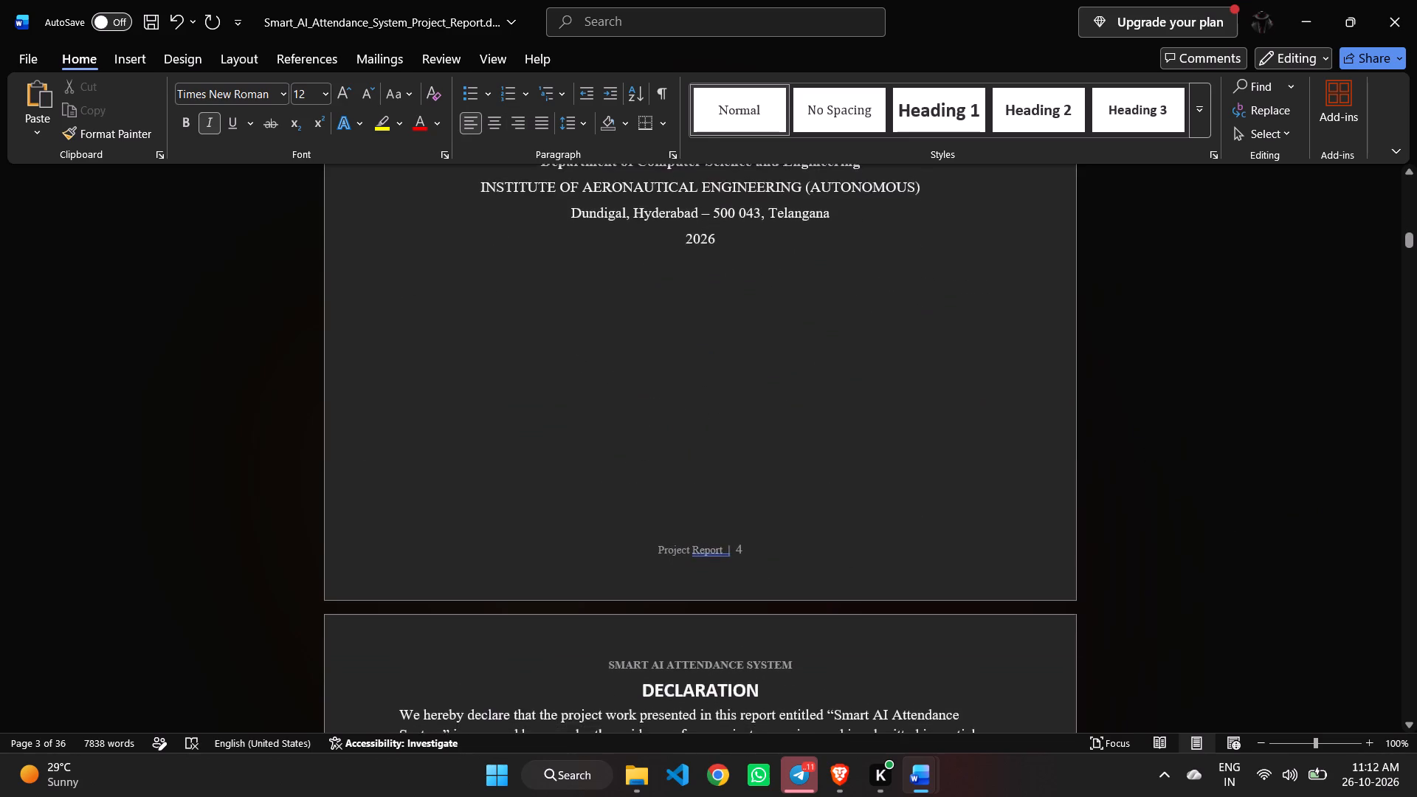
scroll(1319, 500, "down", 3)
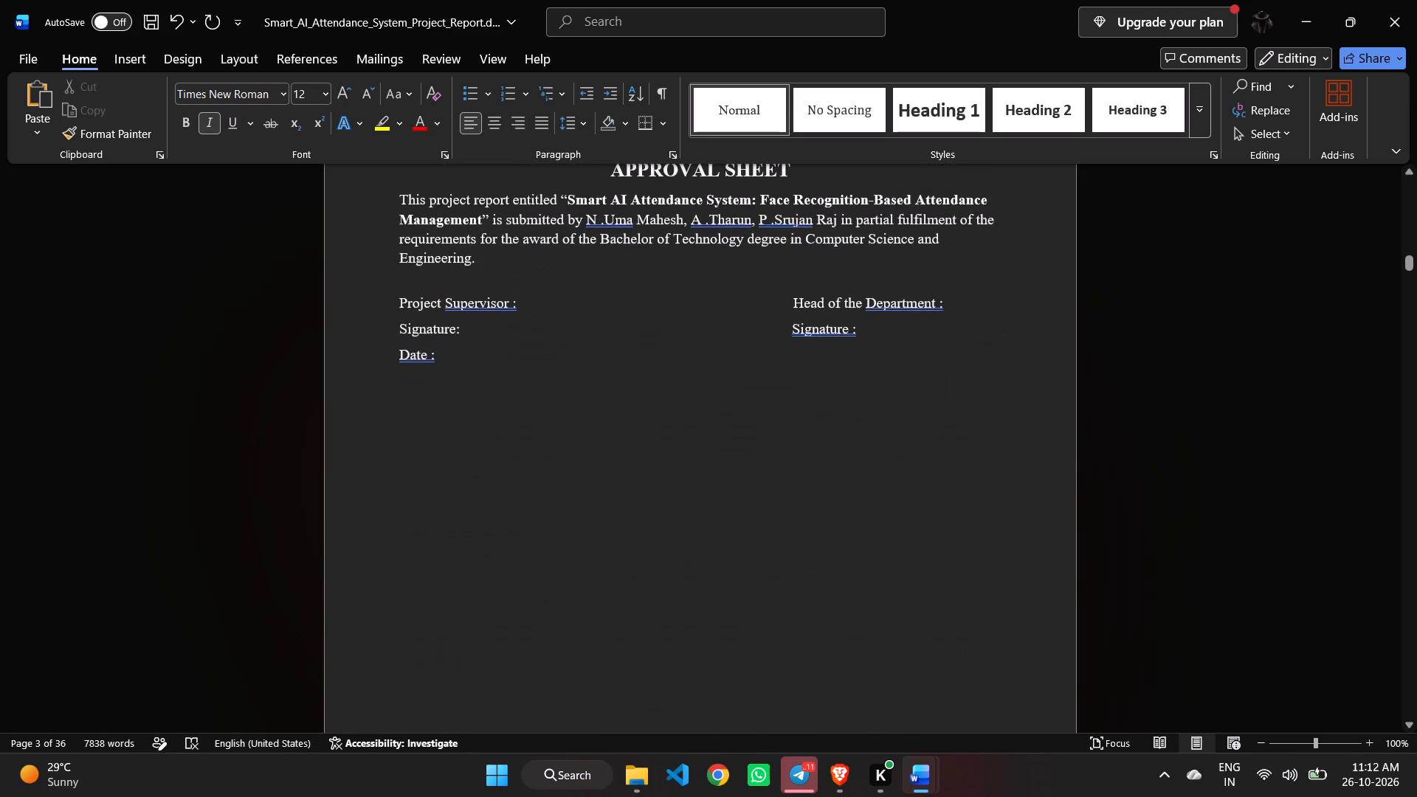
scroll(1319, 500, "down", 2)
scroll(1319, 500, "up", 1)
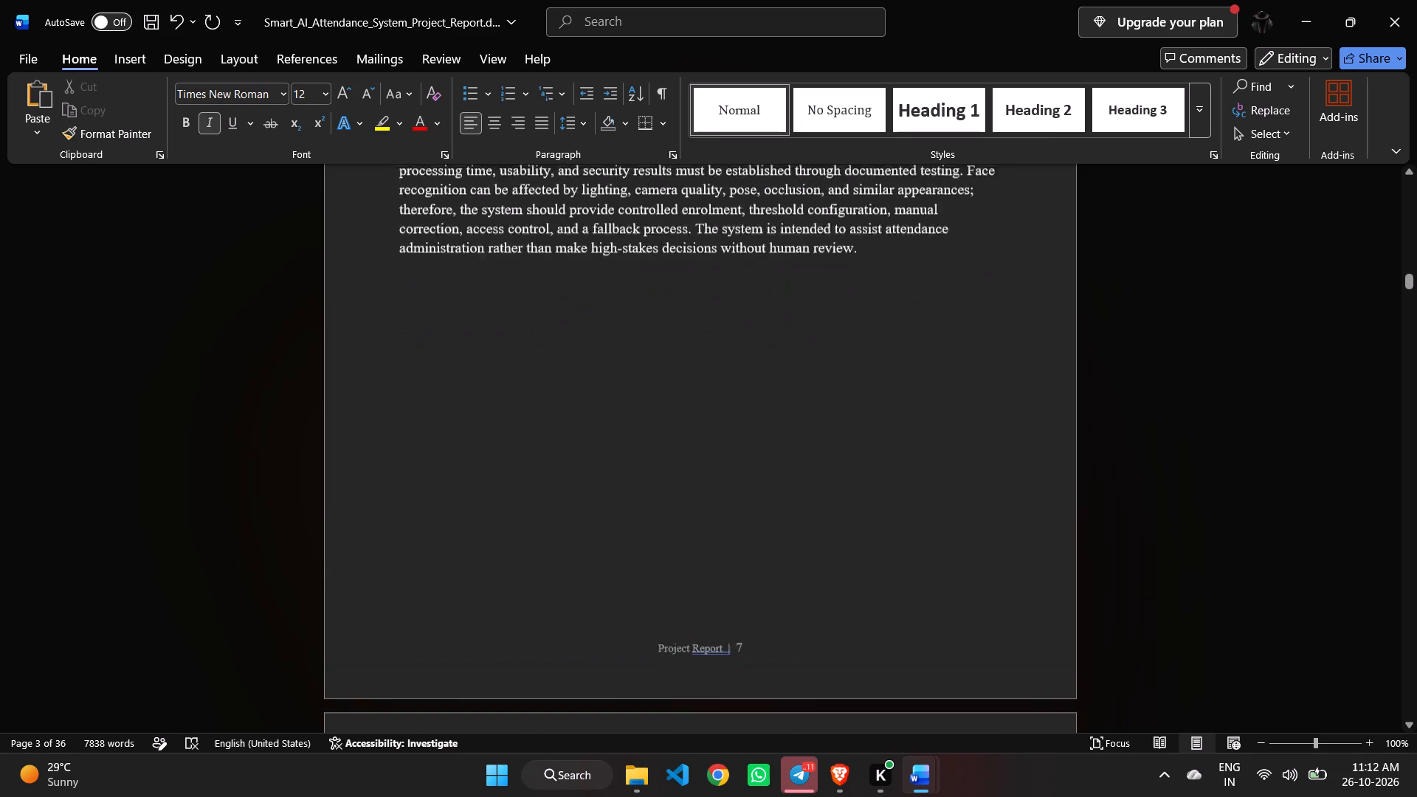
scroll(1319, 500, "up", 1)
scroll(1319, 500, "down", 2)
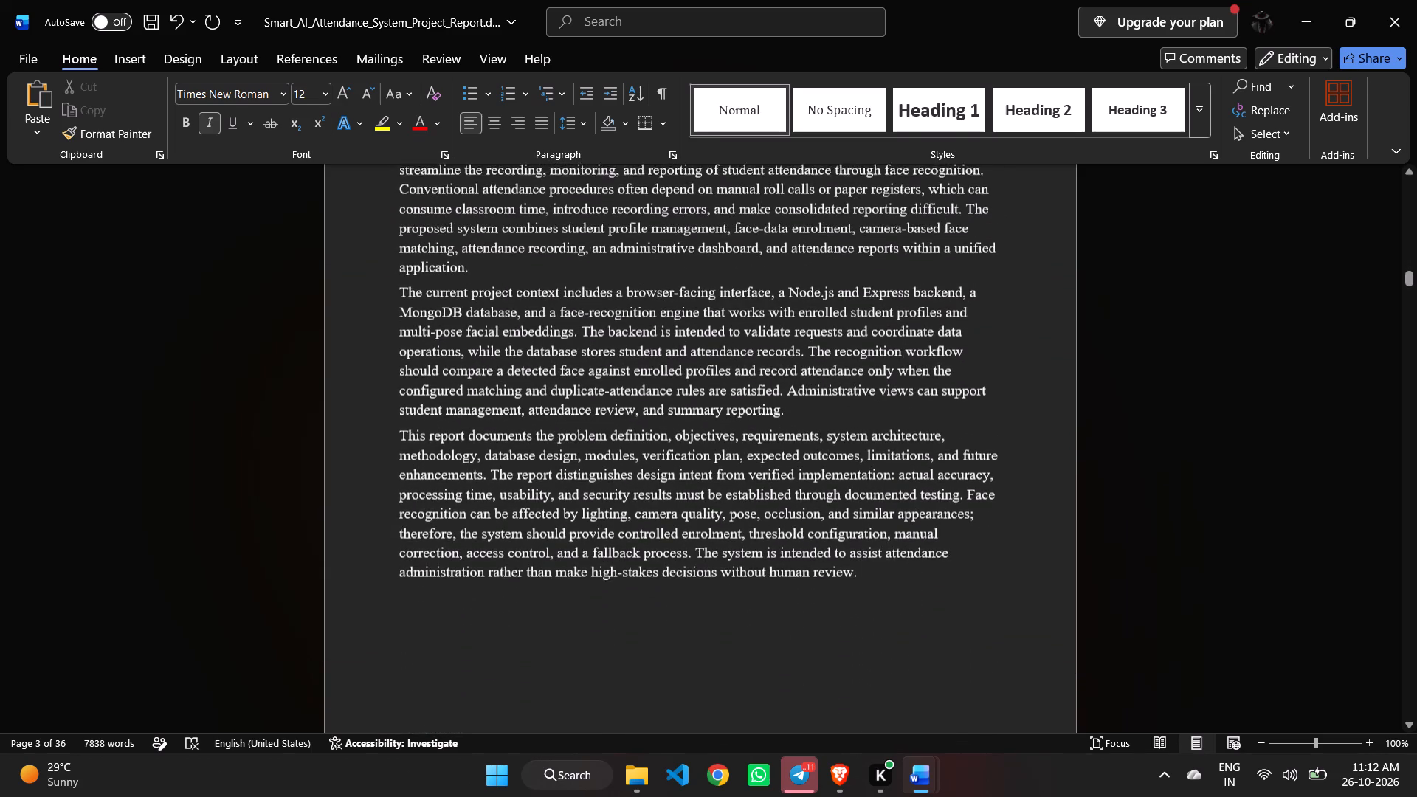
scroll(1171, 438, "down", 1)
scroll(966, 413, "up", 1)
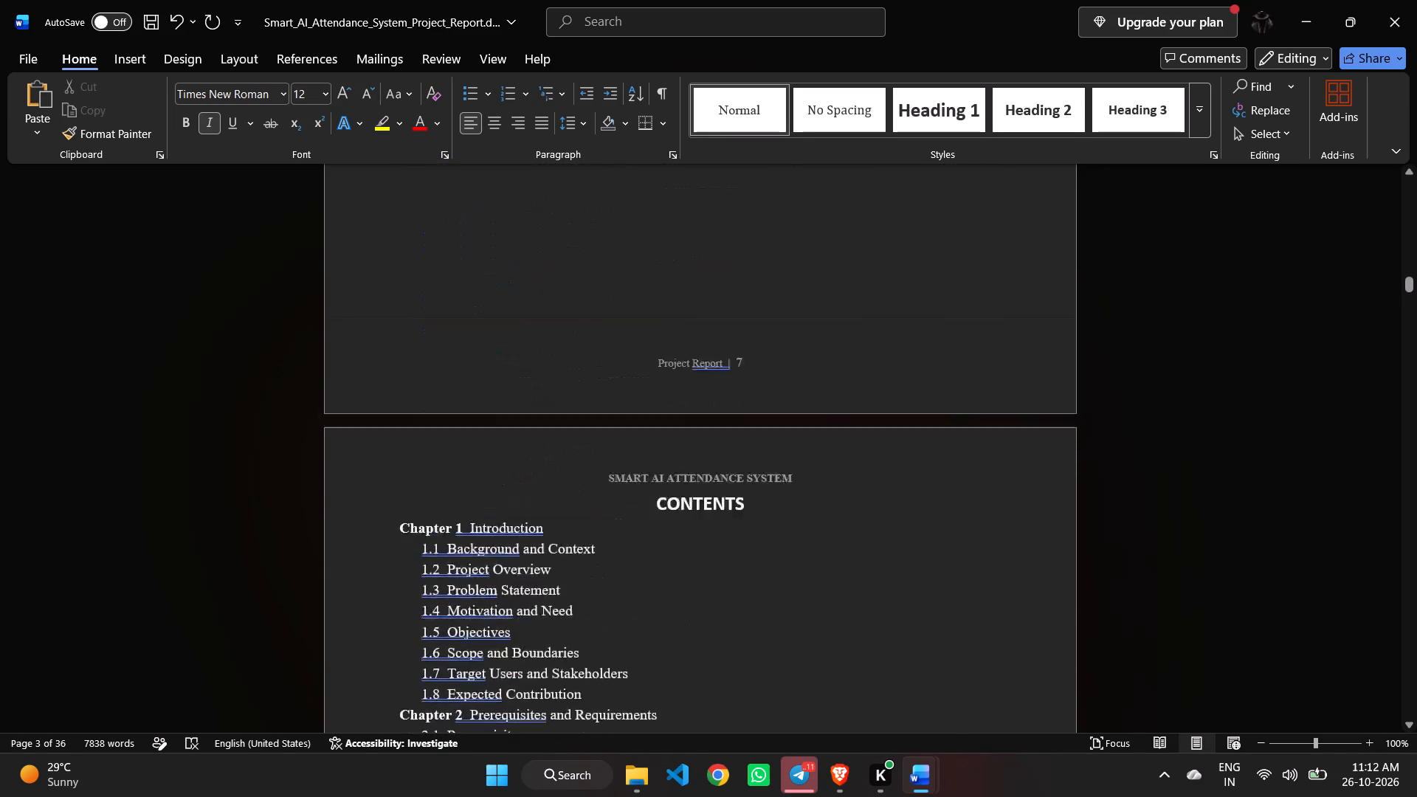
scroll(966, 413, "up", 1)
left_click(756, 700)
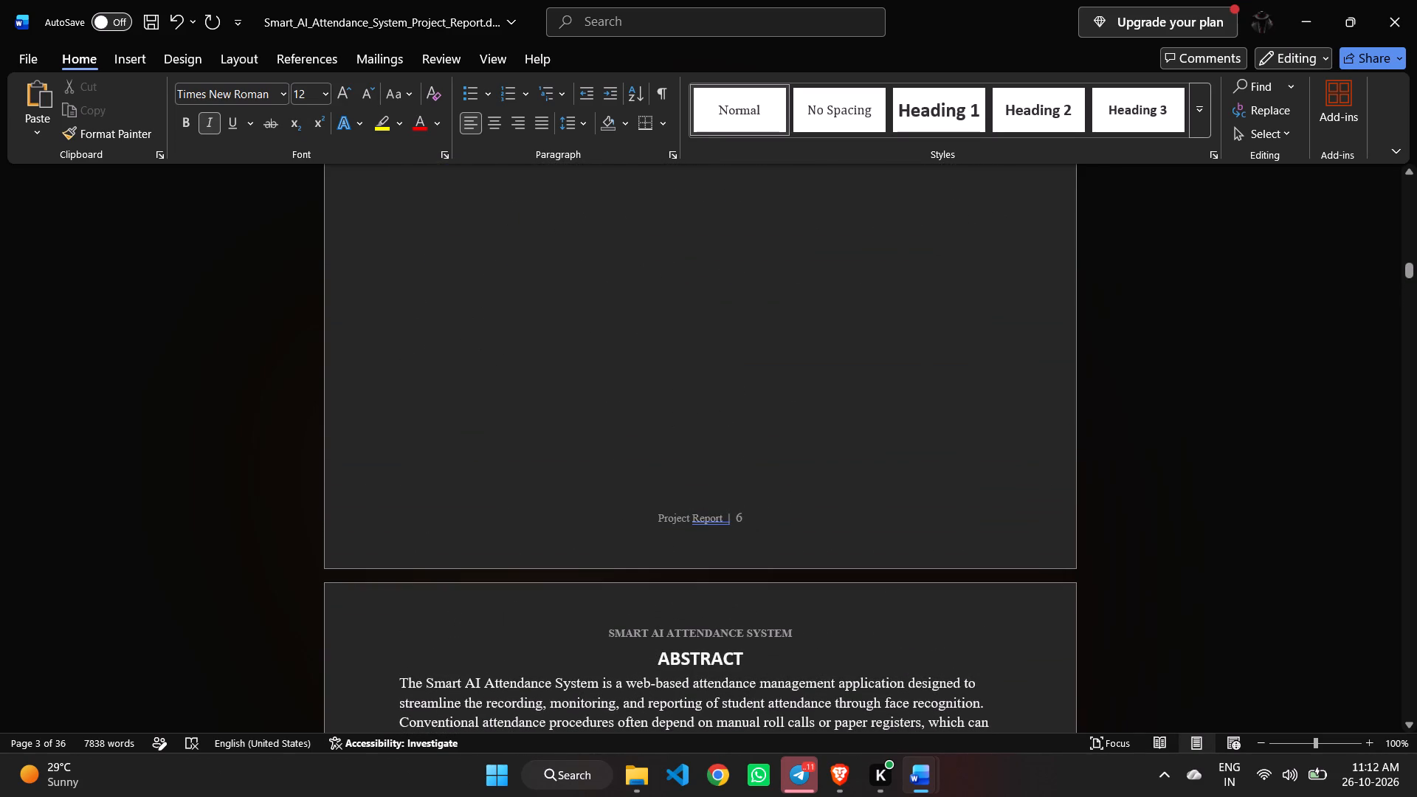
Delete the blank lines above the Chapter 5 entry on the second page of the contents.
scroll(872, 457, "down", 1)
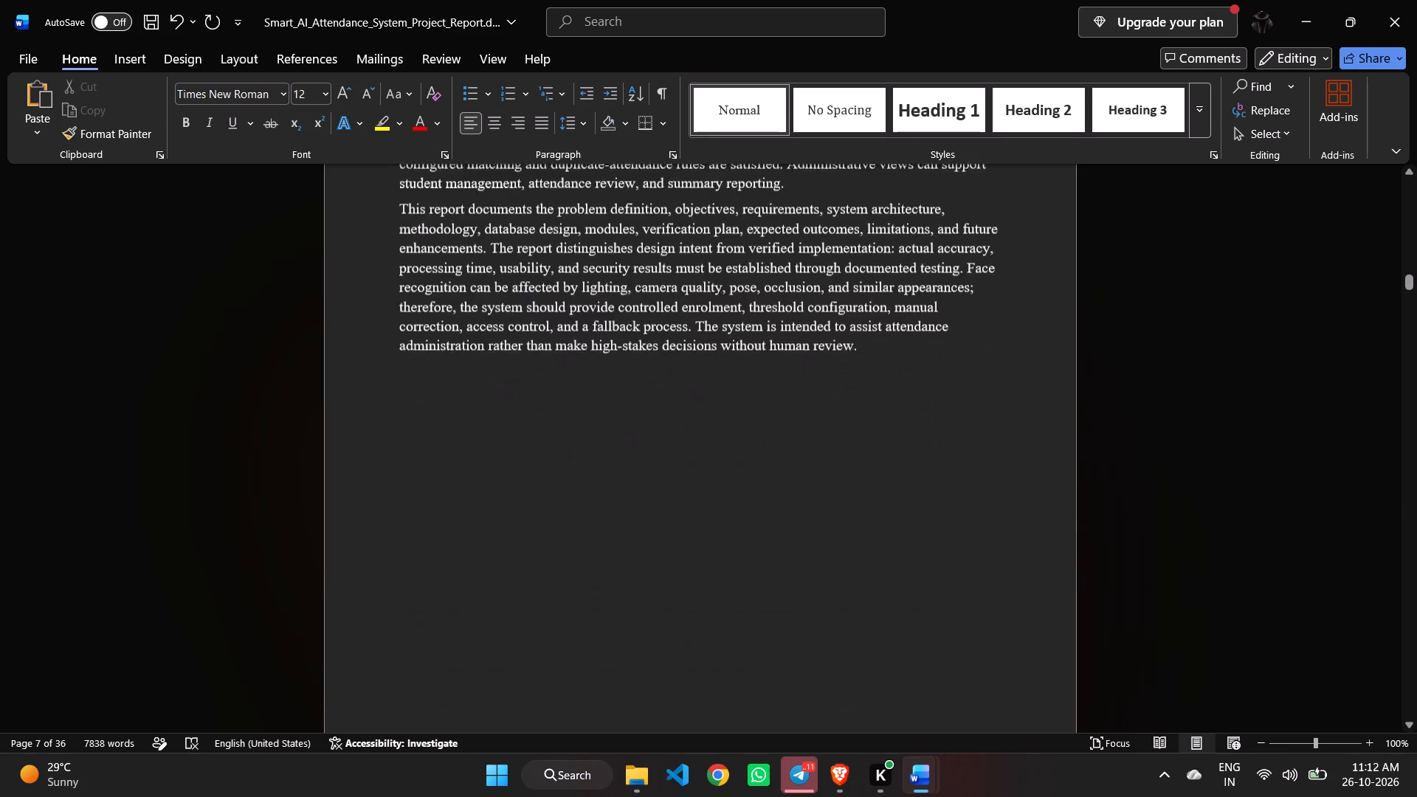
scroll(872, 457, "down", 2)
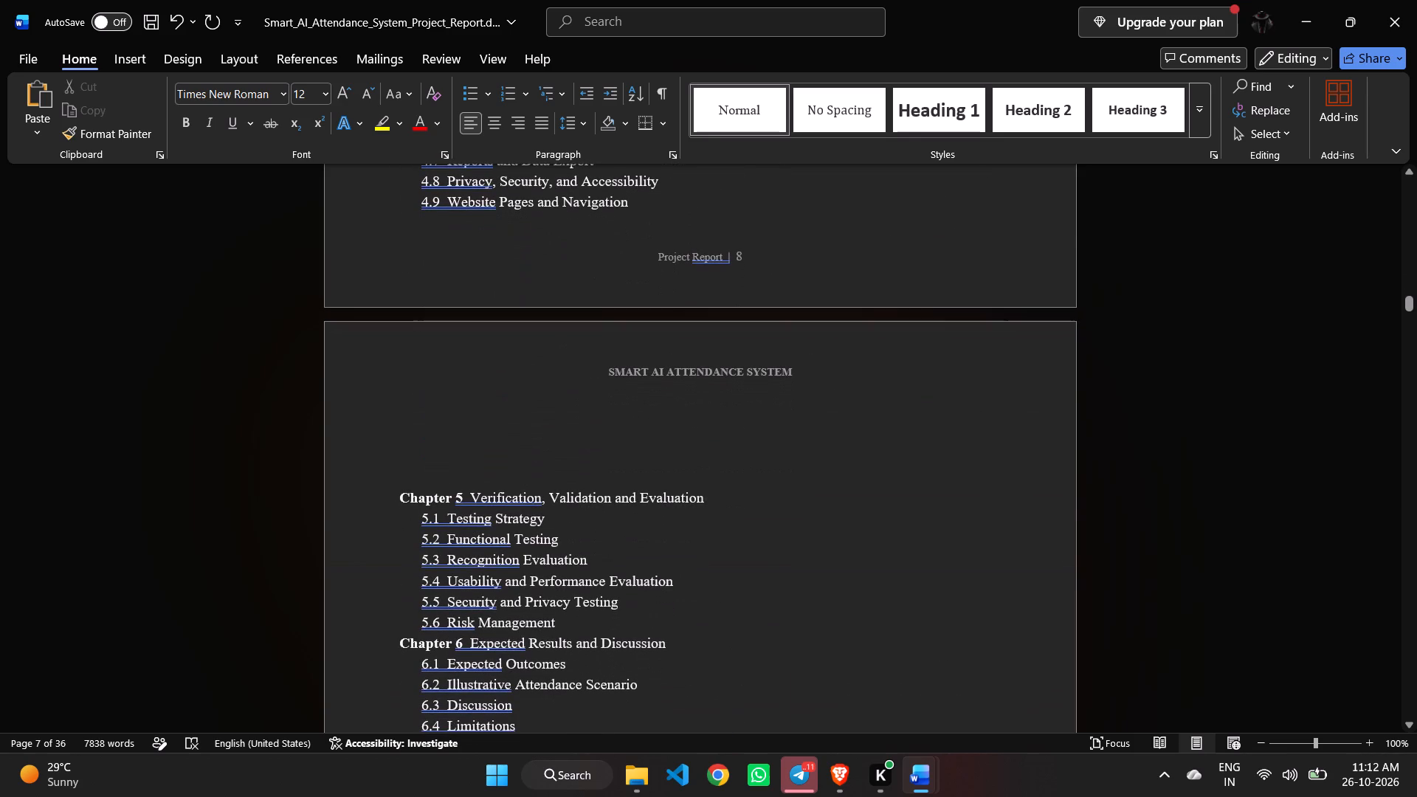
left_click(595, 472)
key("BackSpace")
key("BackSpace")
key("BackSpace")
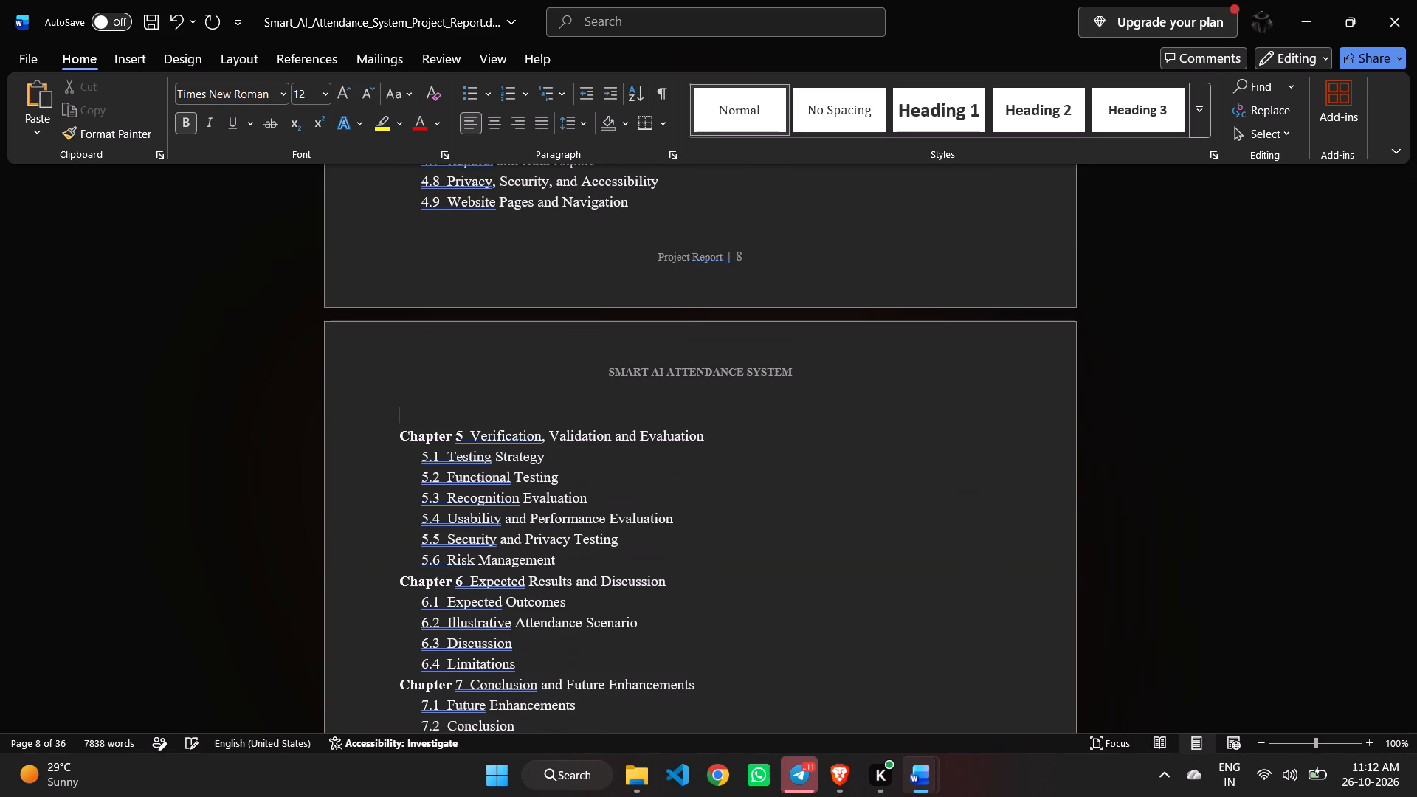
key("BackSpace")
key("BackSpace")
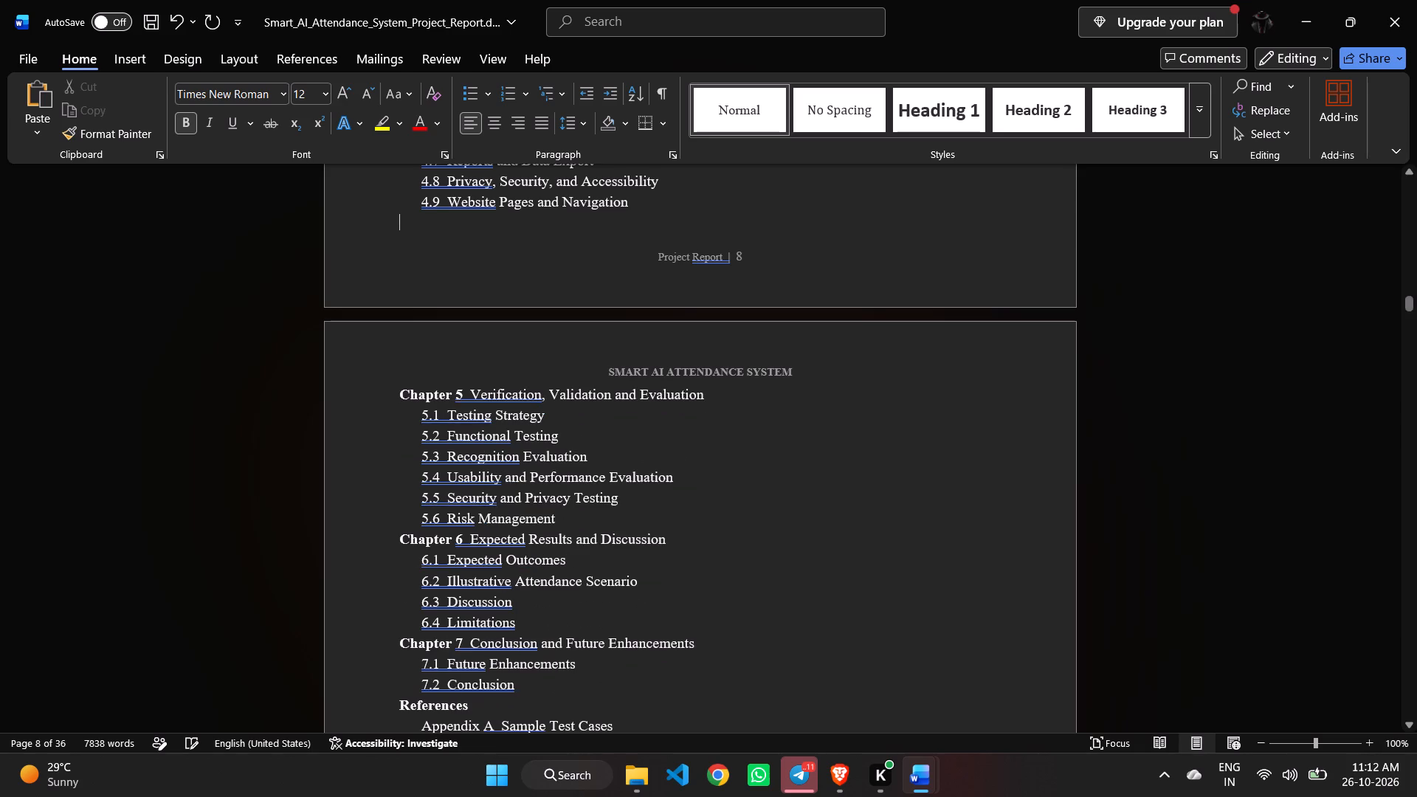
Check the layout of the chapter pages from the introduction to the recognition evaluation section.
scroll(917, 705, "down", 4)
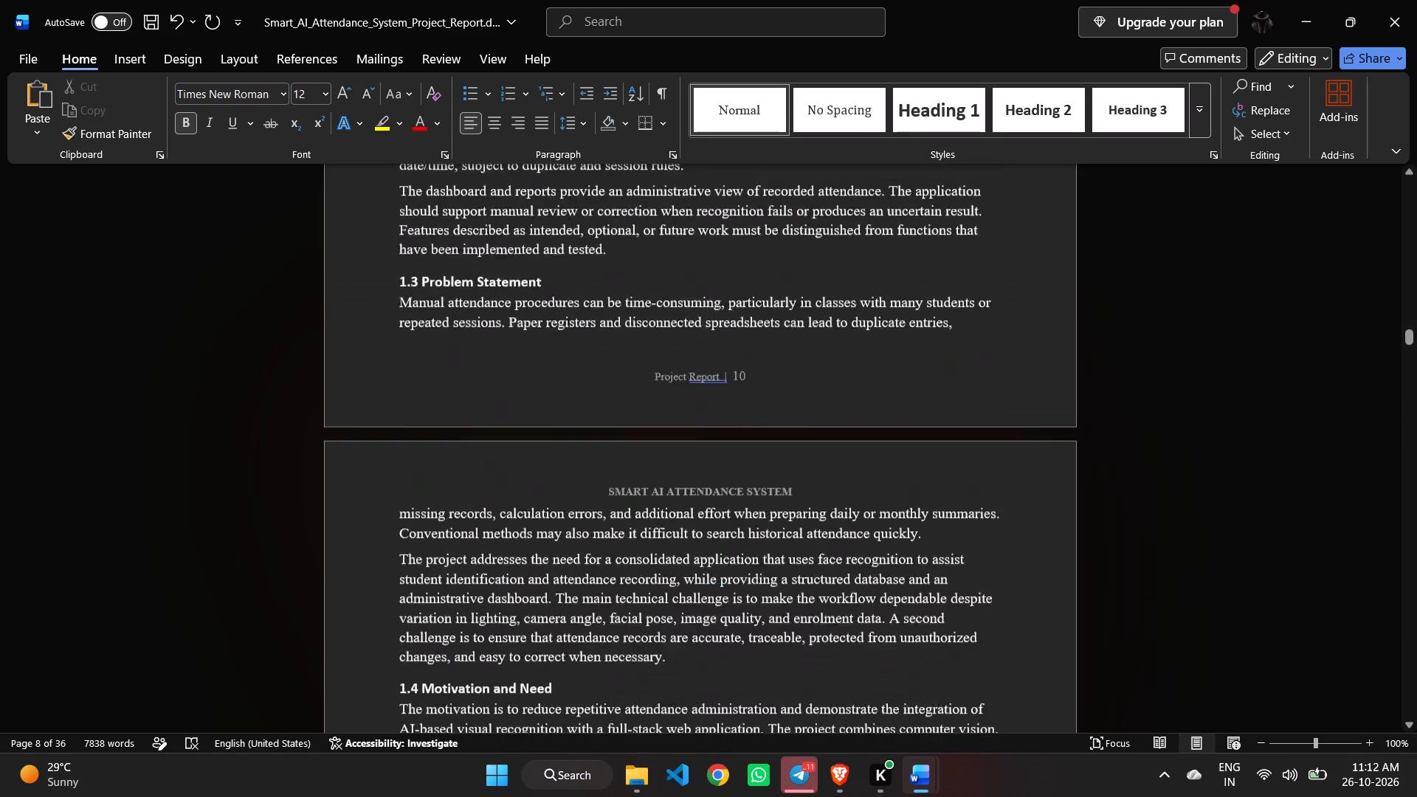
scroll(917, 705, "down", 2)
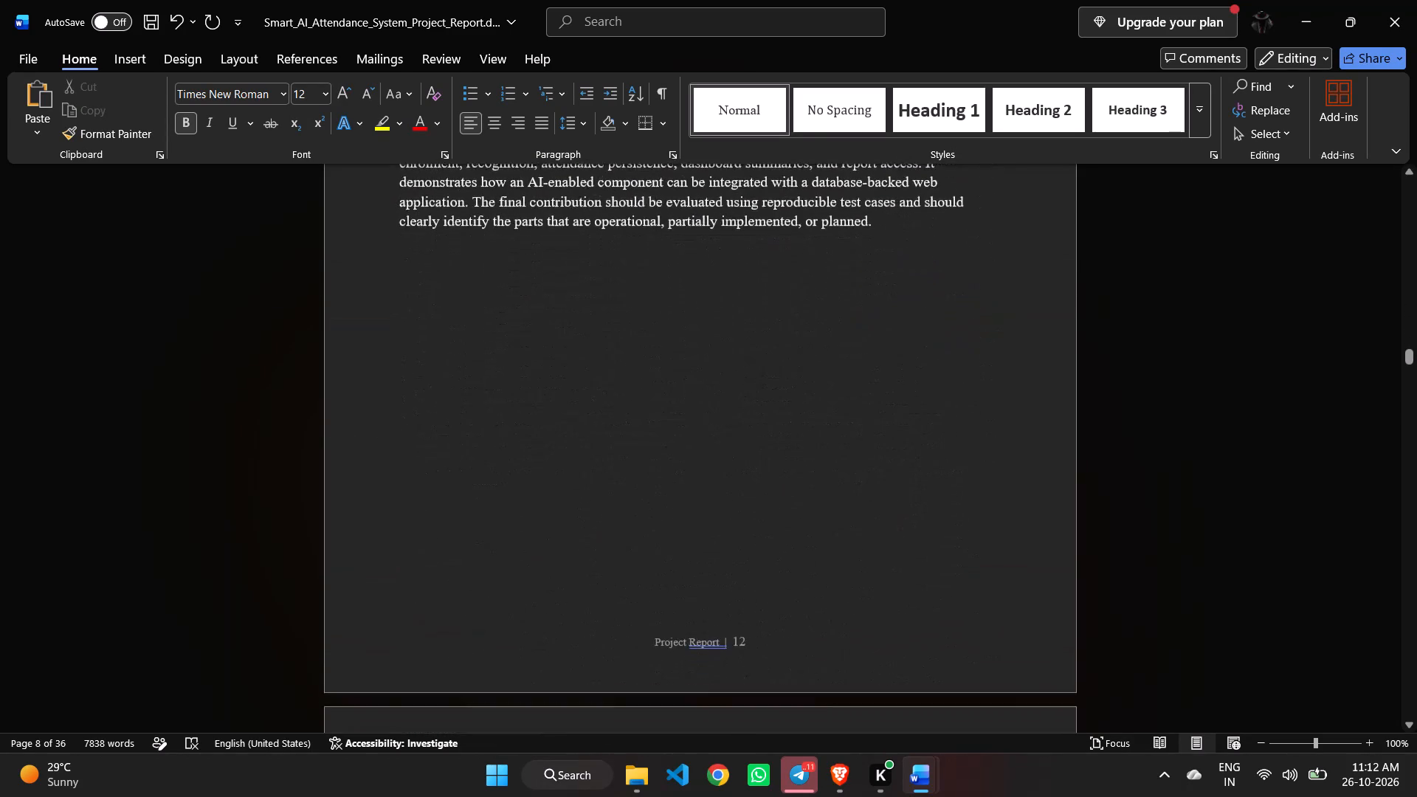
scroll(917, 705, "down", 4)
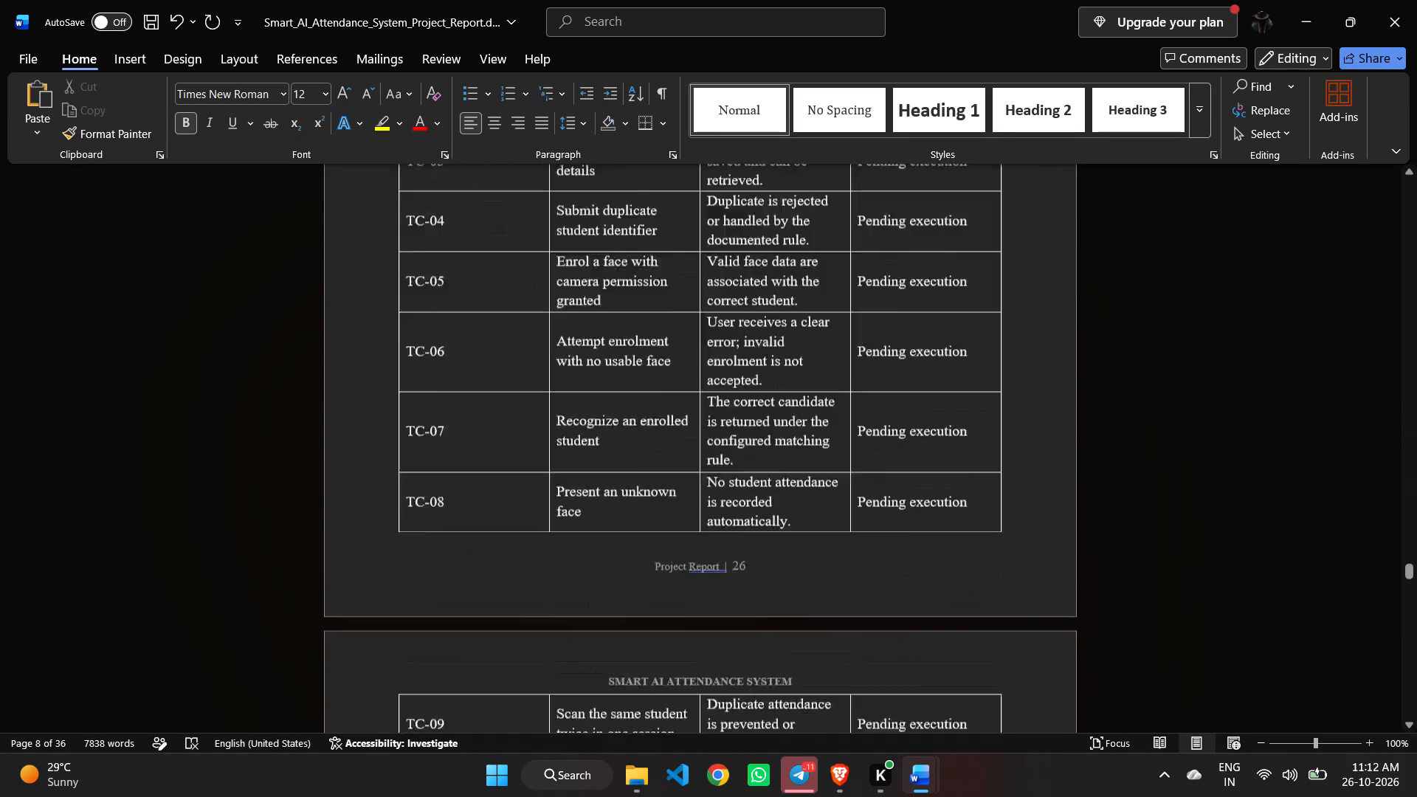
Save the Smart AI Attendance System report.
left_click(27, 56)
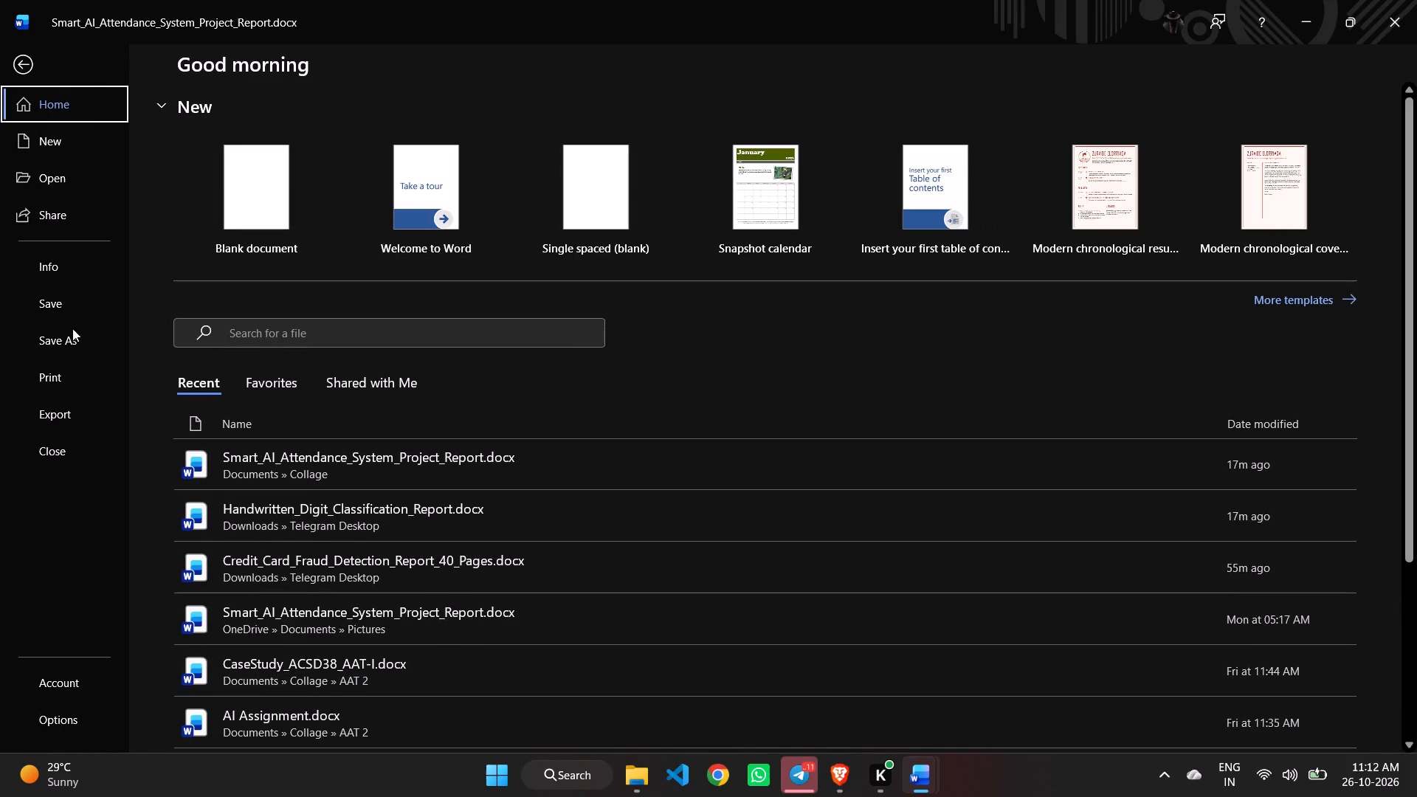
left_click(55, 307)
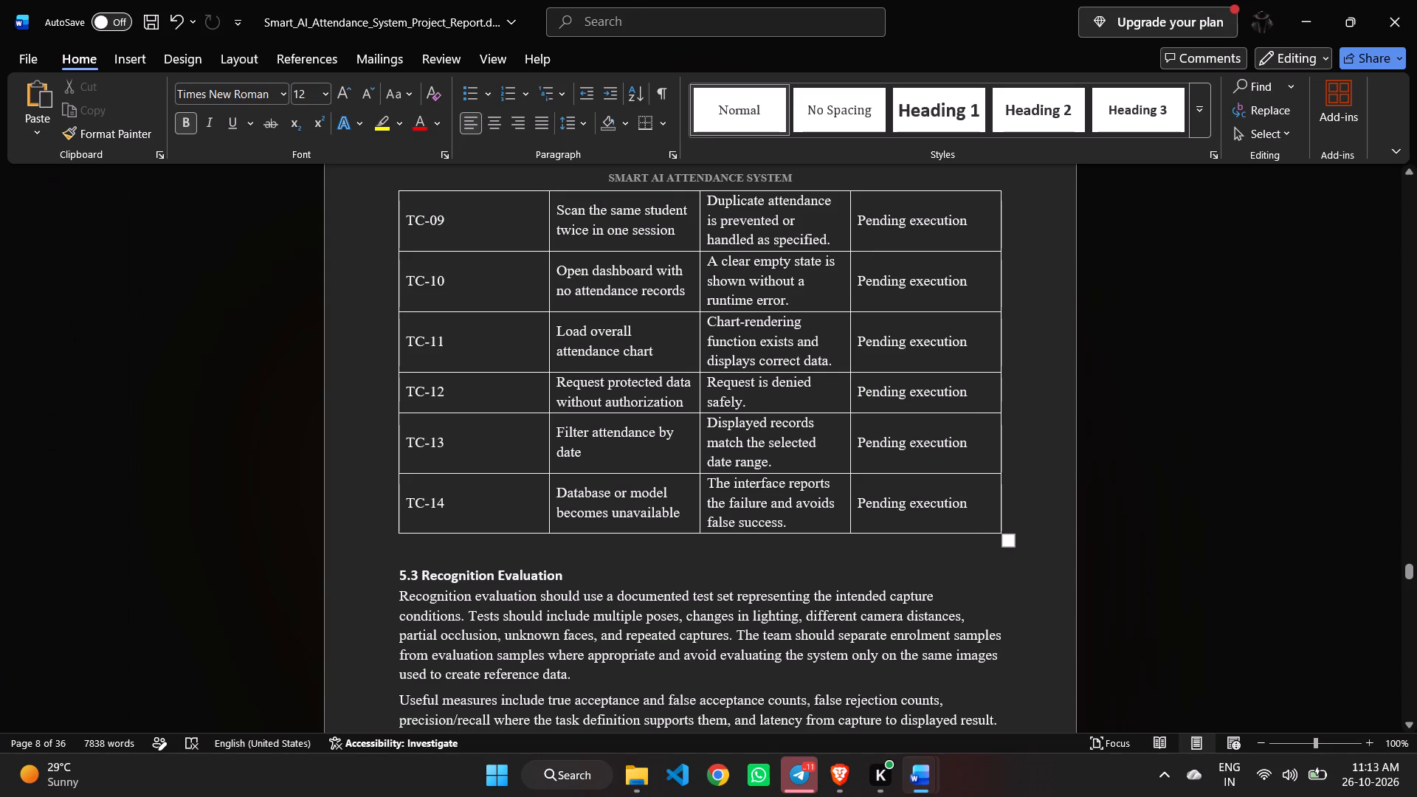
Switch to Brave, search for "word to pdf" in a new tab and open the file selection of iLovePDF's Word to PDF converter.
left_click(835, 777)
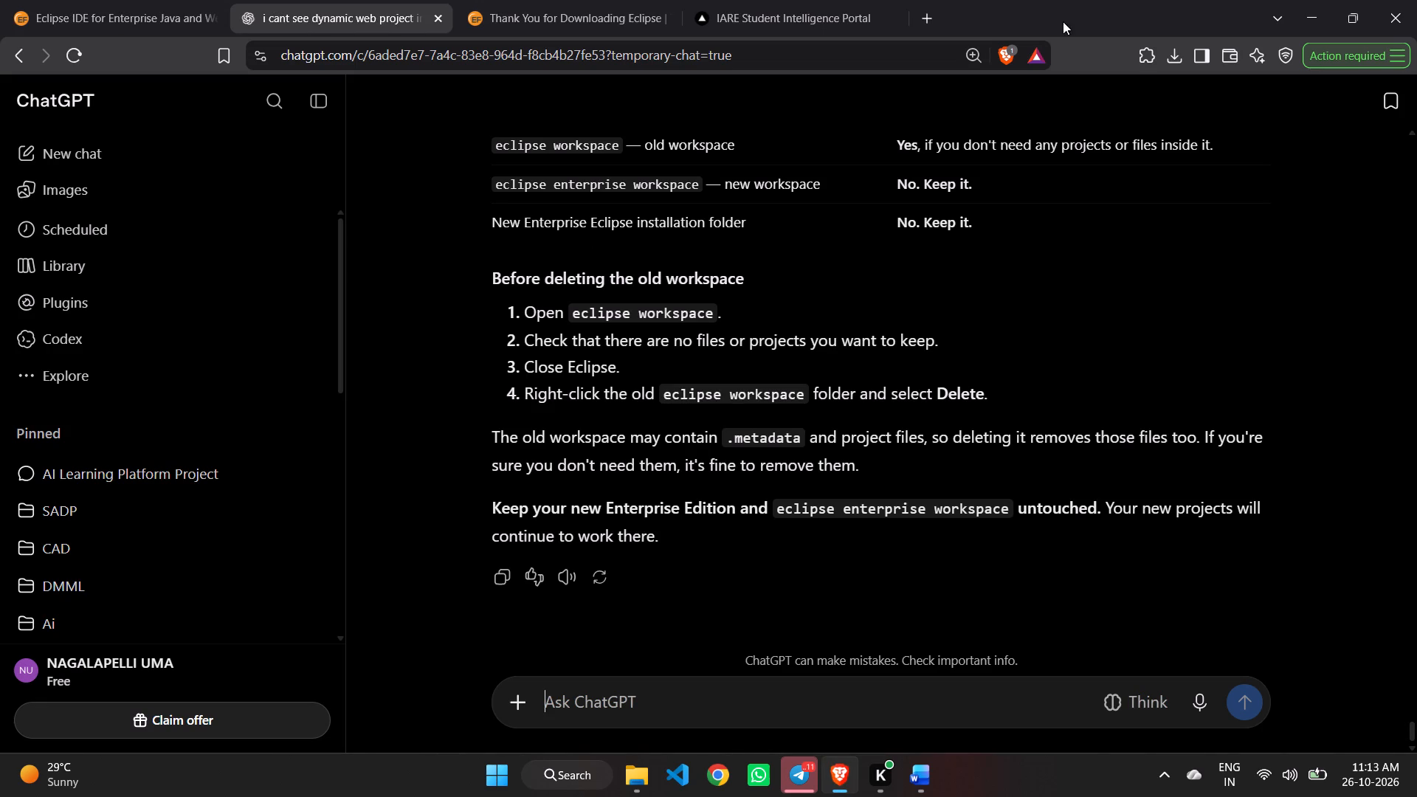
left_click(923, 13)
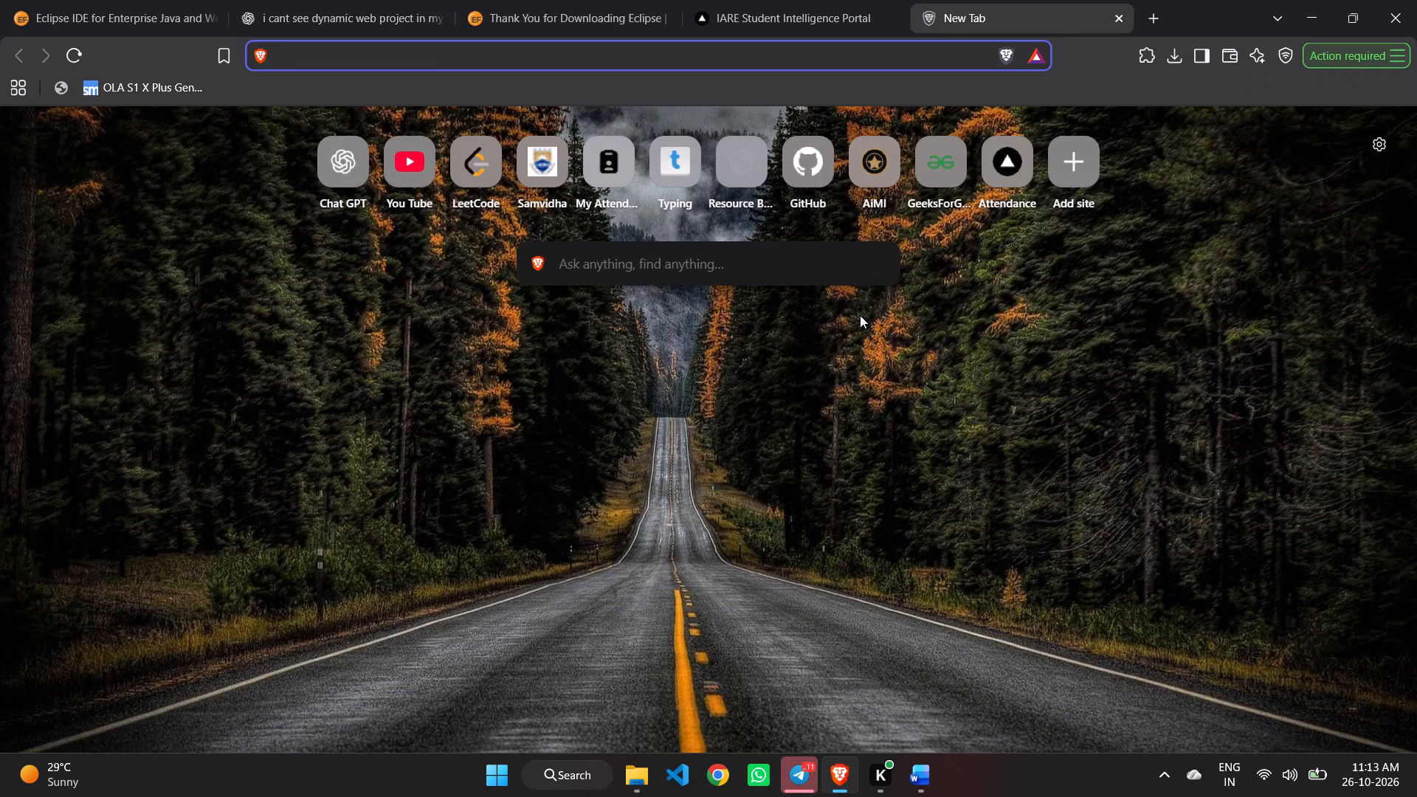
type("word to pdf")
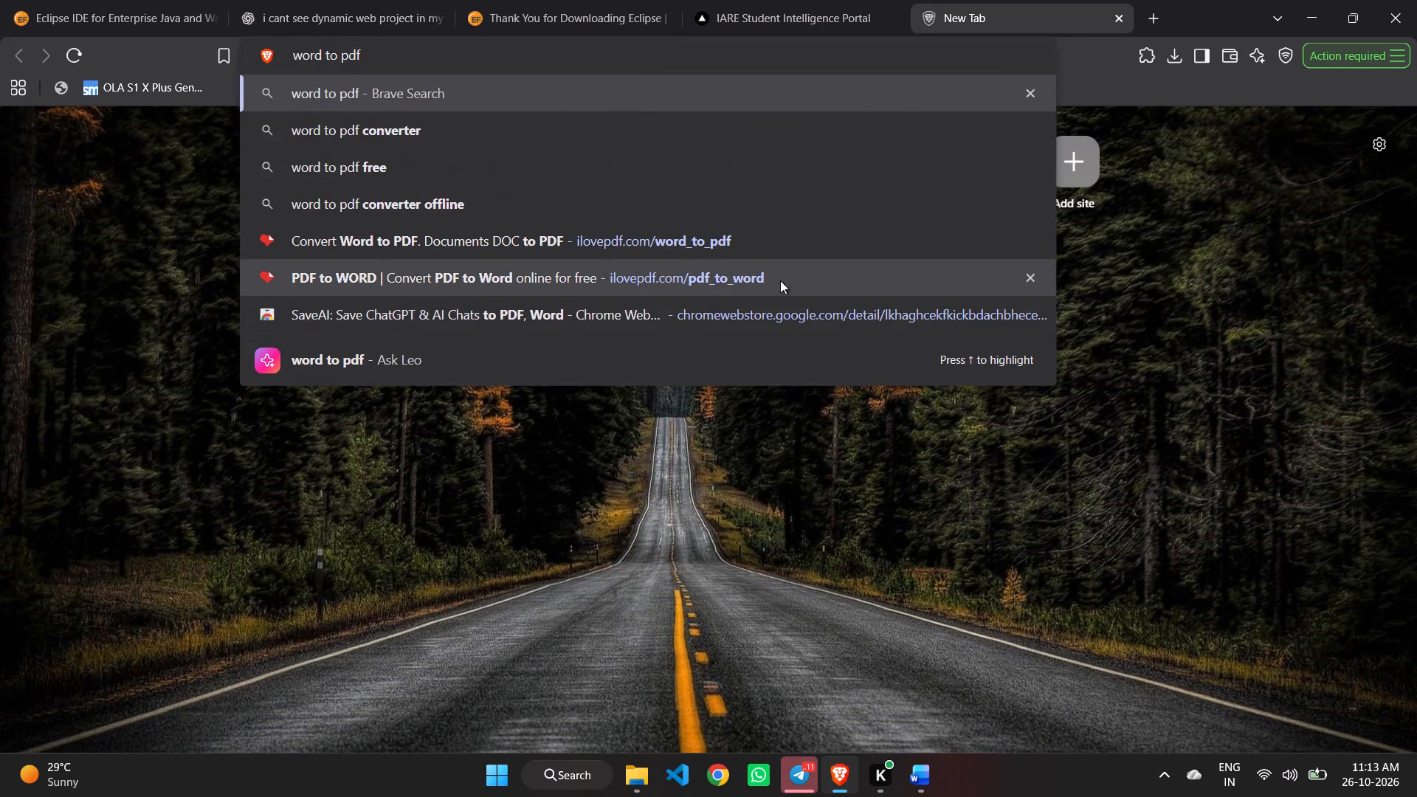
key("Return")
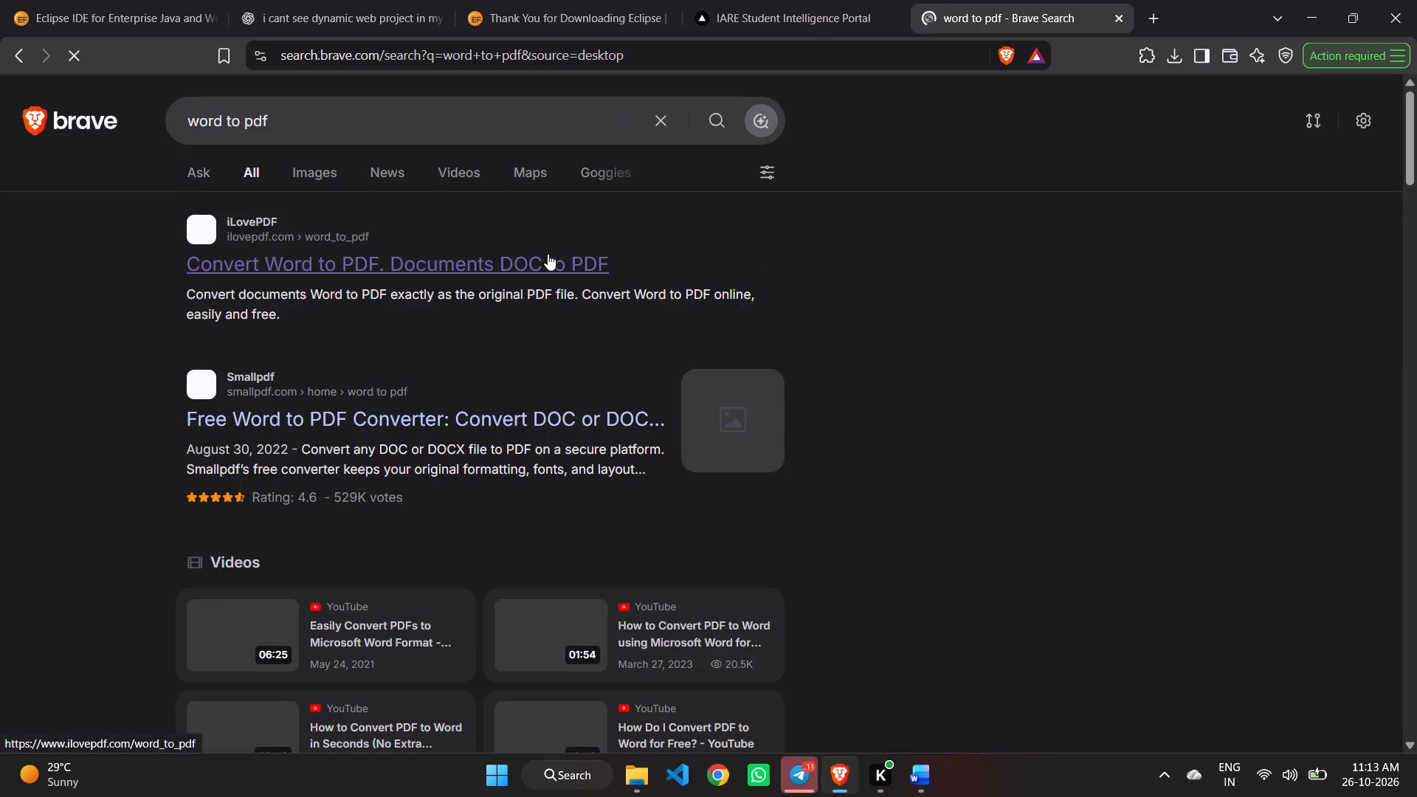
left_click(545, 254)
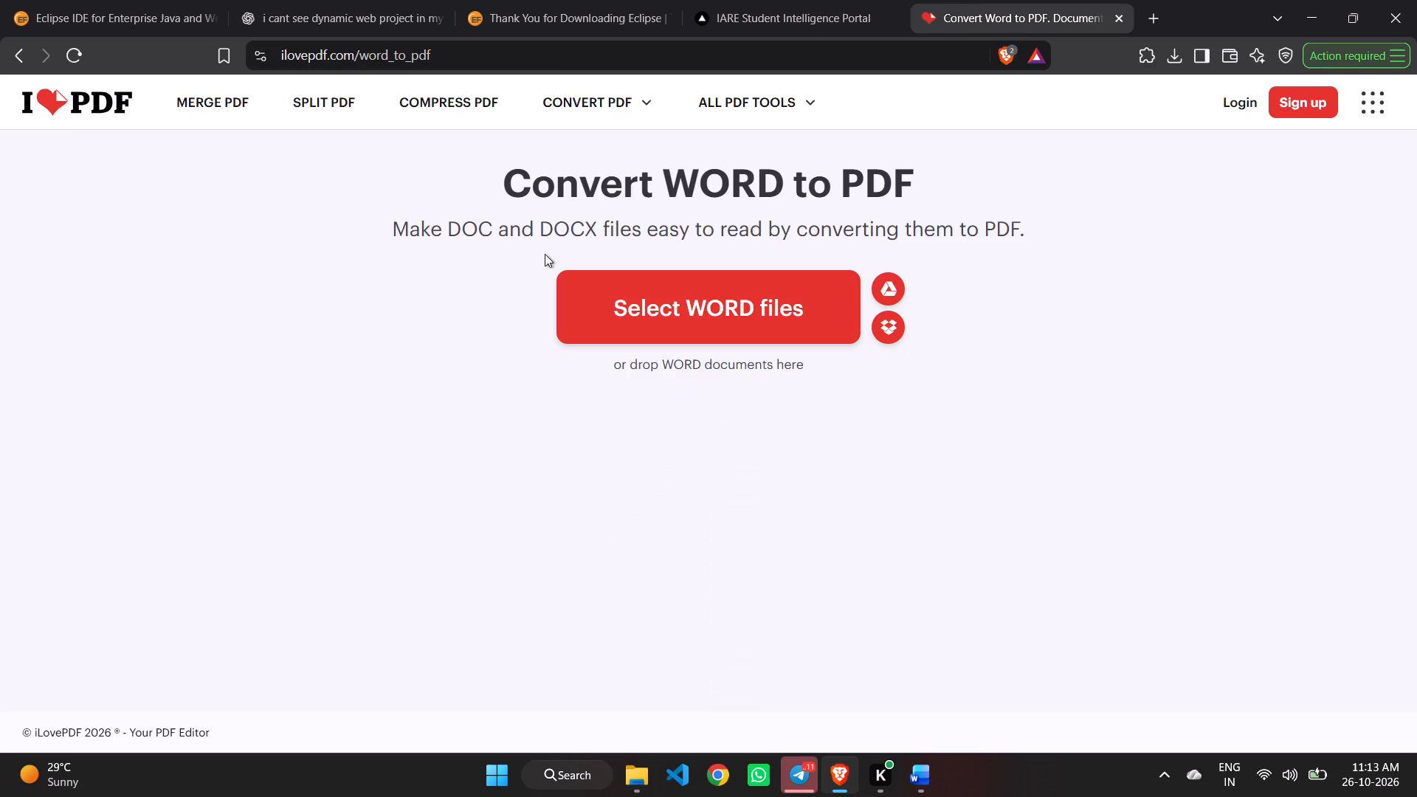
left_click(737, 293)
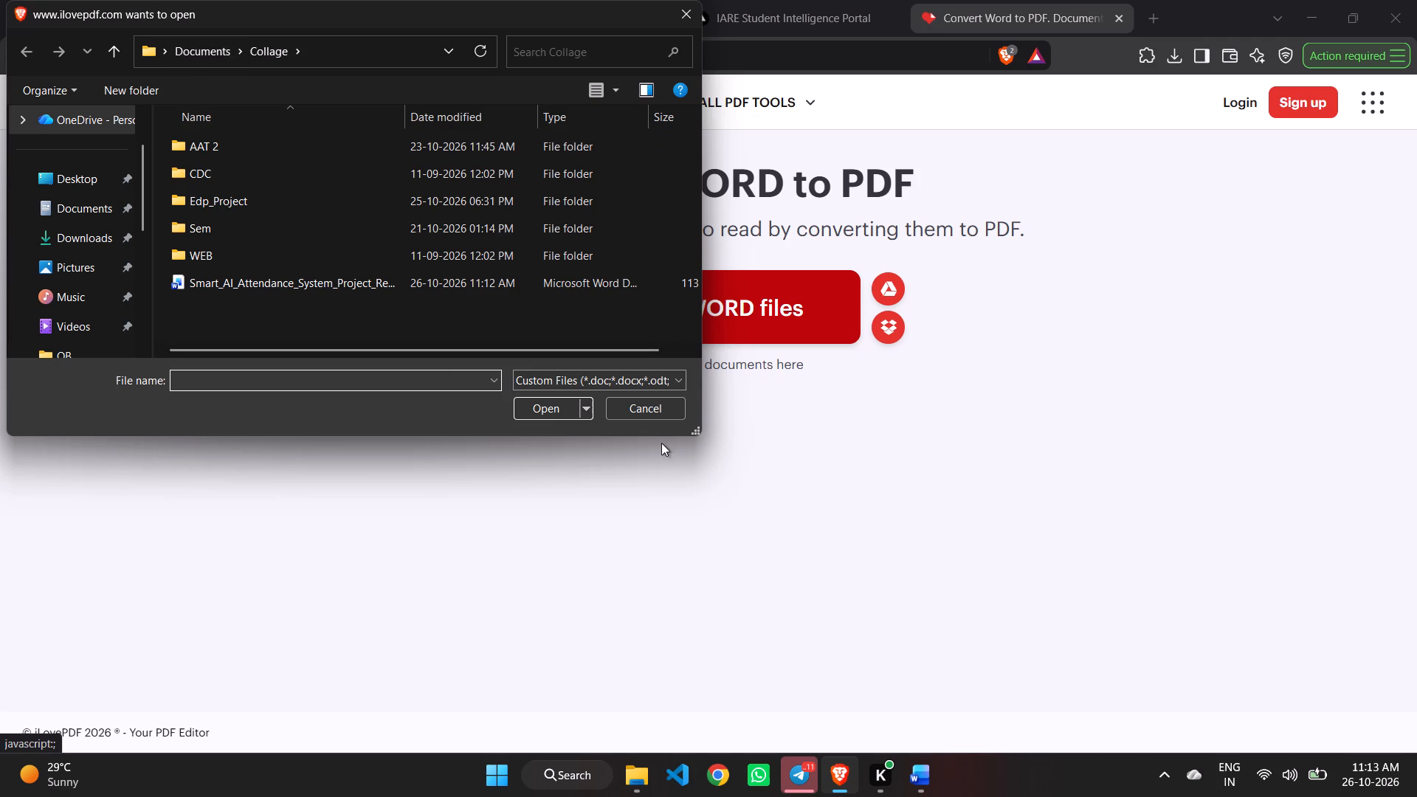
Switch back to the Smart AI Attendance System report in Word and save it again.
left_click(917, 778)
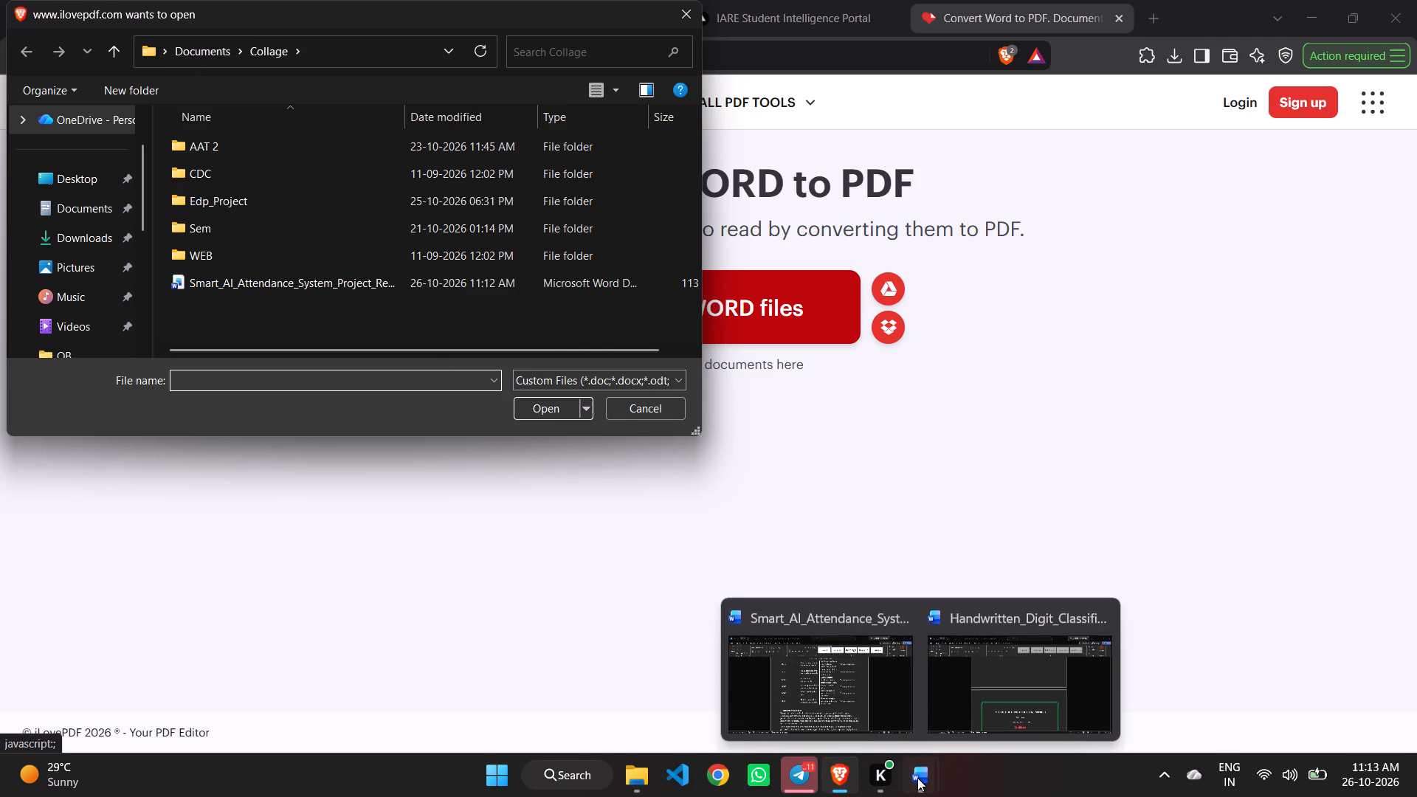
left_click(855, 685)
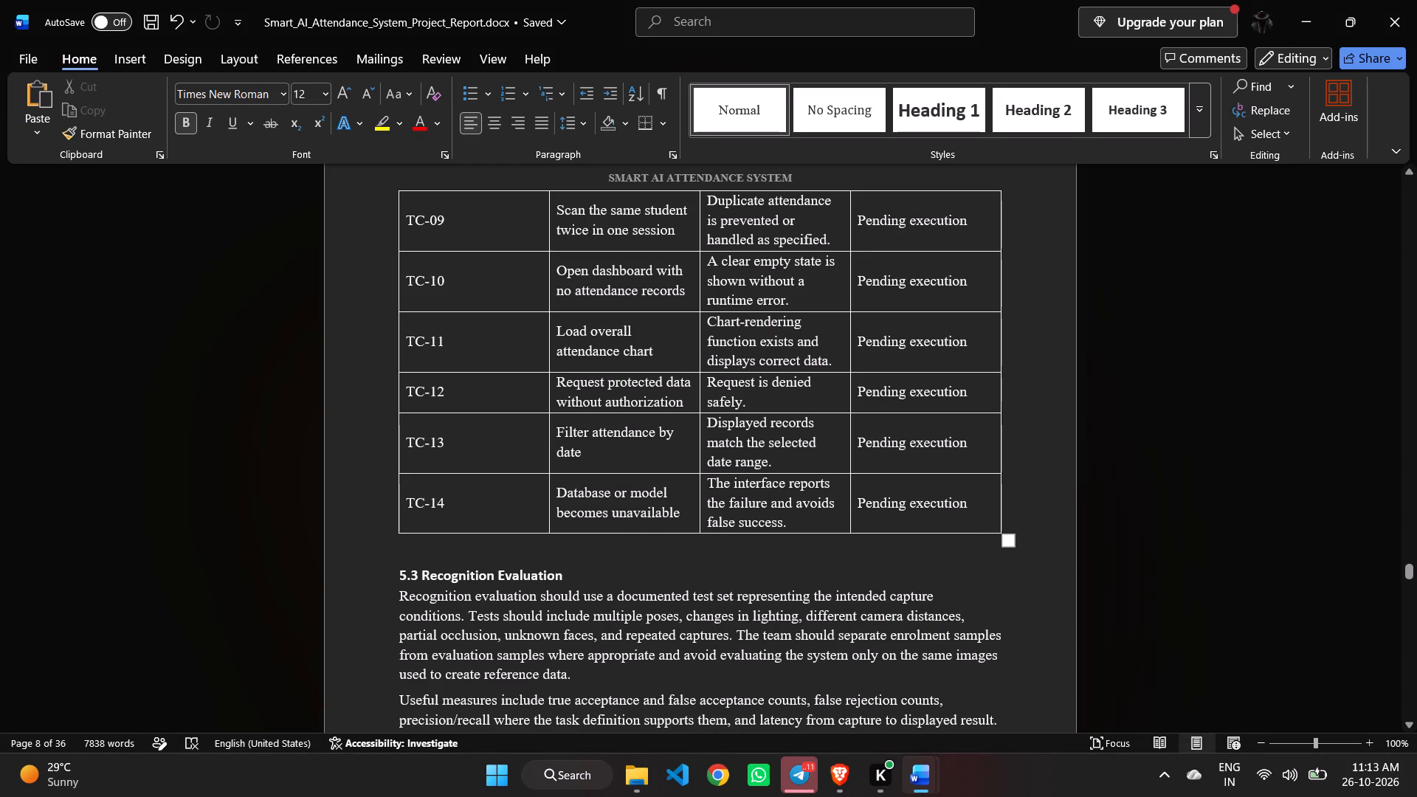
key("ctrl+s")
key("ctrl+s")
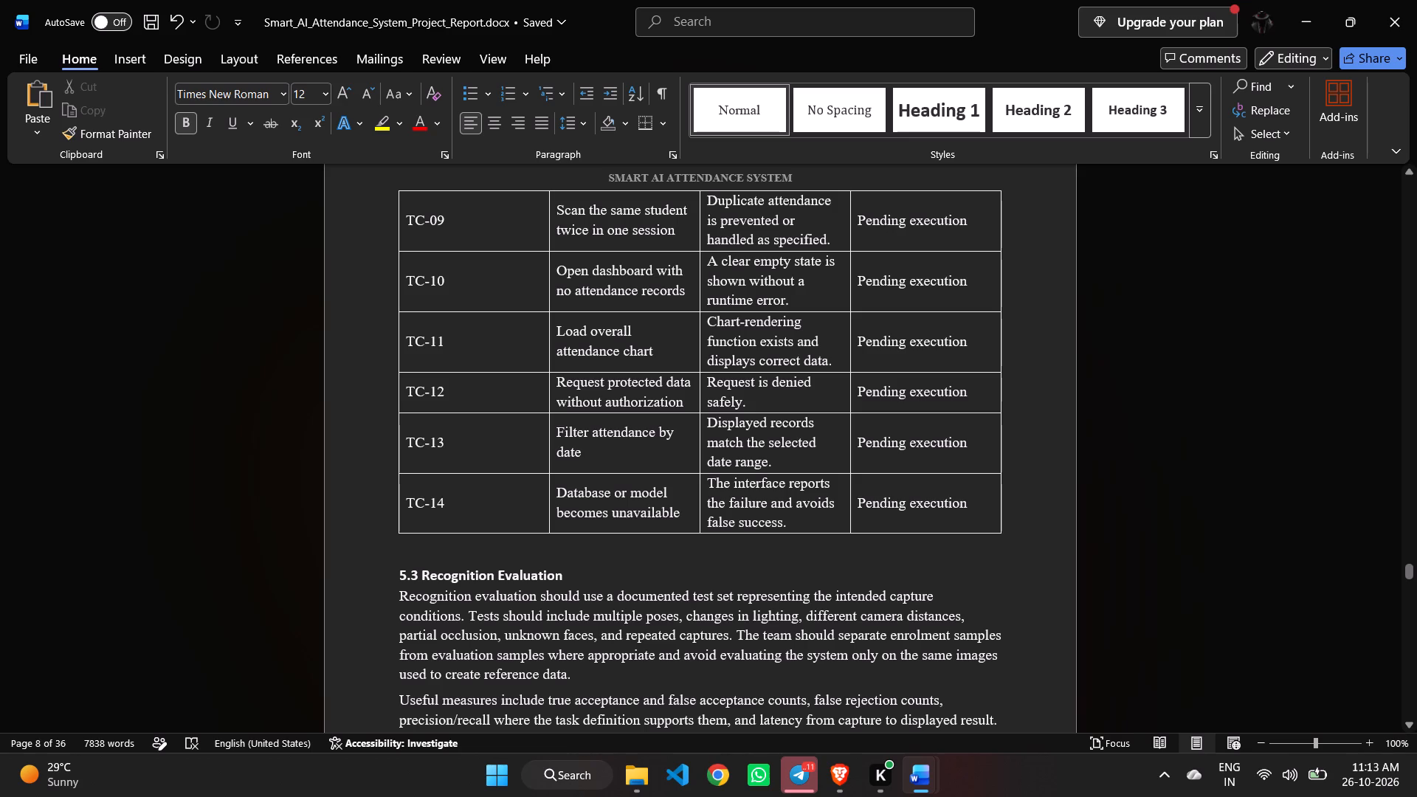
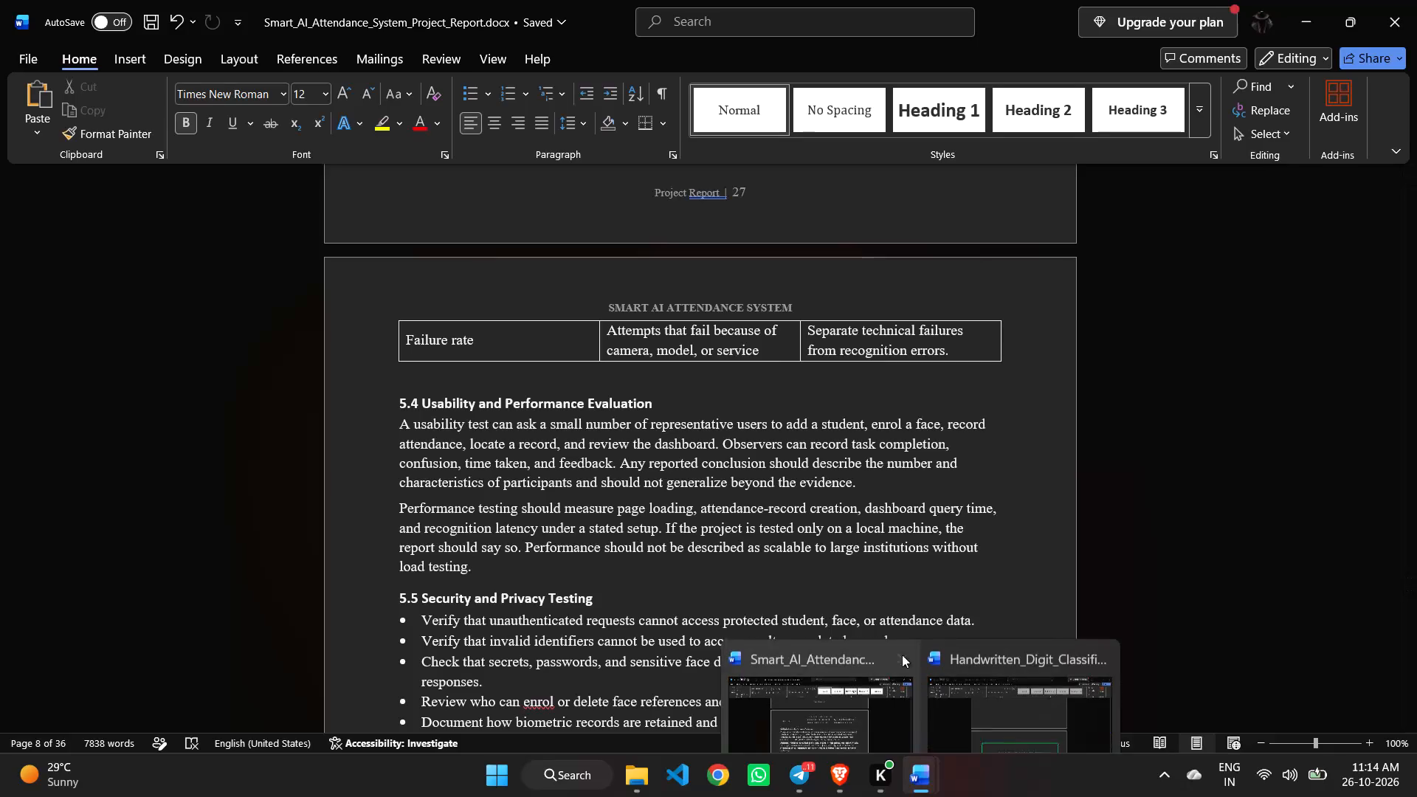
Save the Smart AI Attendance System report once more after a glance at the recognition evaluation section.
scroll(762, 506, "up", 1)
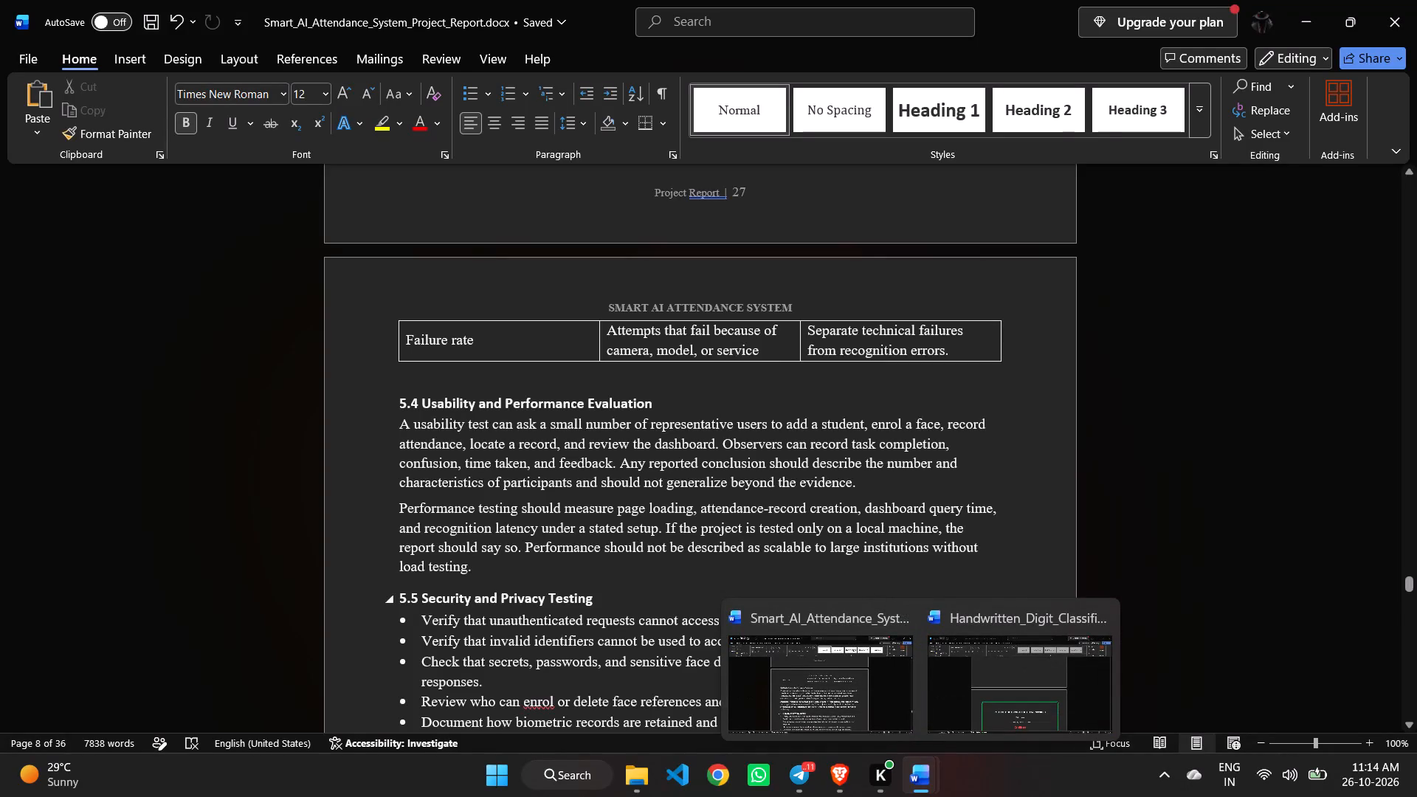
scroll(762, 506, "up", 1)
scroll(762, 506, "down", 1)
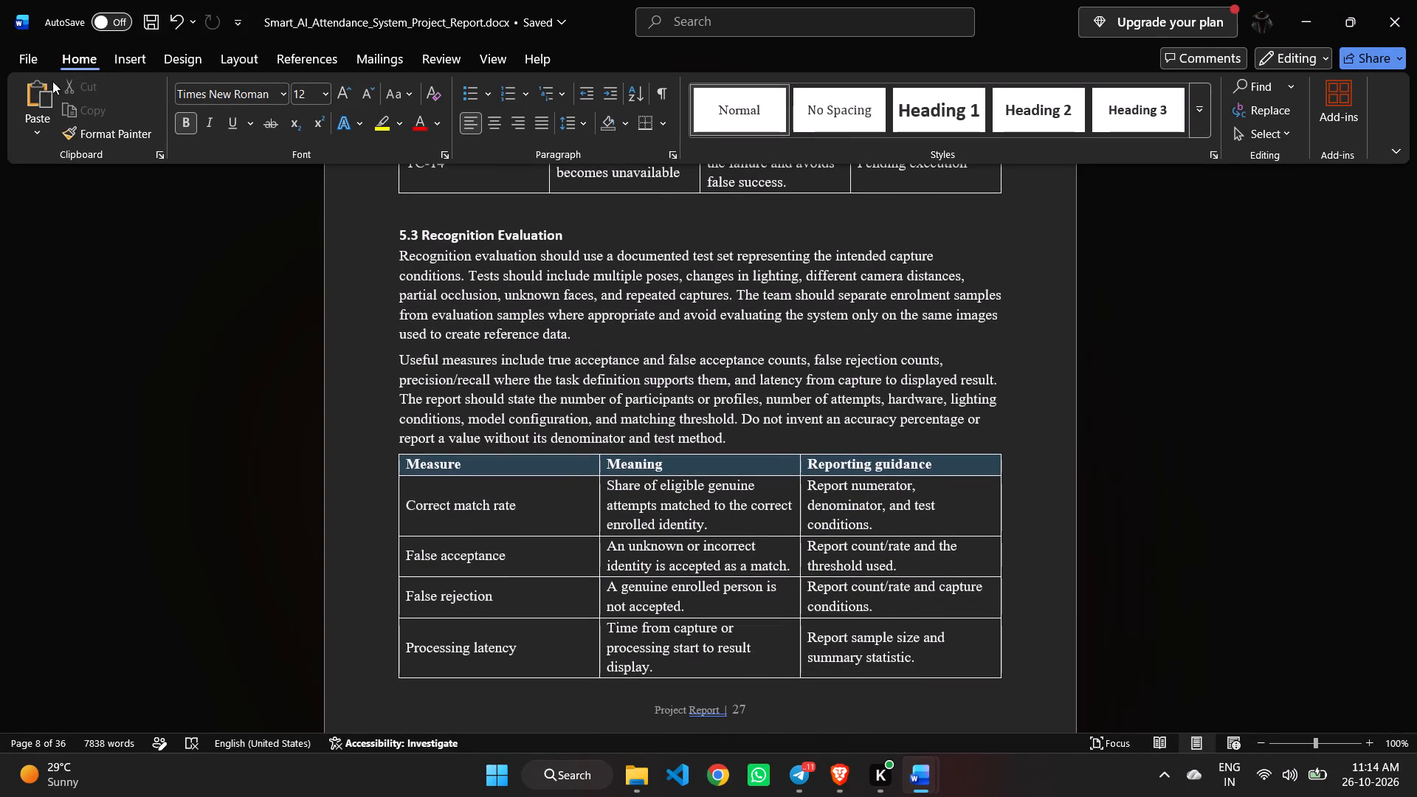
left_click(27, 60)
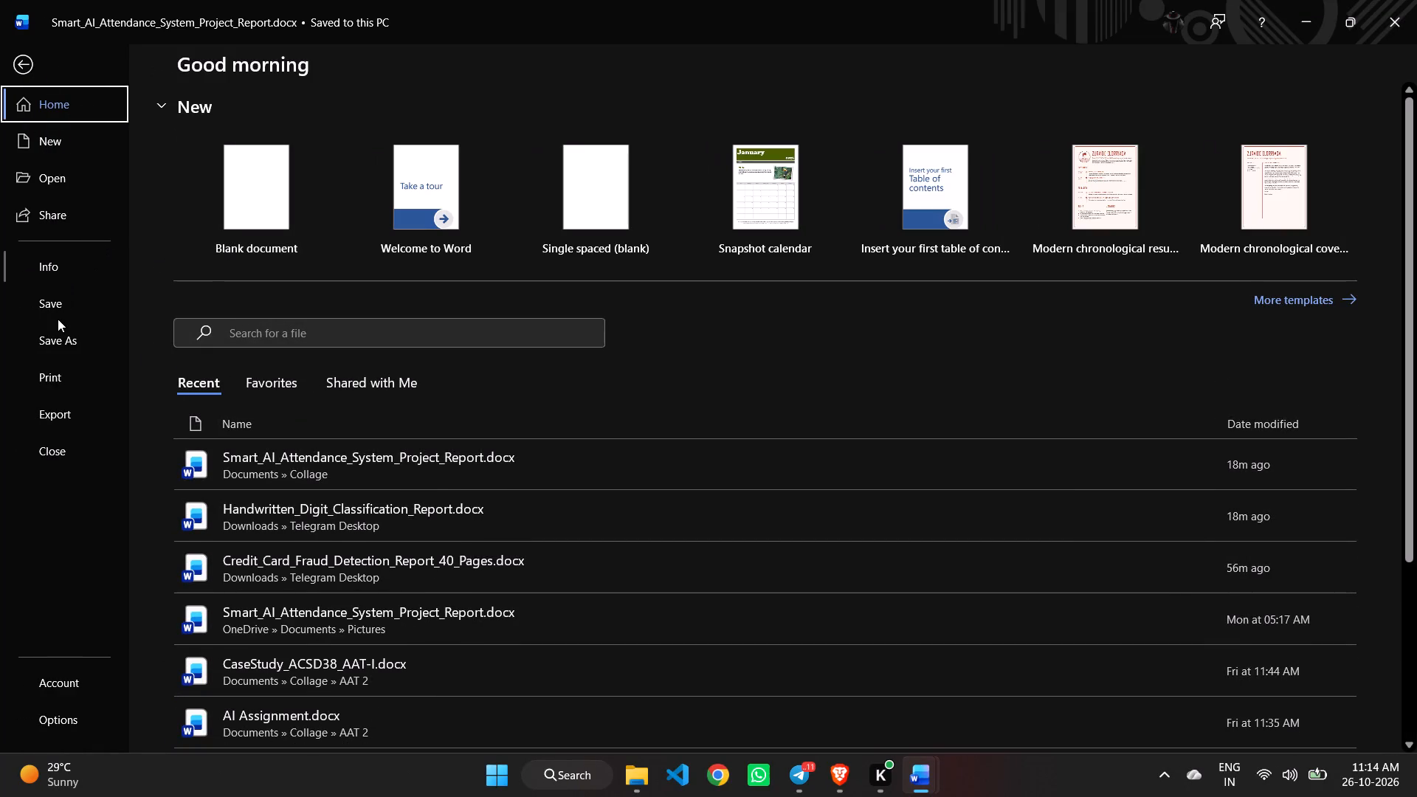
left_click(58, 319)
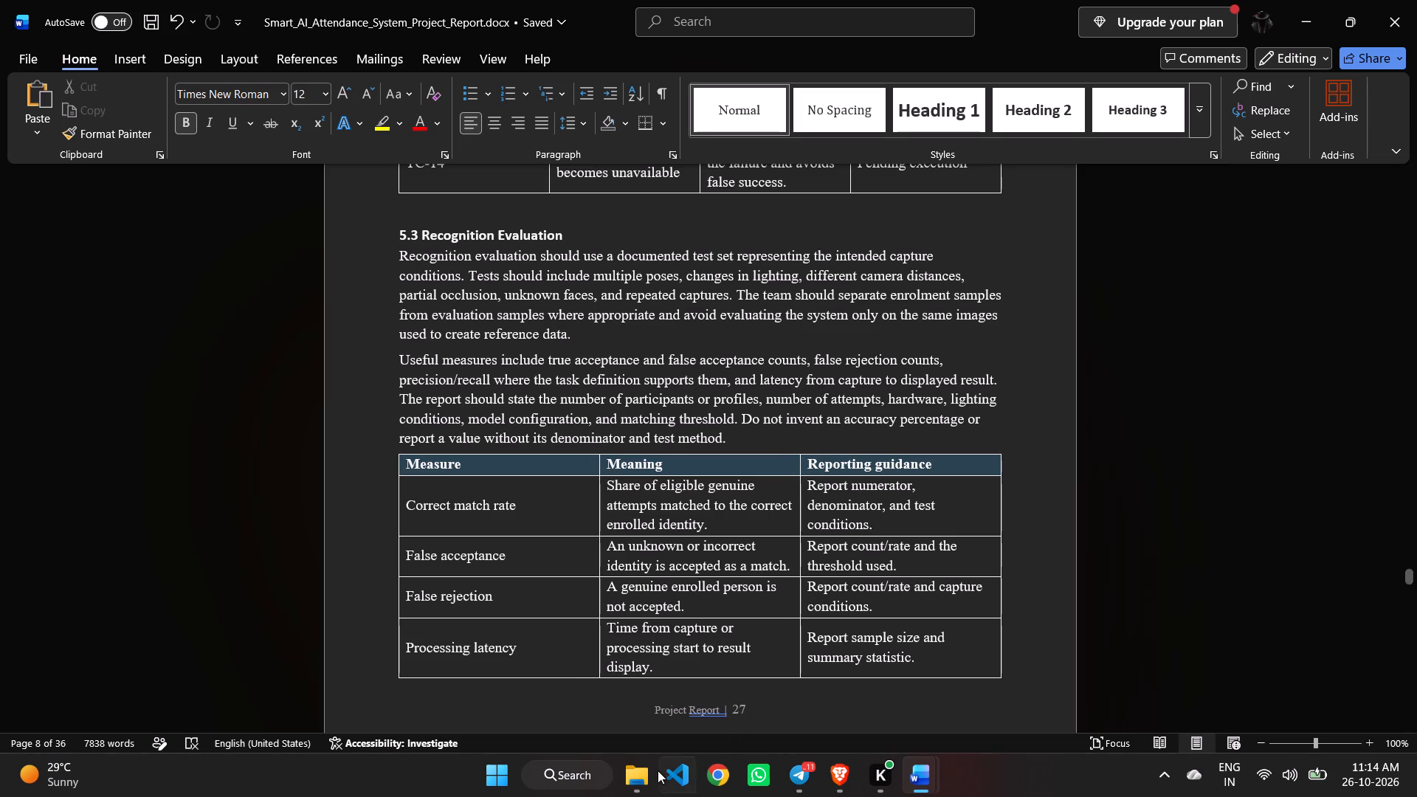
Switch to Brave, choose the Smart_AI_Attendance_System_Project_Report Word file from the Collage folder in iLovePDF and convert it to PDF.
left_click(834, 770)
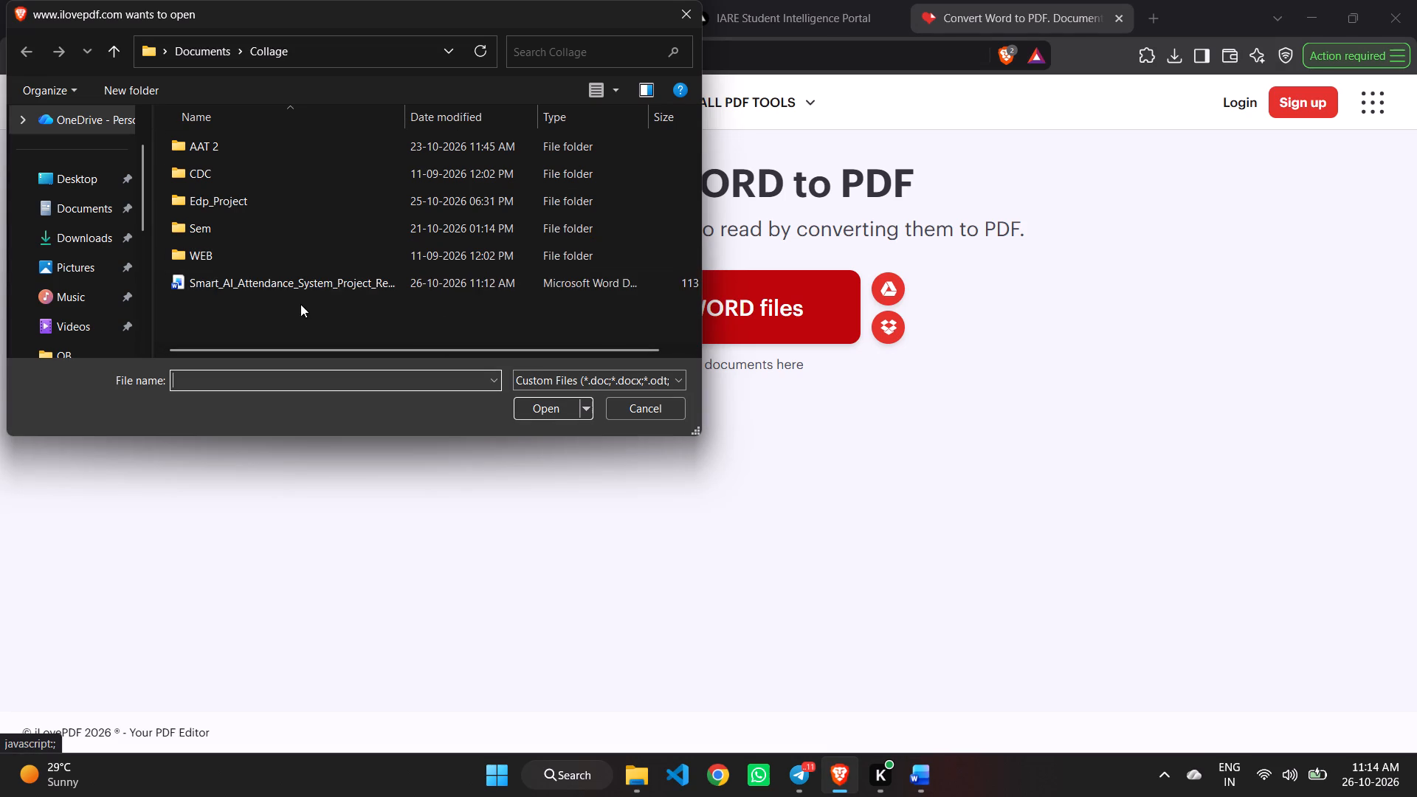
left_click(624, 416)
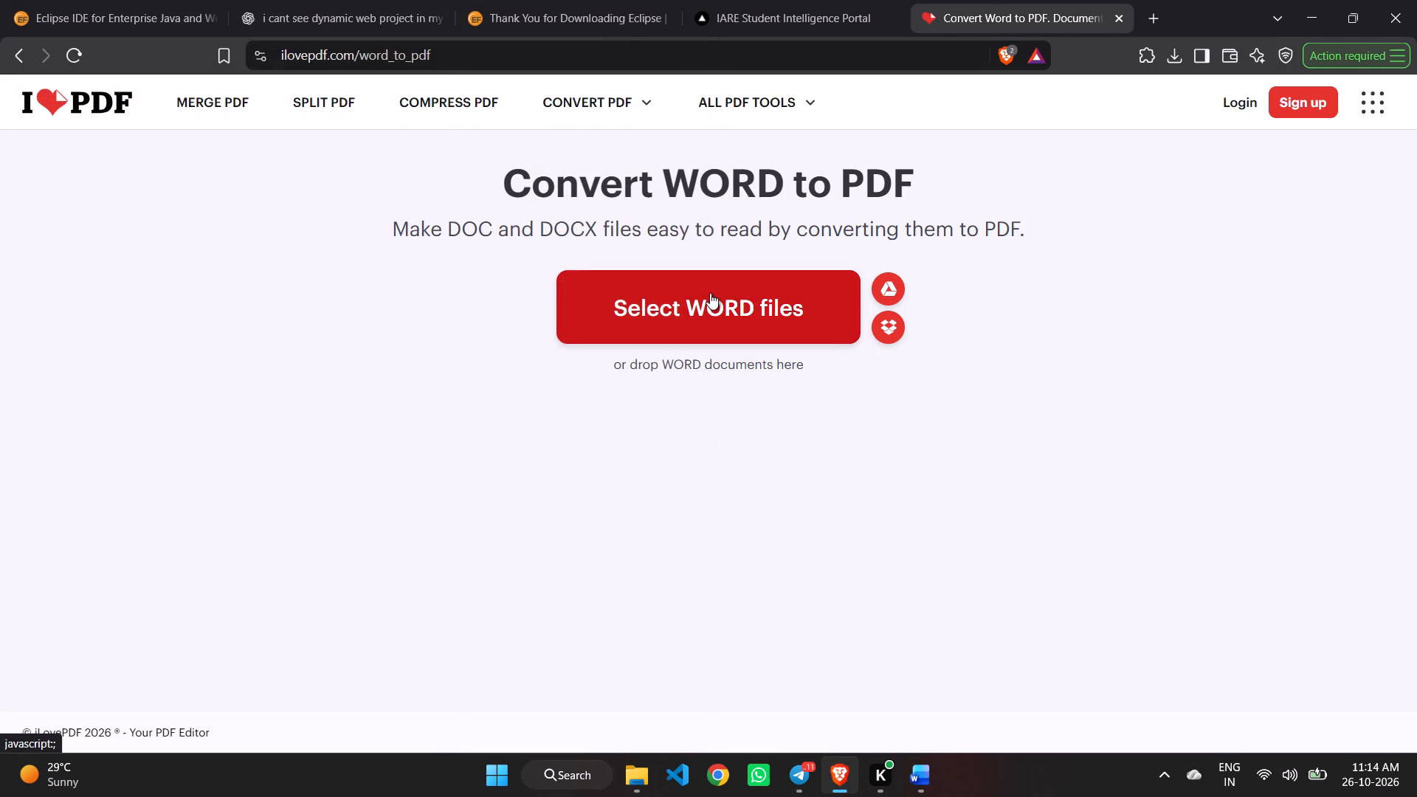
left_click(710, 293)
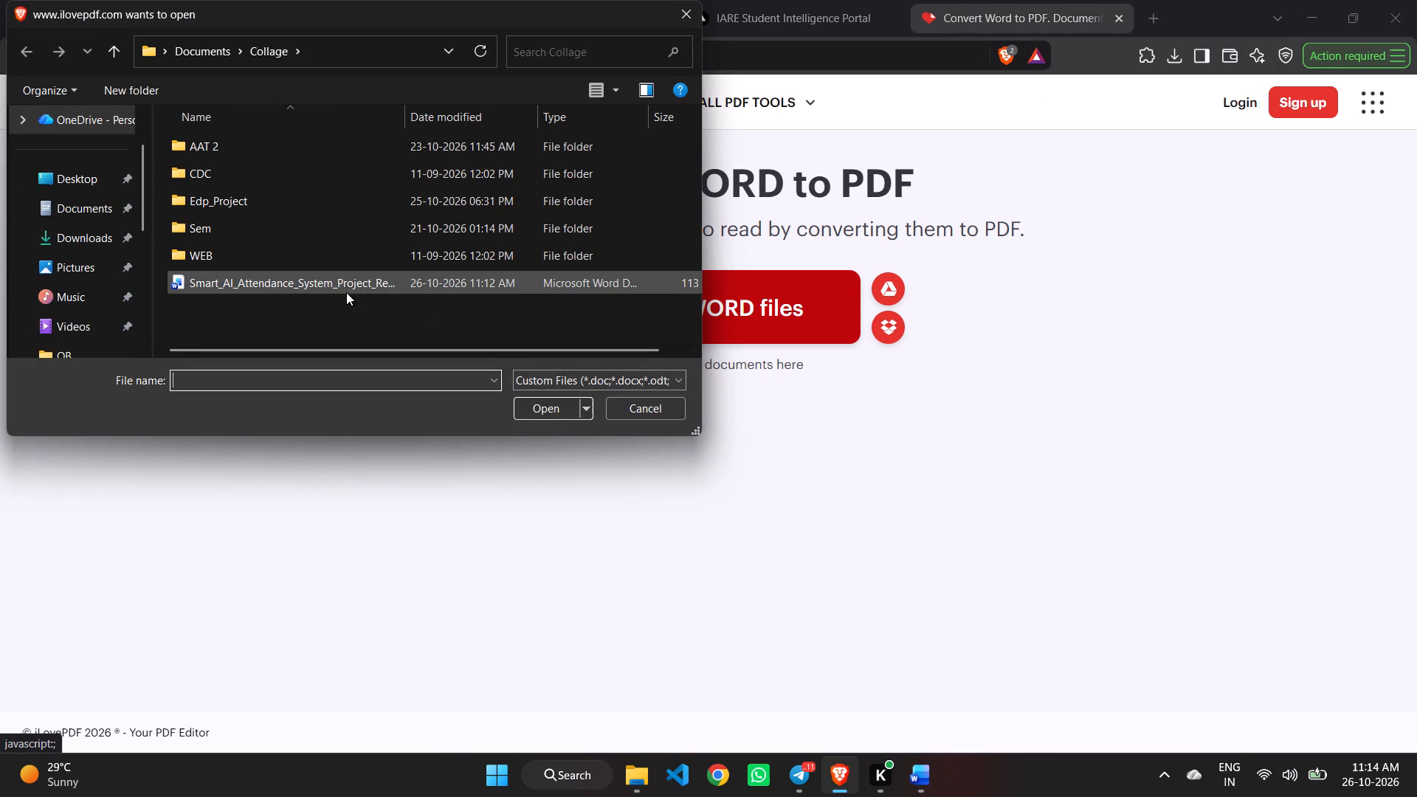
double_click(346, 292)
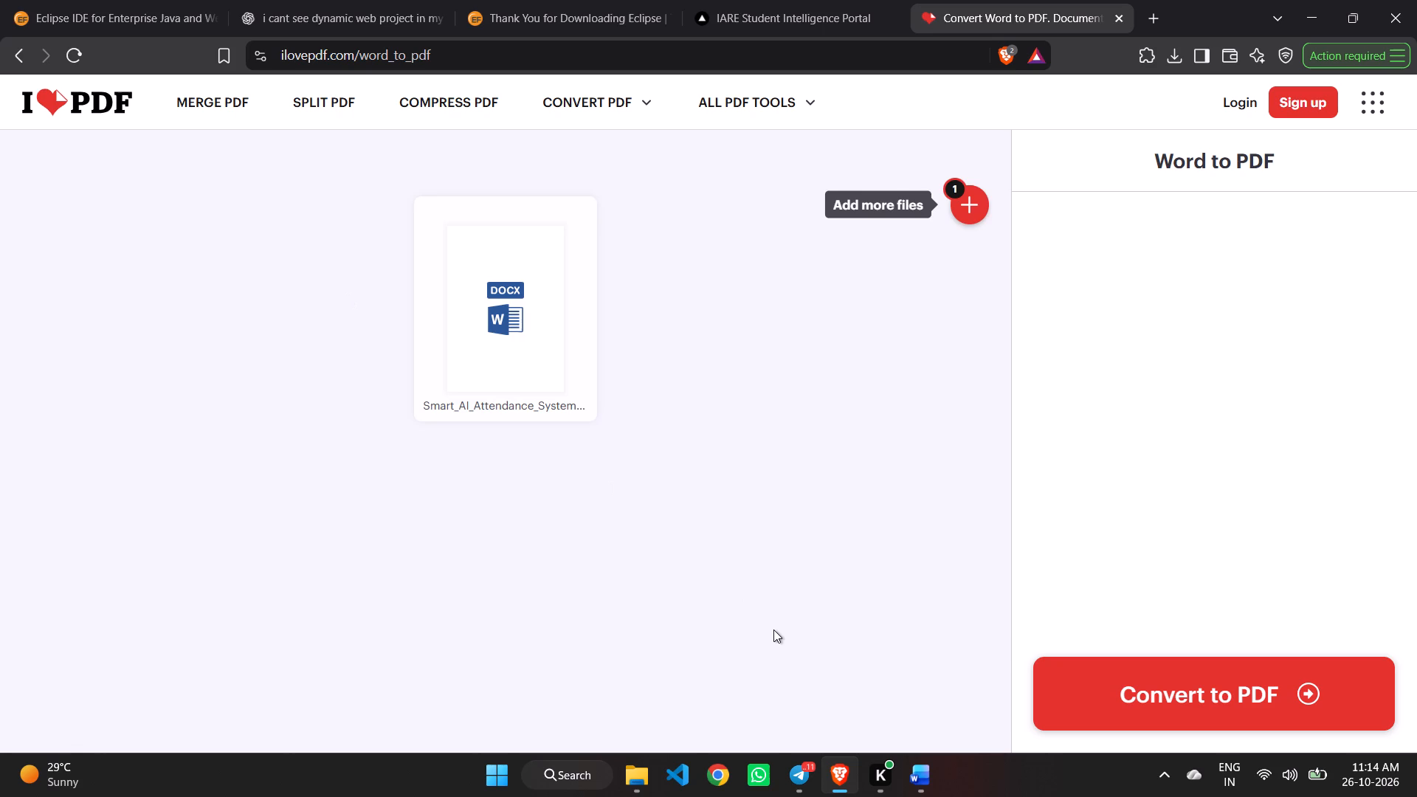
left_click(1277, 680)
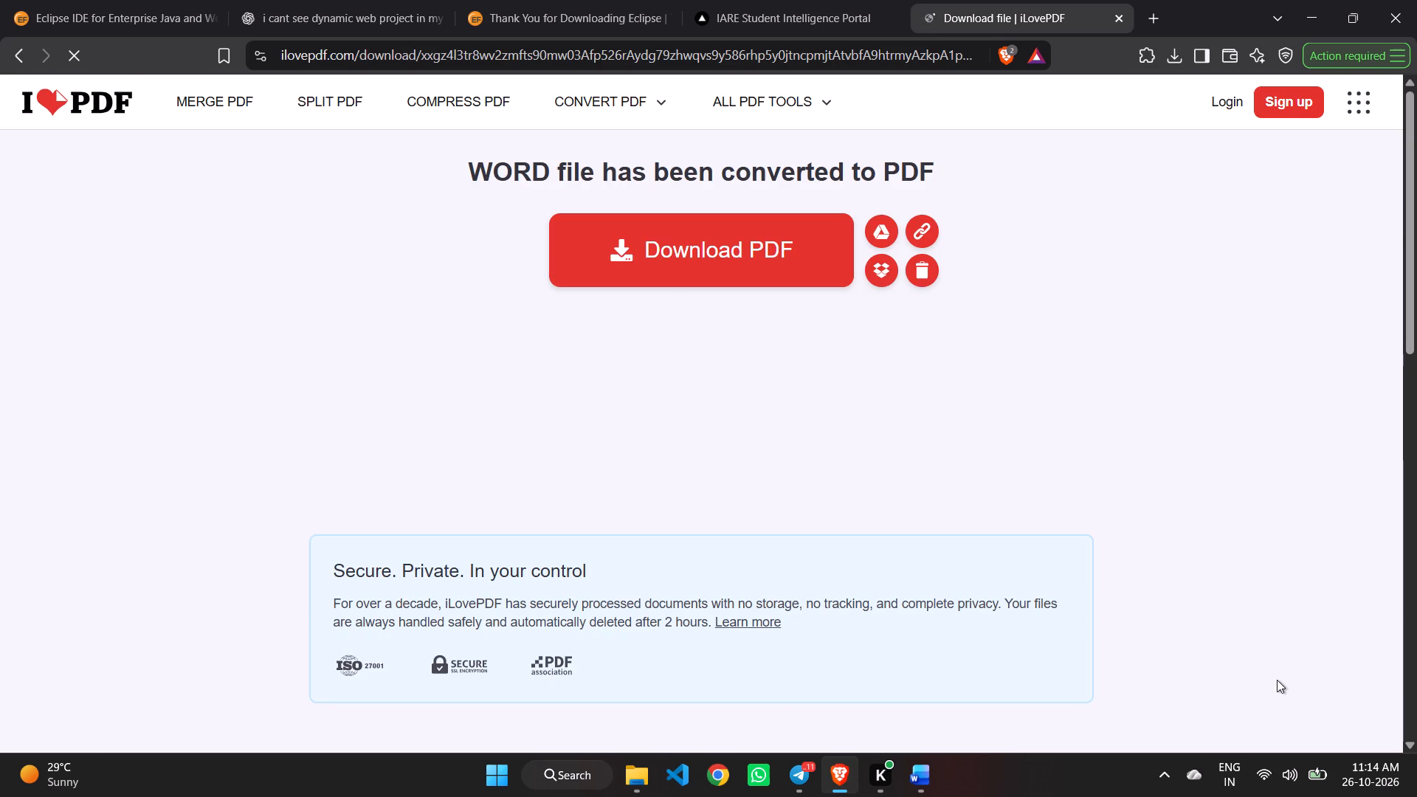
Download the converted PDF into Documents > Collage as Smart_AI_Attendance_System_Project_Report.pdf.
left_click(737, 250)
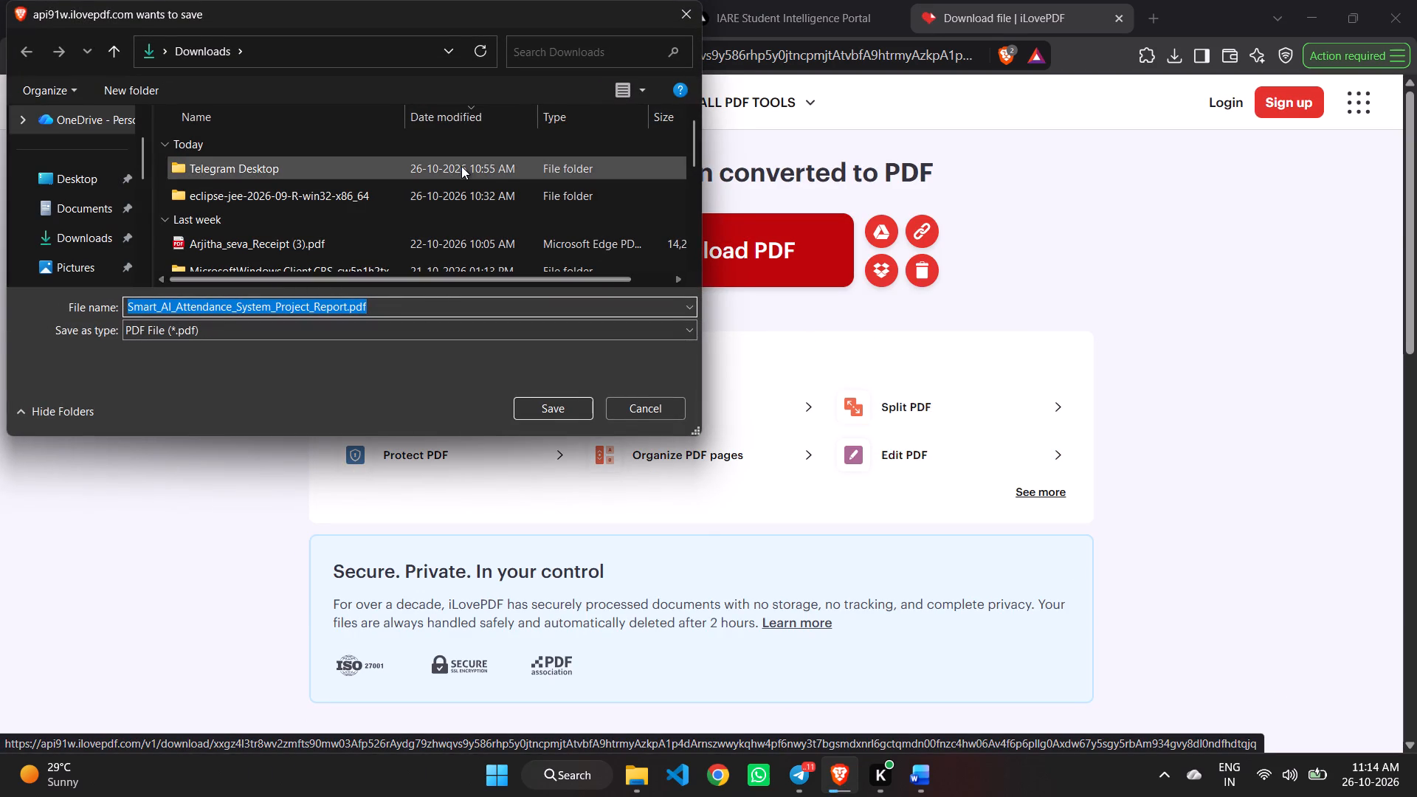
scroll(461, 166, "down", 3)
scroll(461, 166, "up", 7)
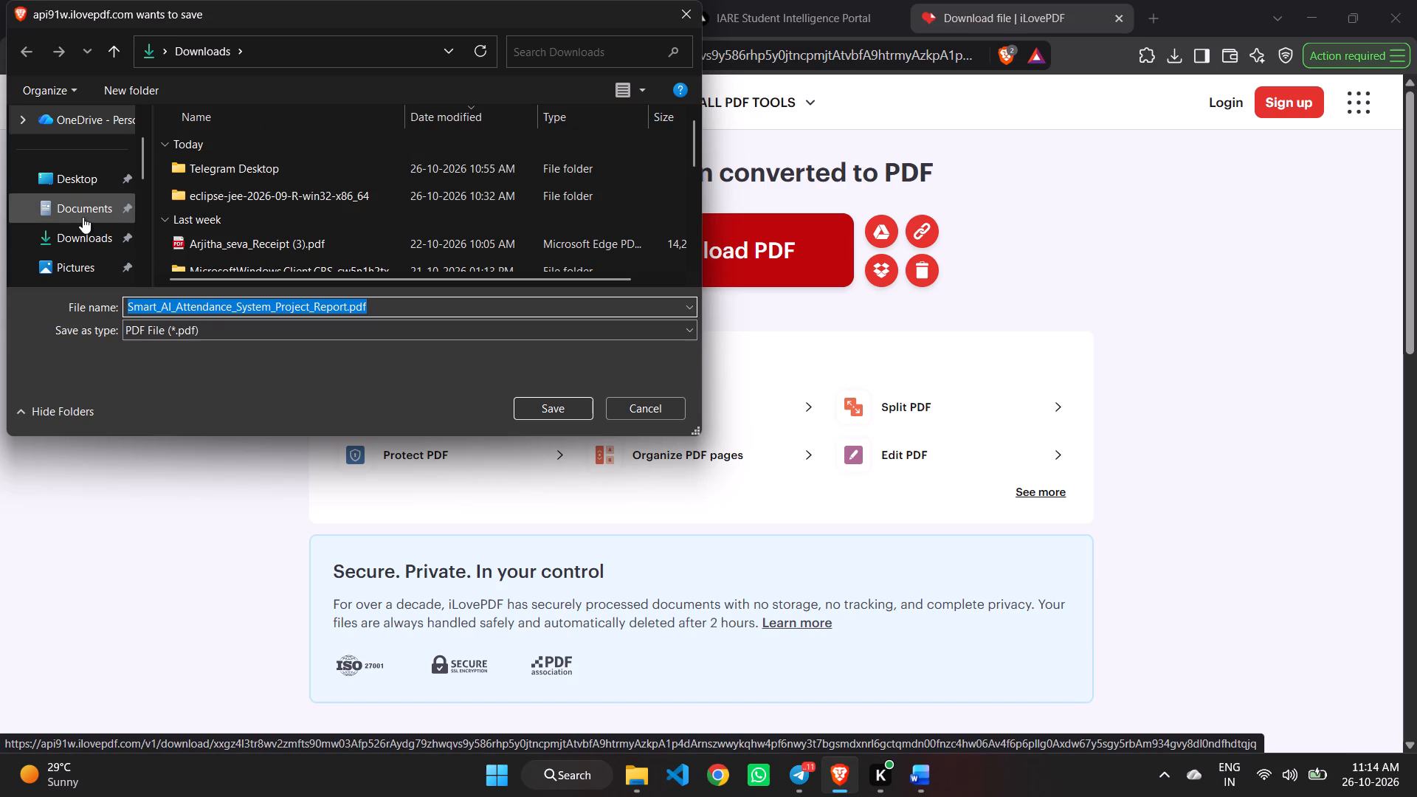
left_click(83, 217)
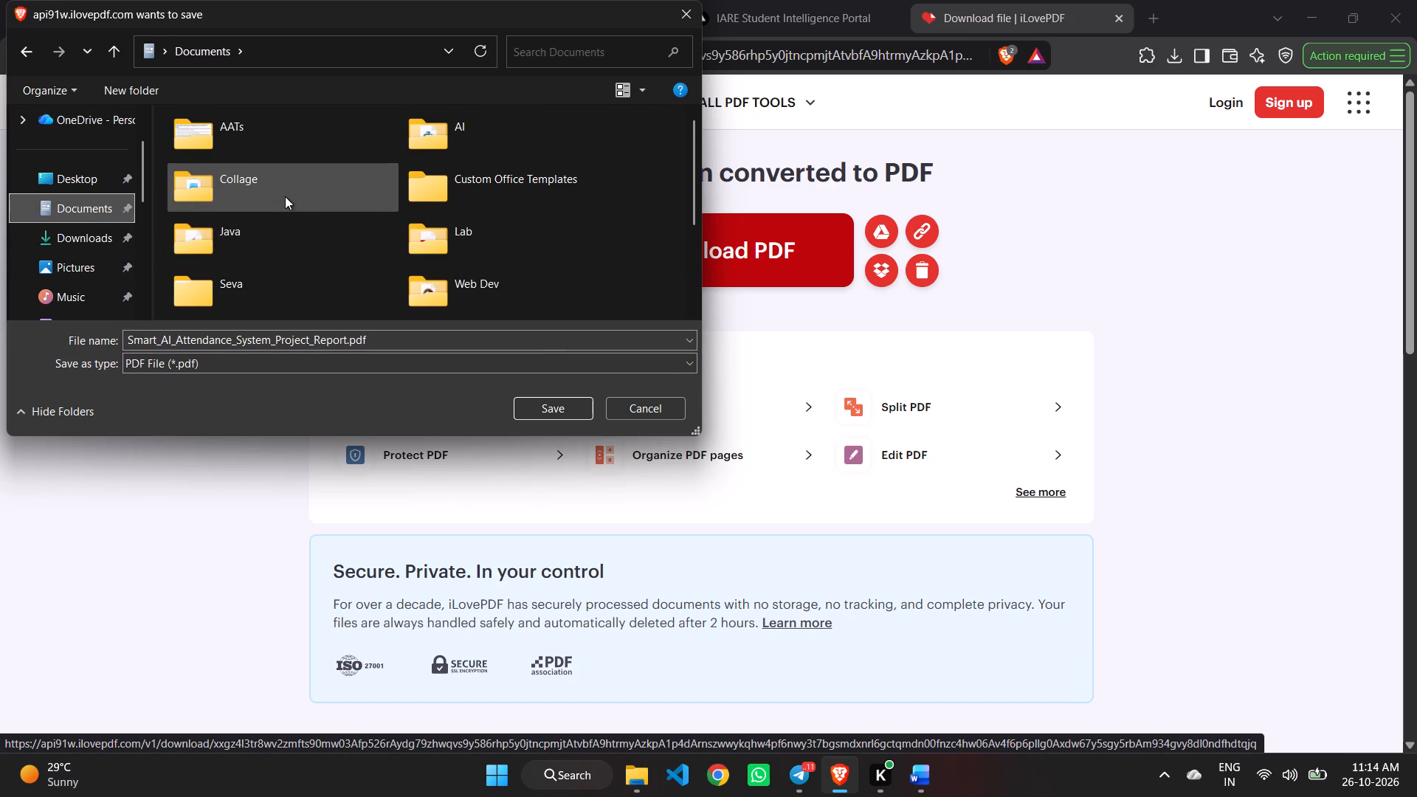
double_click(285, 196)
left_click(565, 413)
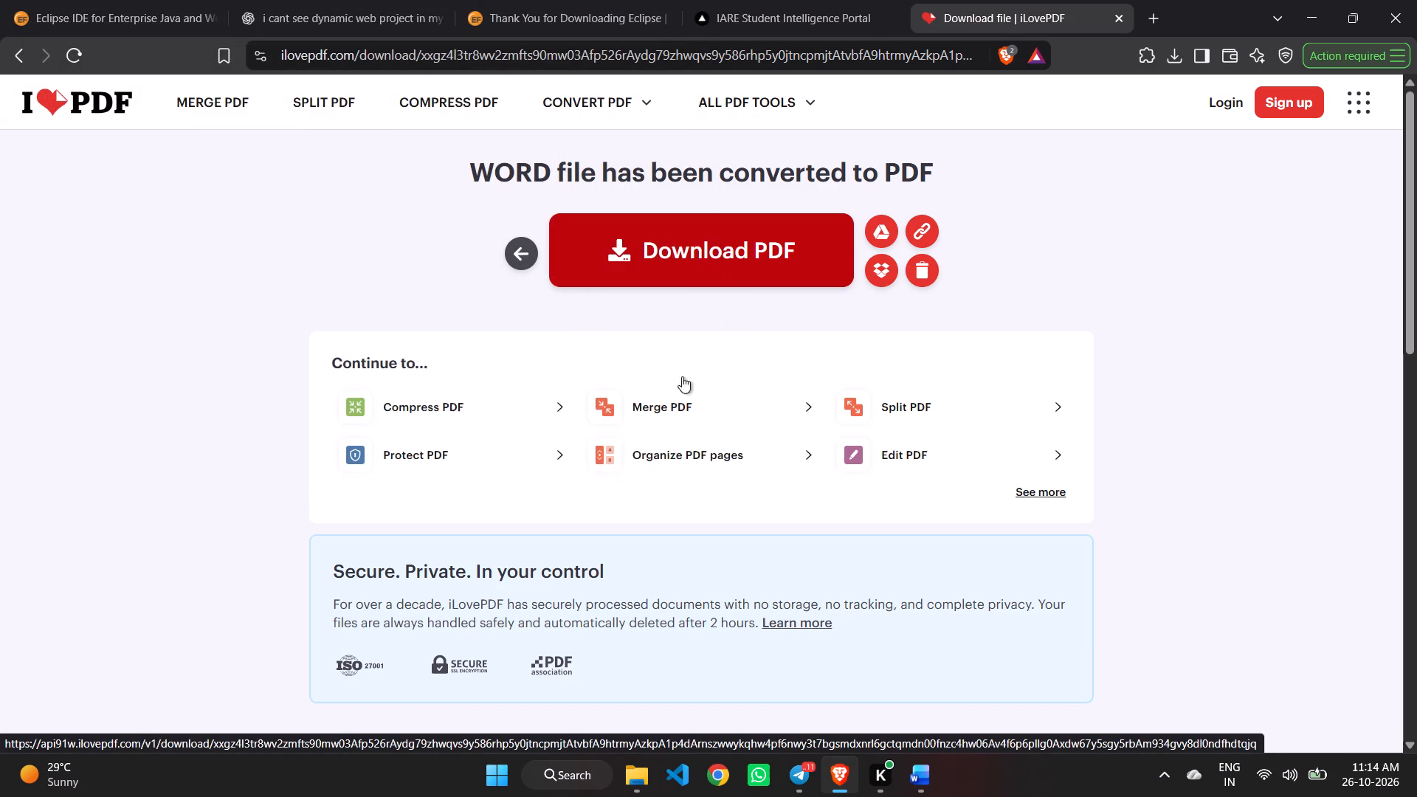
Open the downloaded report PDF, check its layout from the cover and certificate pages through to Chapter 4, and close it.
left_click(1025, 101)
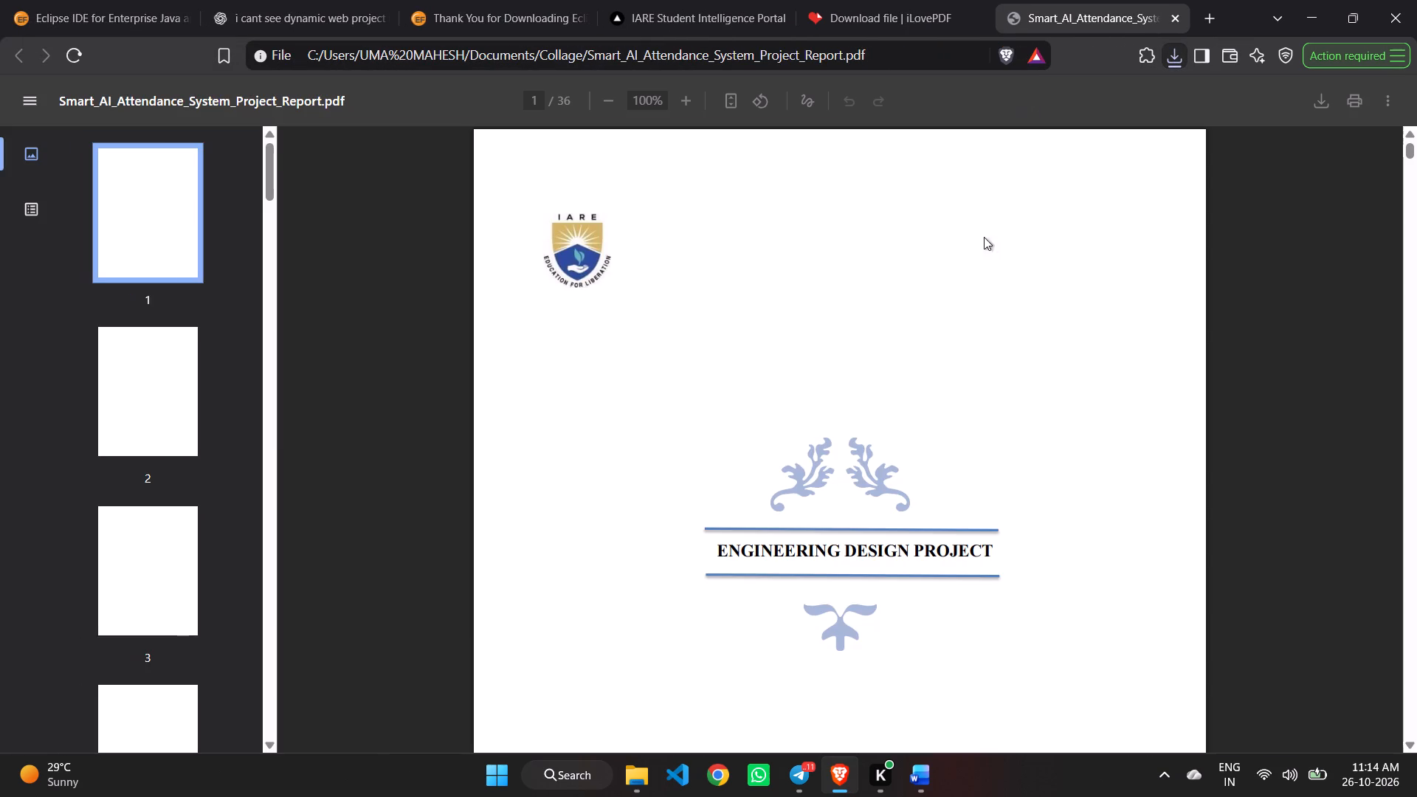
scroll(932, 393, "down", 4)
scroll(932, 393, "up", 1)
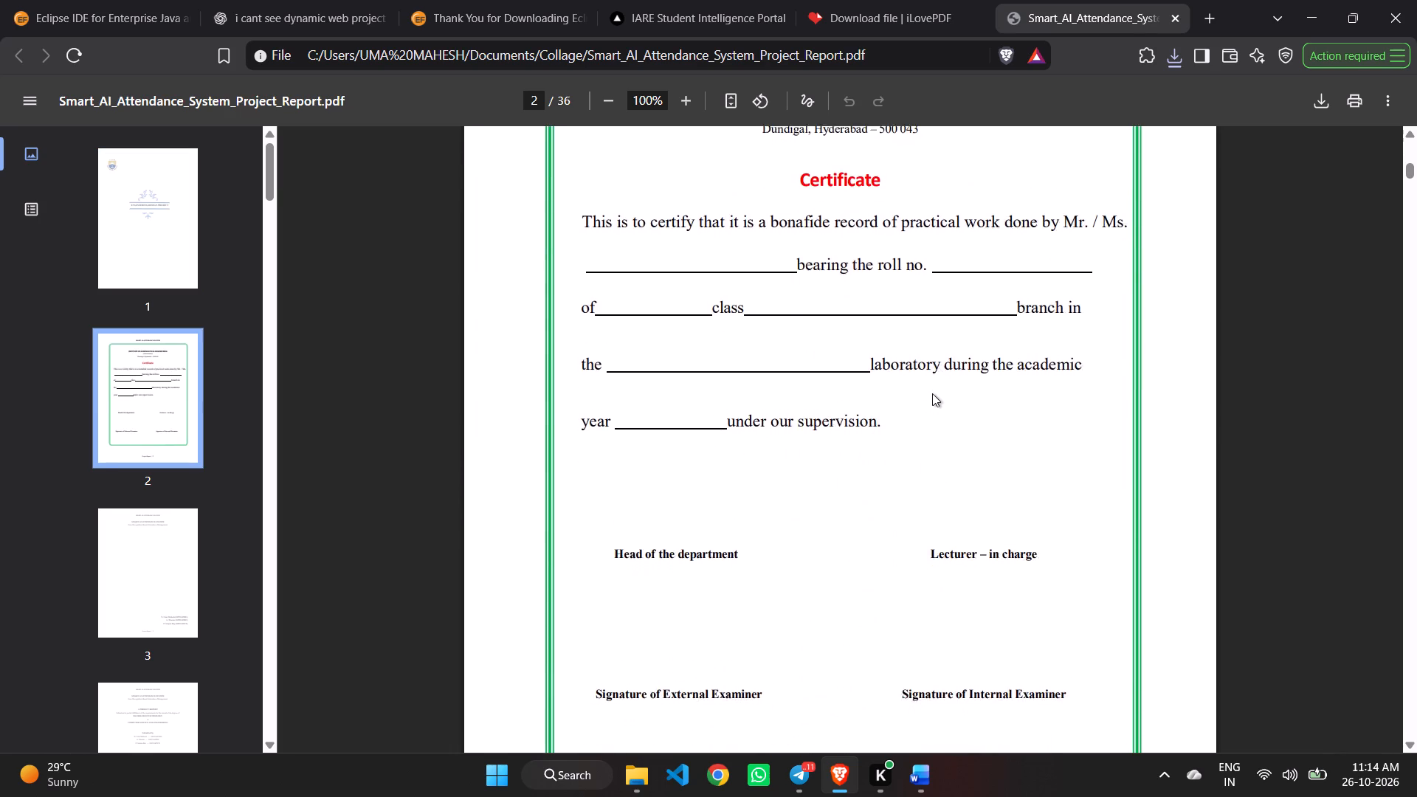
scroll(932, 393, "up", 1)
scroll(932, 393, "down", 7)
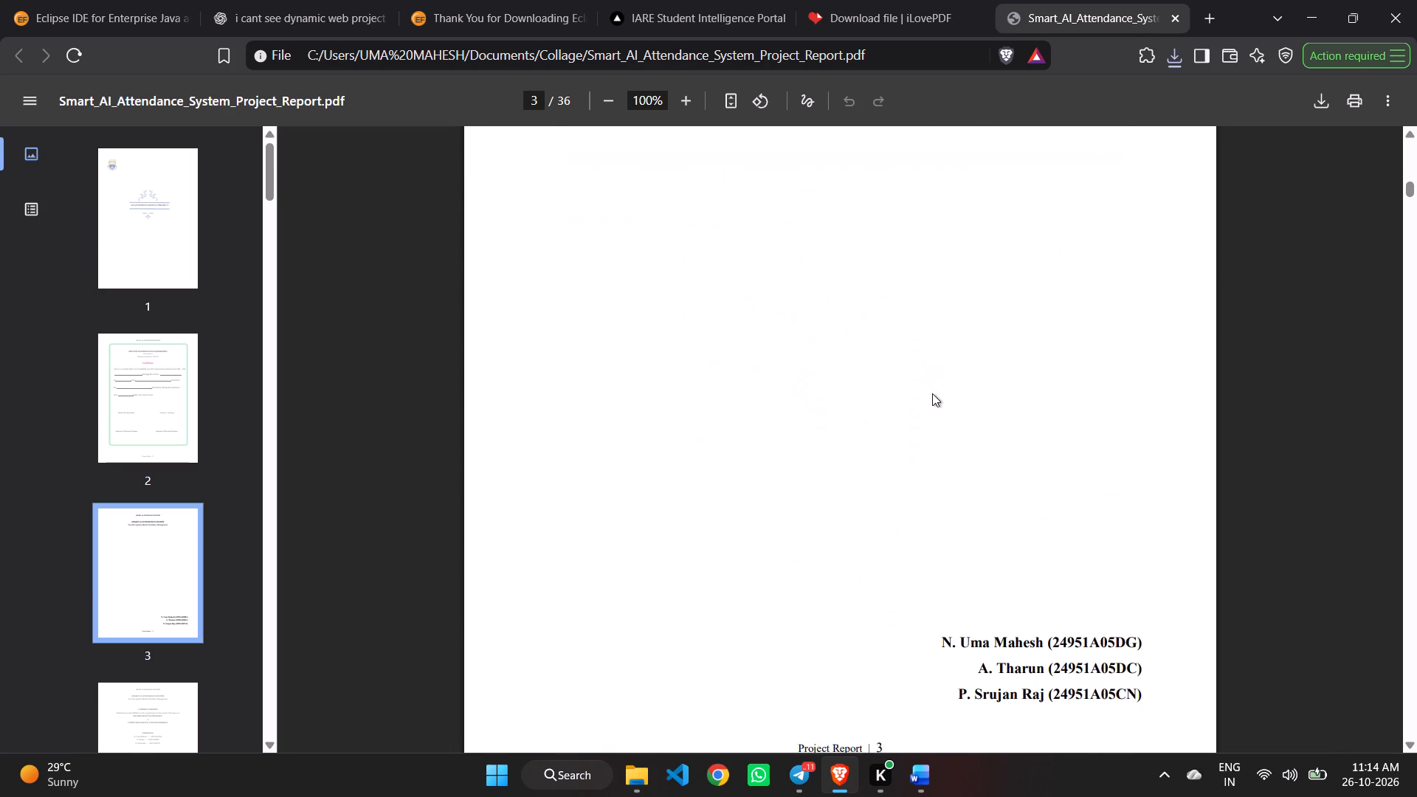
scroll(932, 393, "down", 1)
scroll(932, 393, "up", 2)
scroll(932, 393, "down", 2)
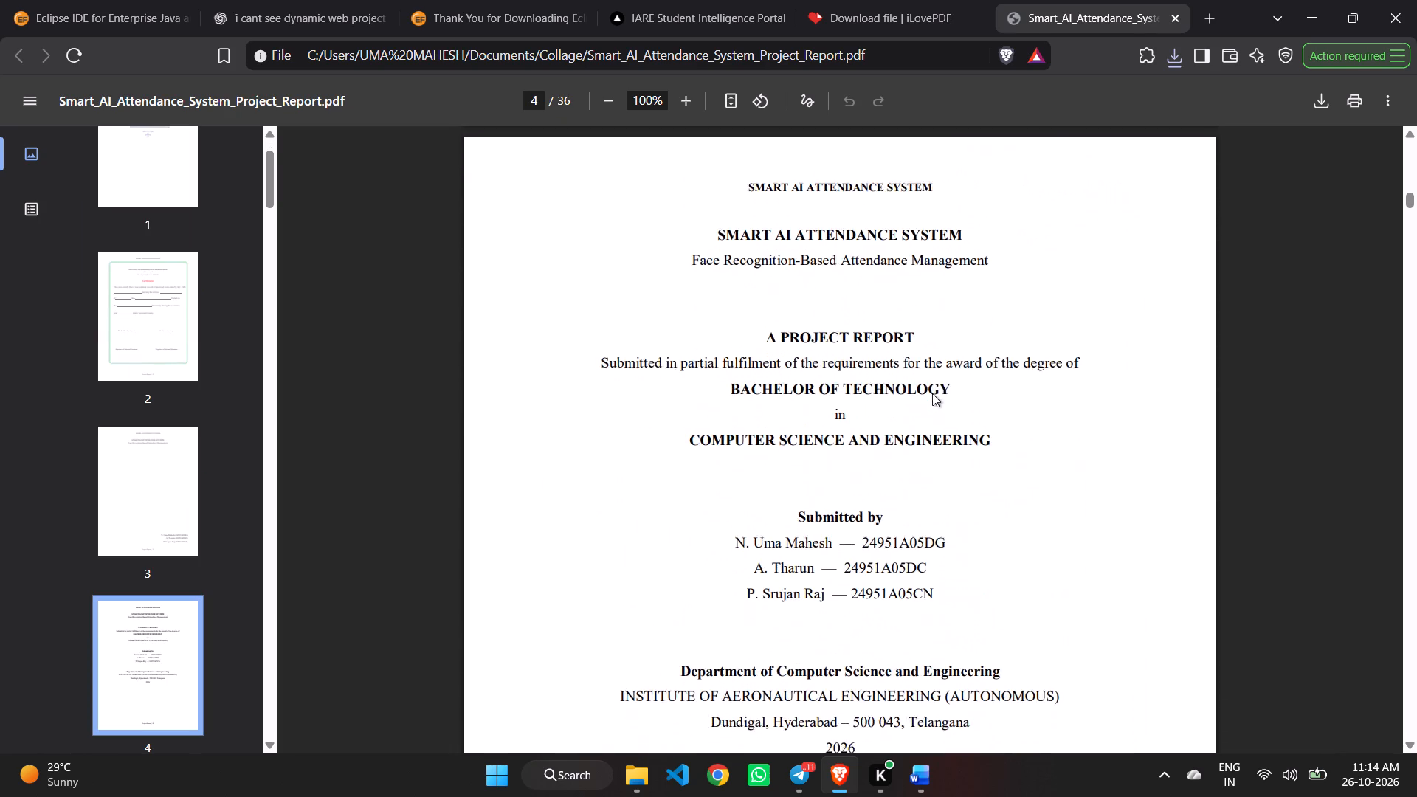
scroll(932, 393, "down", 8)
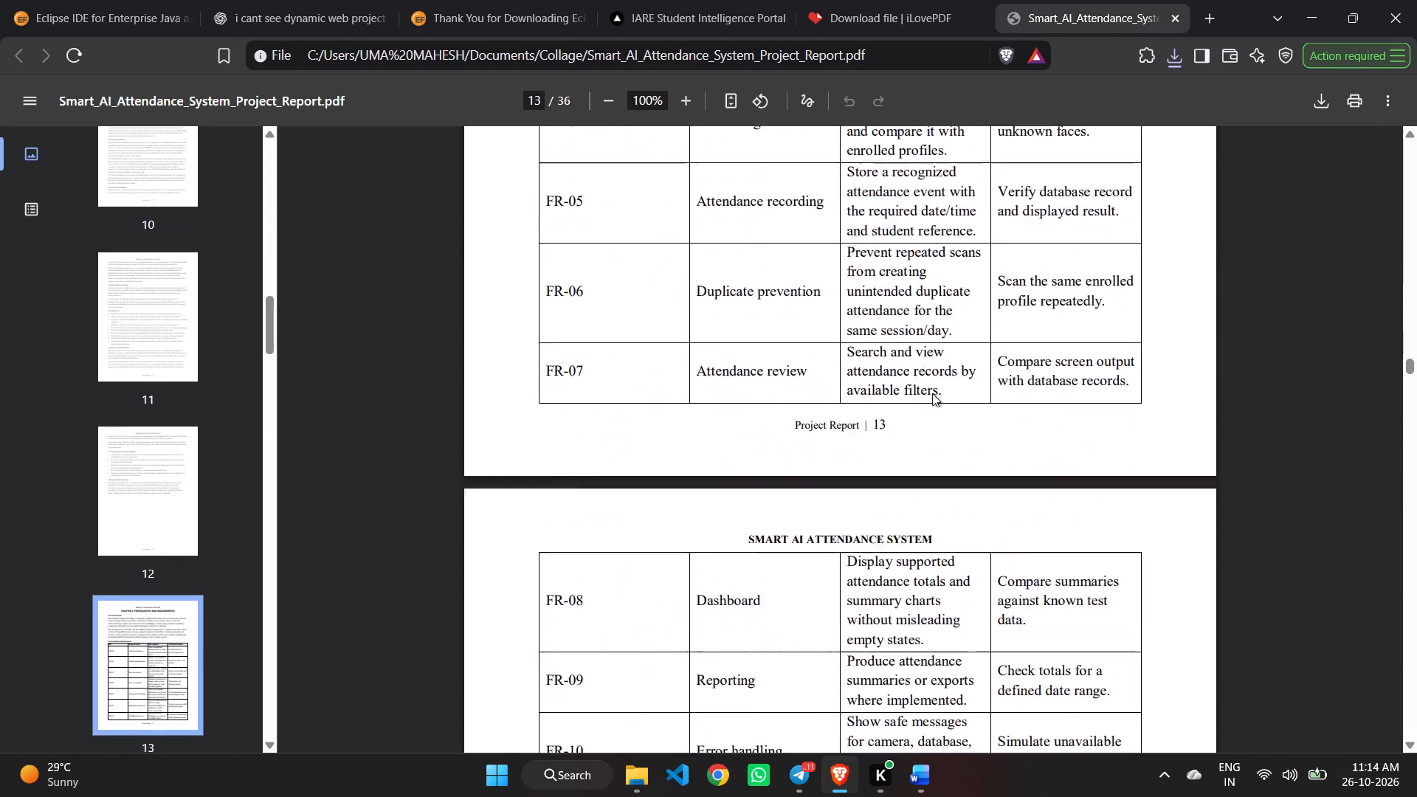
scroll(932, 393, "down", 5)
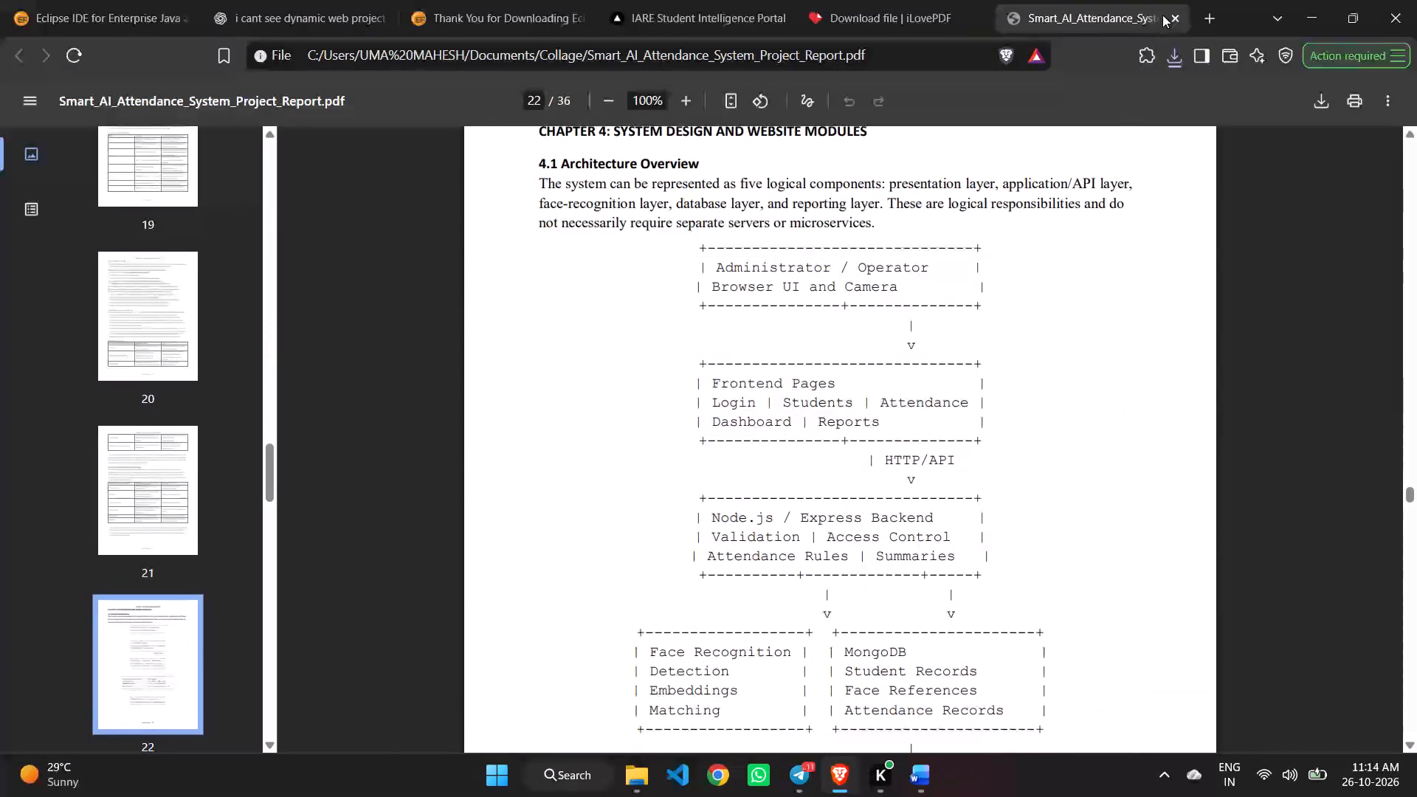
left_click(1171, 18)
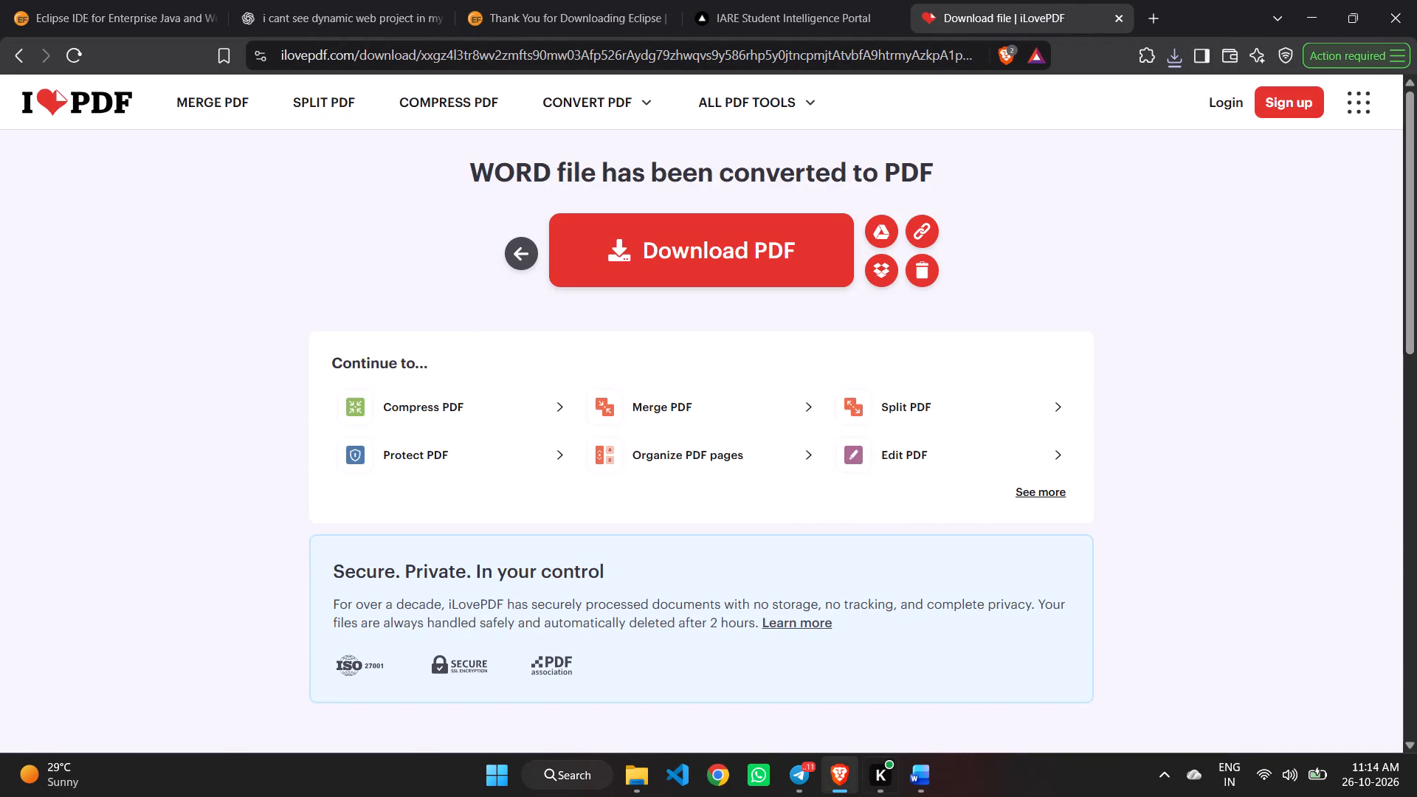